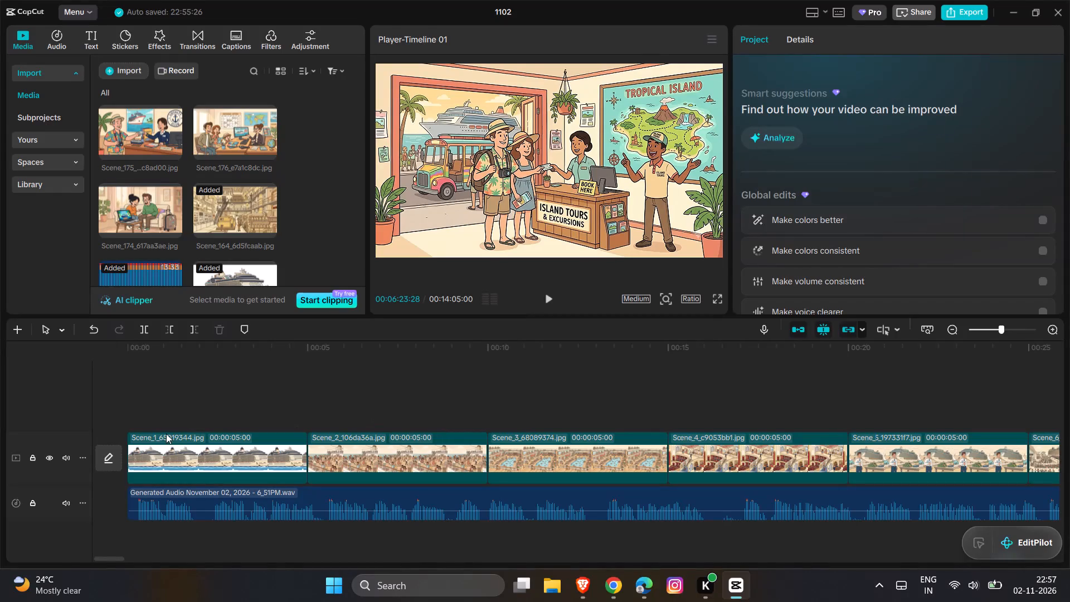
Play the timeline from the start to find the narration cue, and trim the end of the Scene_1 clip to 00:00:03:28.
click(125, 417)
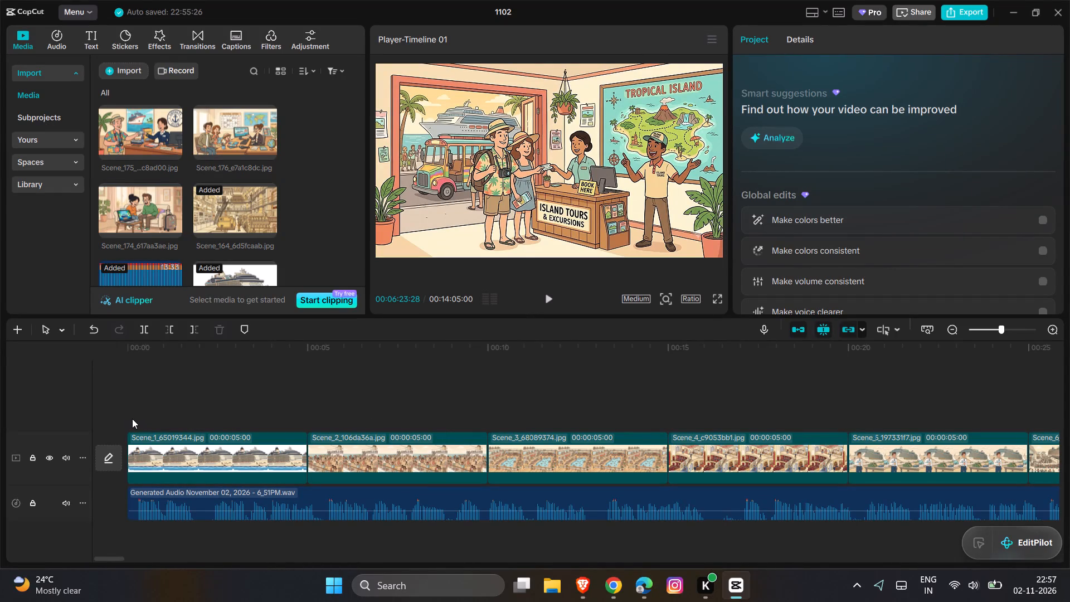
click(132, 419)
drag(132, 419, 127, 419)
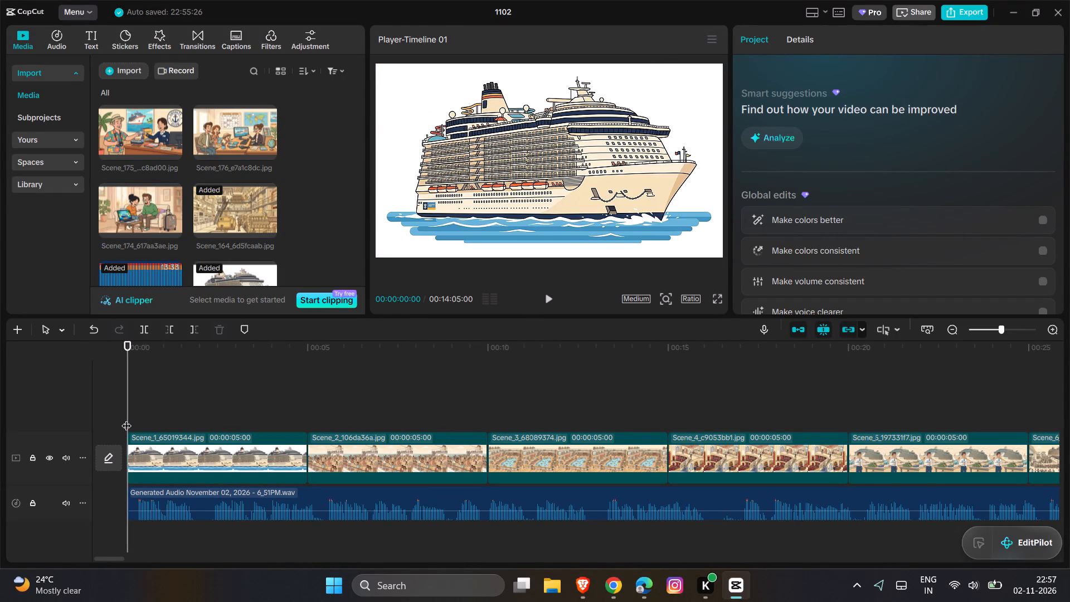
key(space)
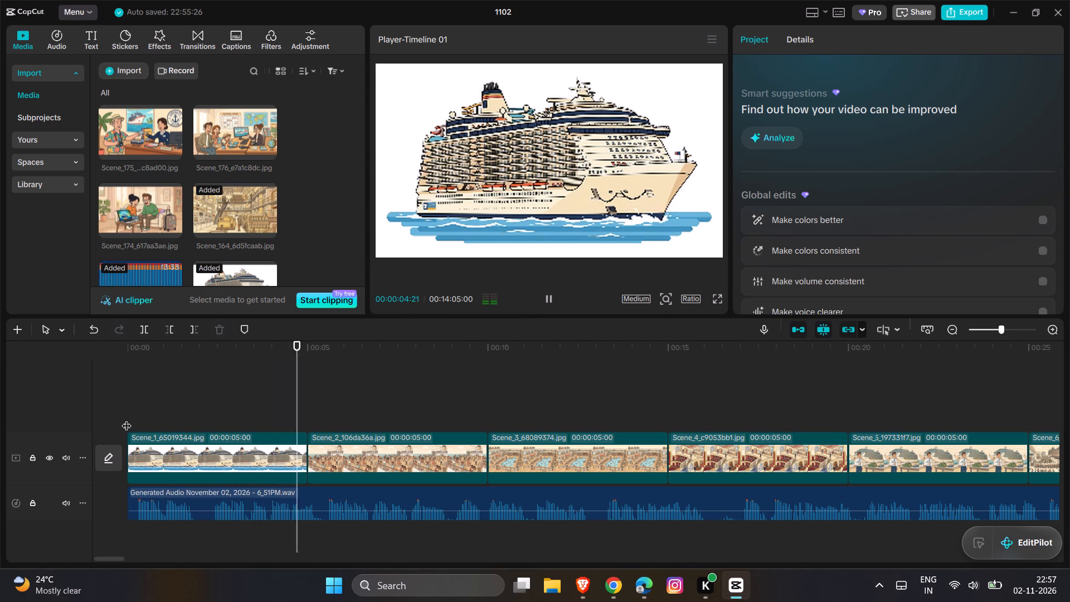
key(space)
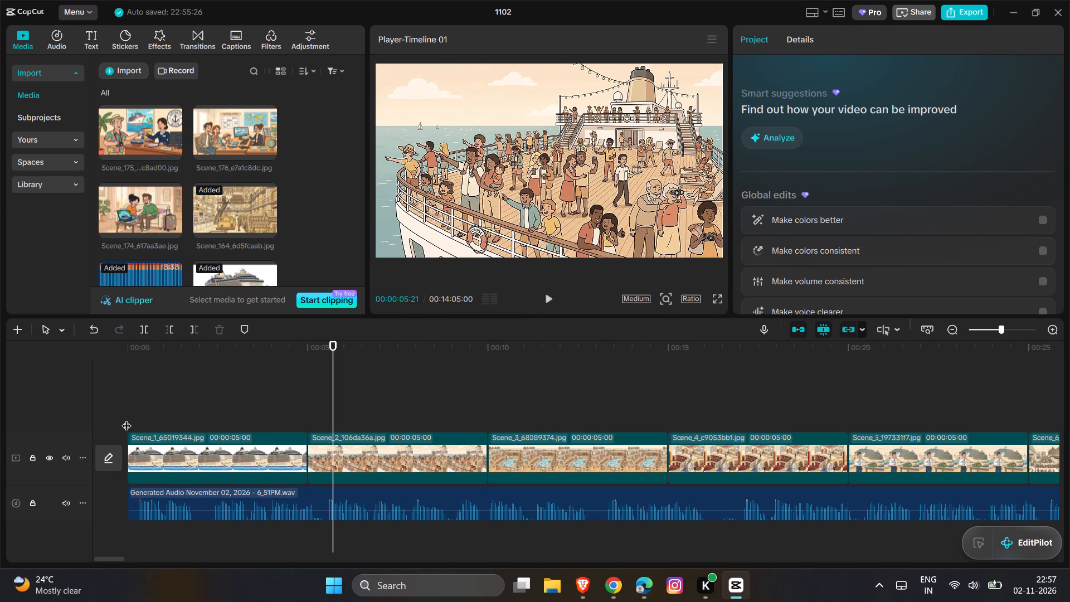
click(124, 414)
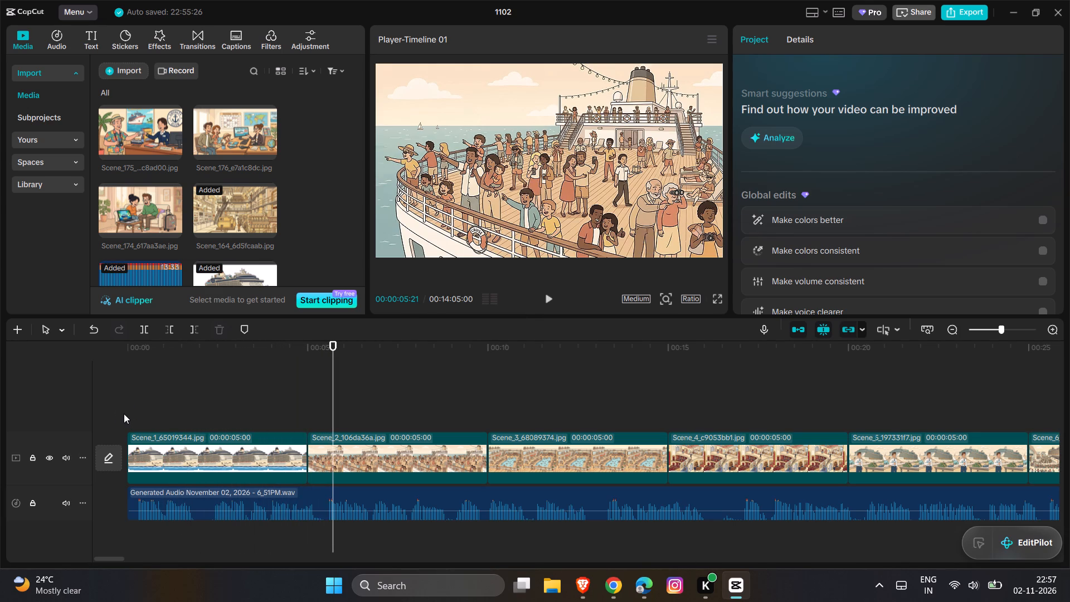
click(135, 416)
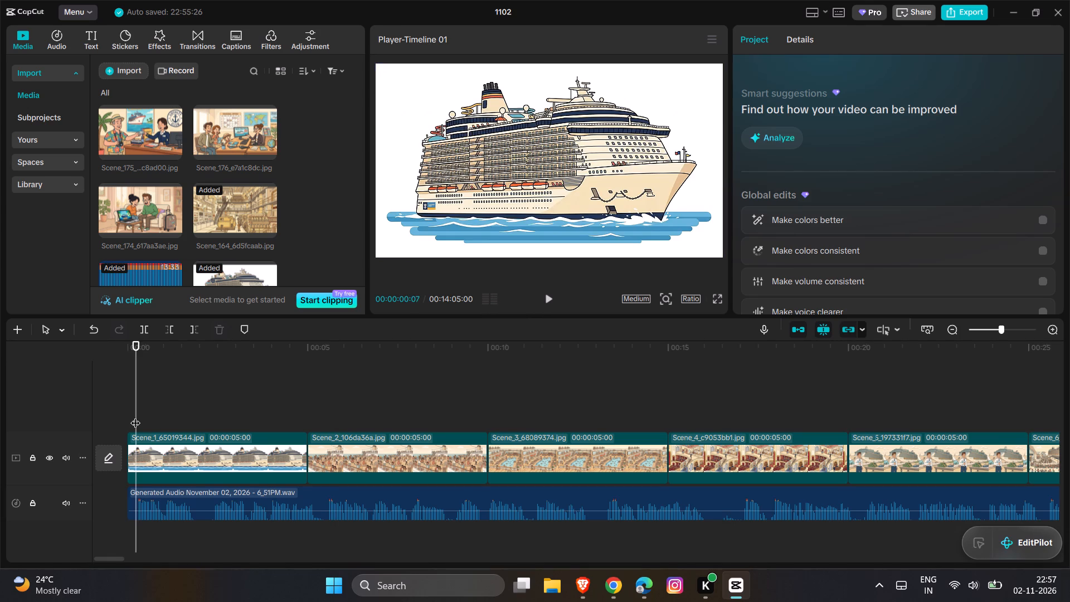
drag(135, 416, 123, 418)
key(space)
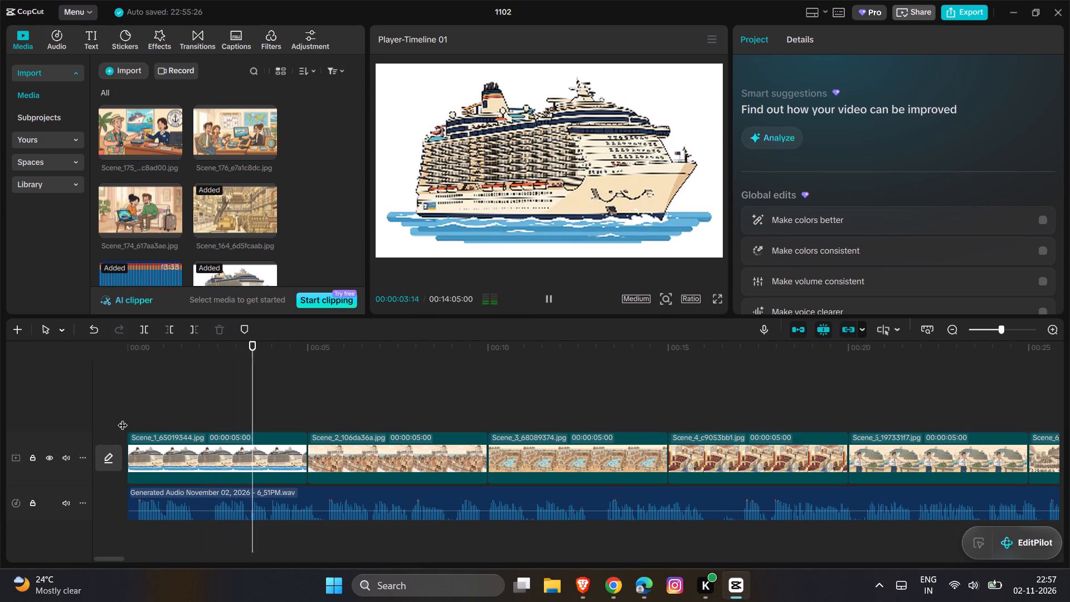
key(space)
click(275, 468)
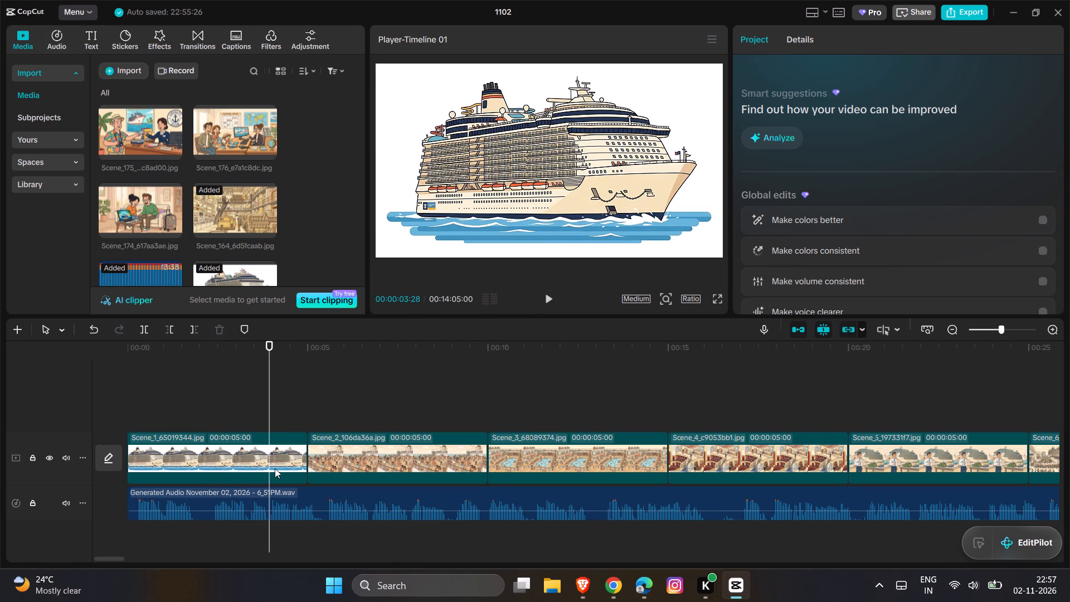
drag(305, 459, 276, 466)
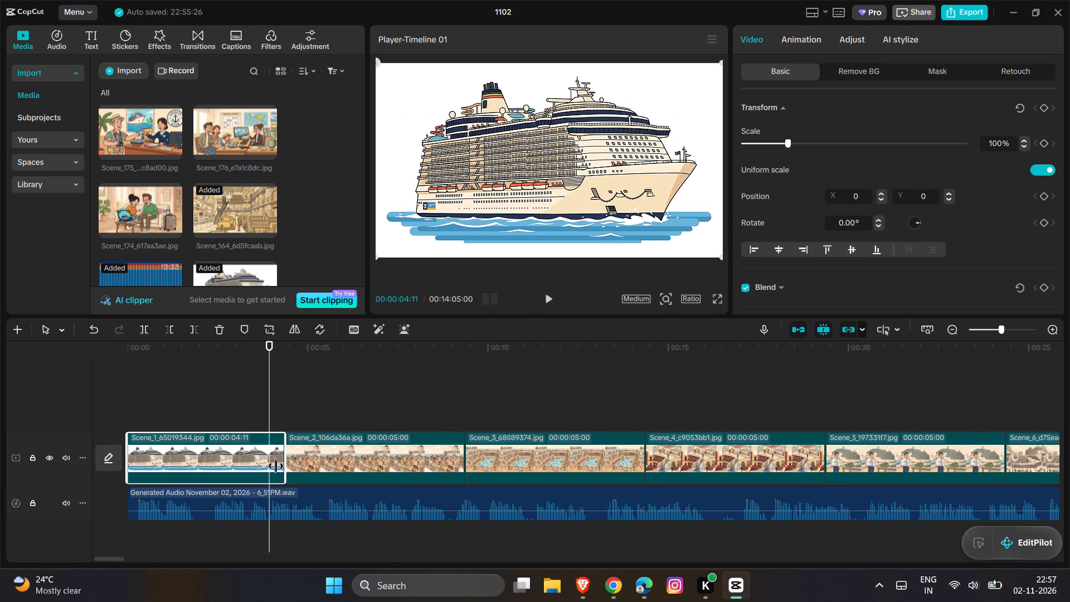
drag(276, 466, 265, 470)
Play on through the Scene_2 clip to the next narration cue and trim its end to just before 00:00:06:19.
key(space)
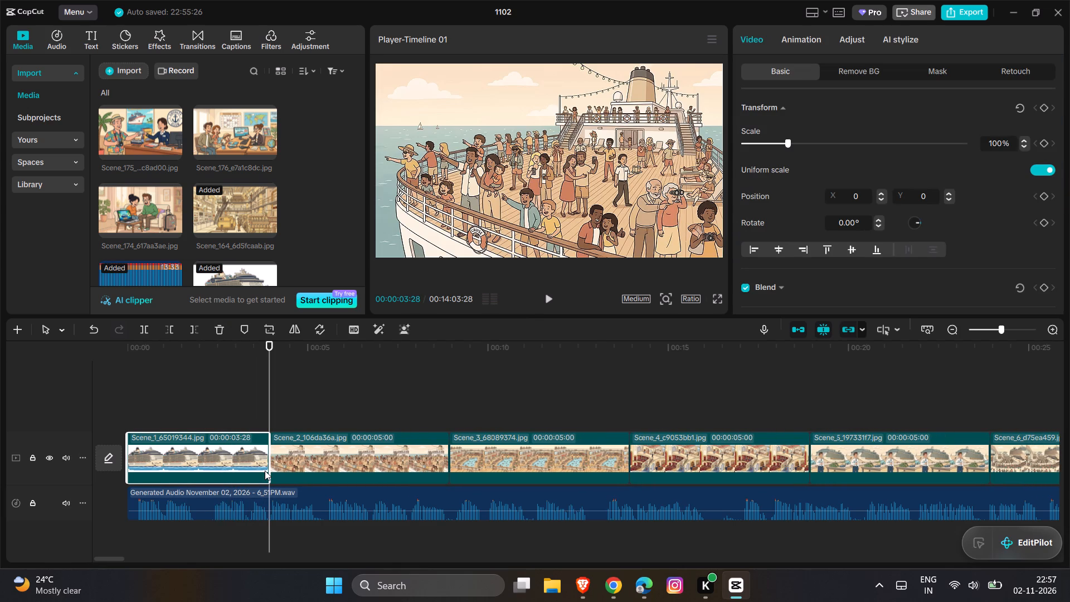
key(space)
key(space)
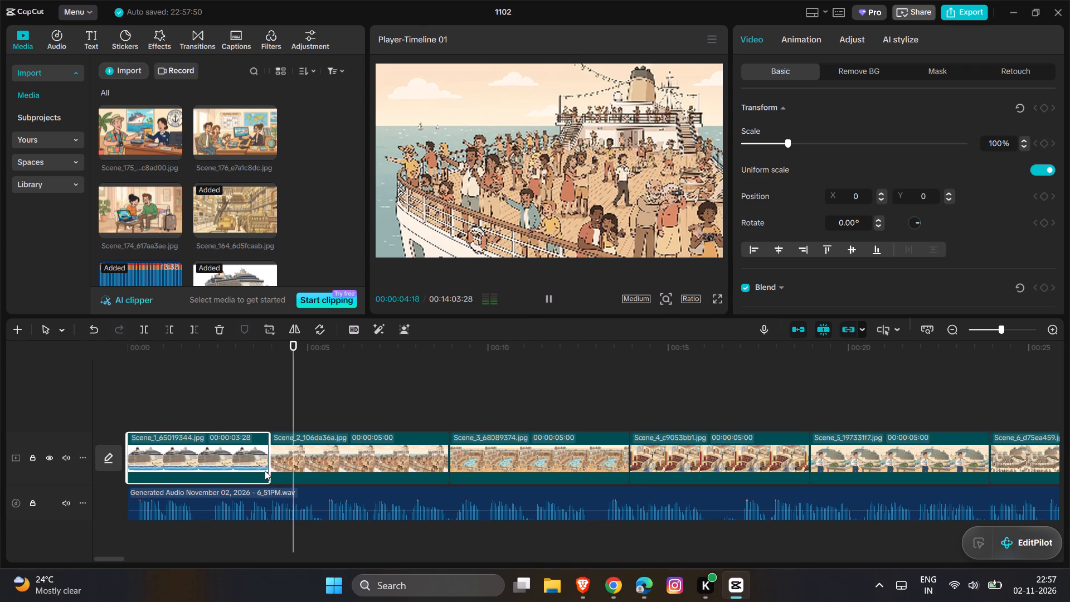
key(space)
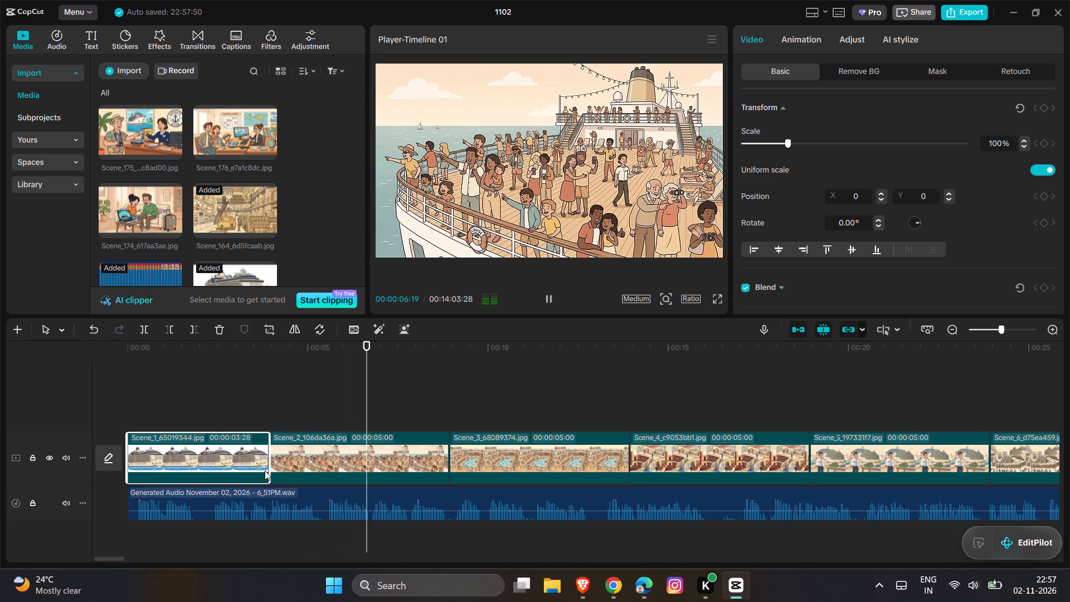
click(415, 452)
drag(449, 452, 371, 469)
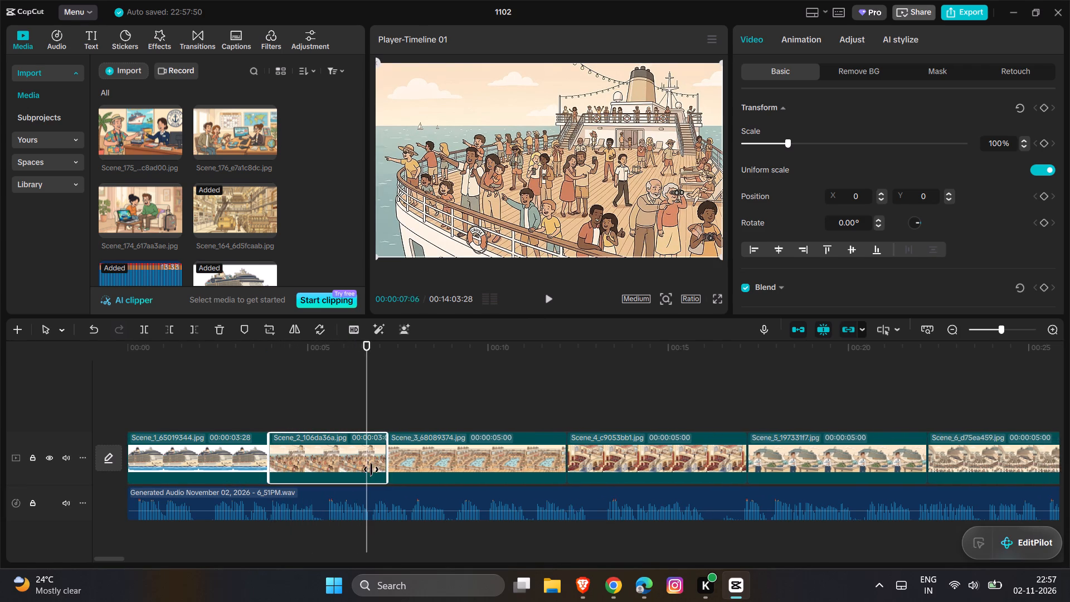
drag(371, 469, 356, 473)
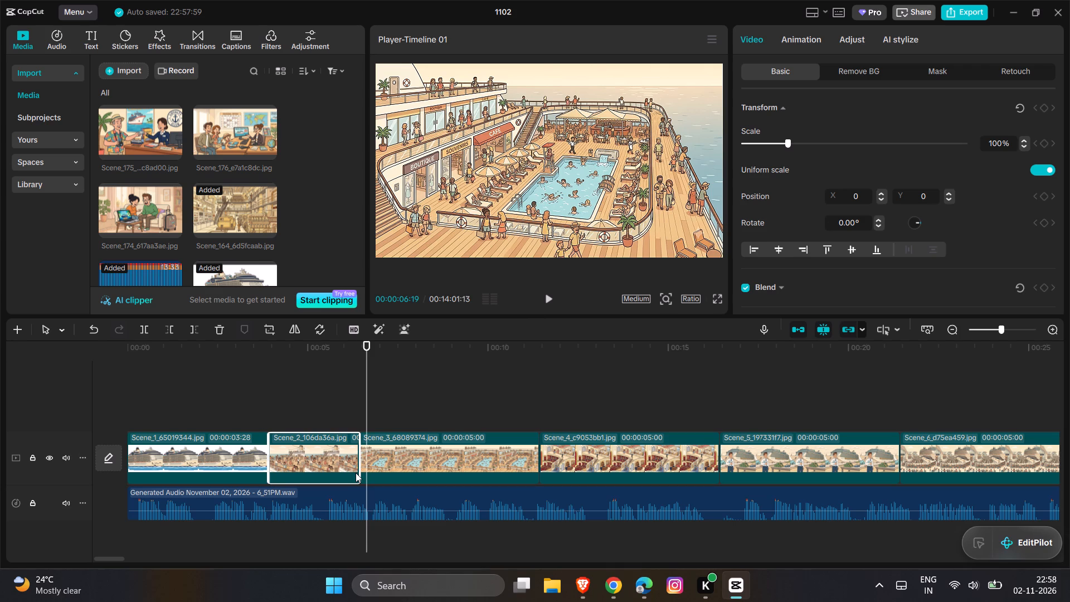
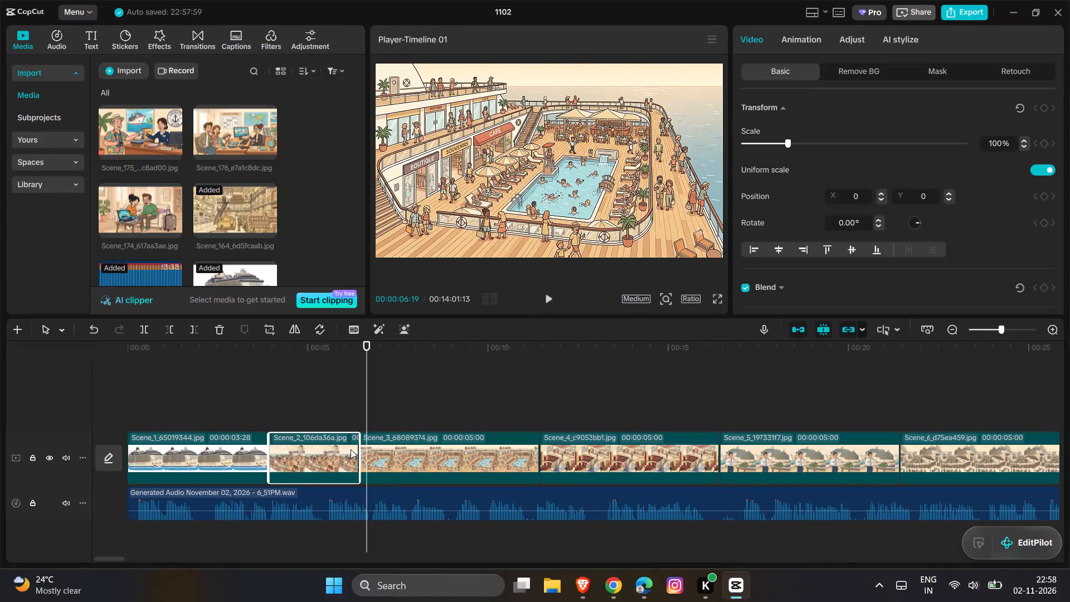
Play on through the Scene_3 clip and into Scene_4, pausing and replaying to locate the next narration cue.
click(344, 414)
key(space)
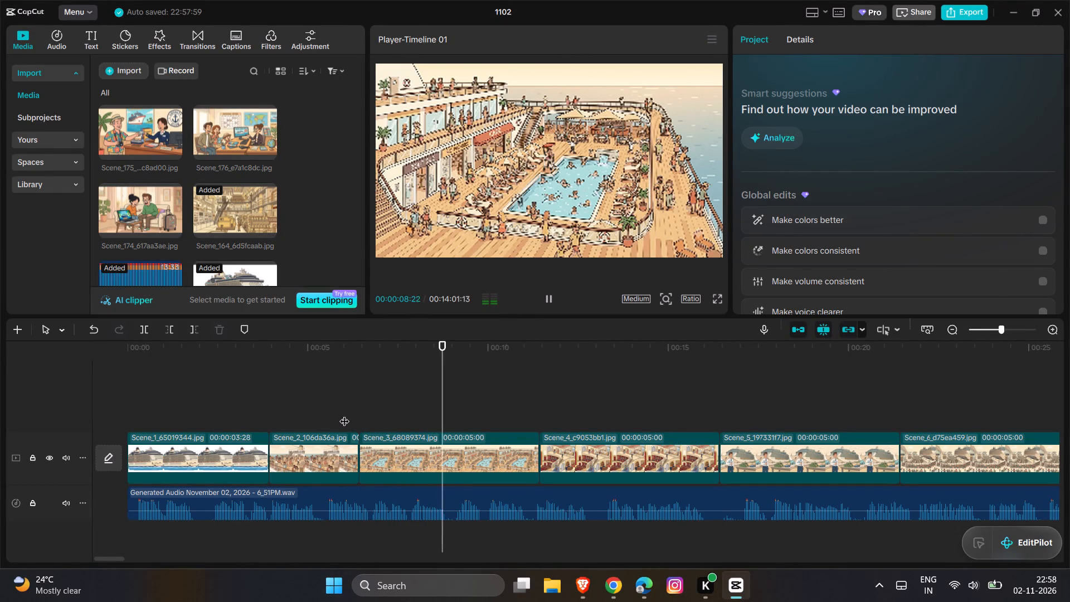
key(space)
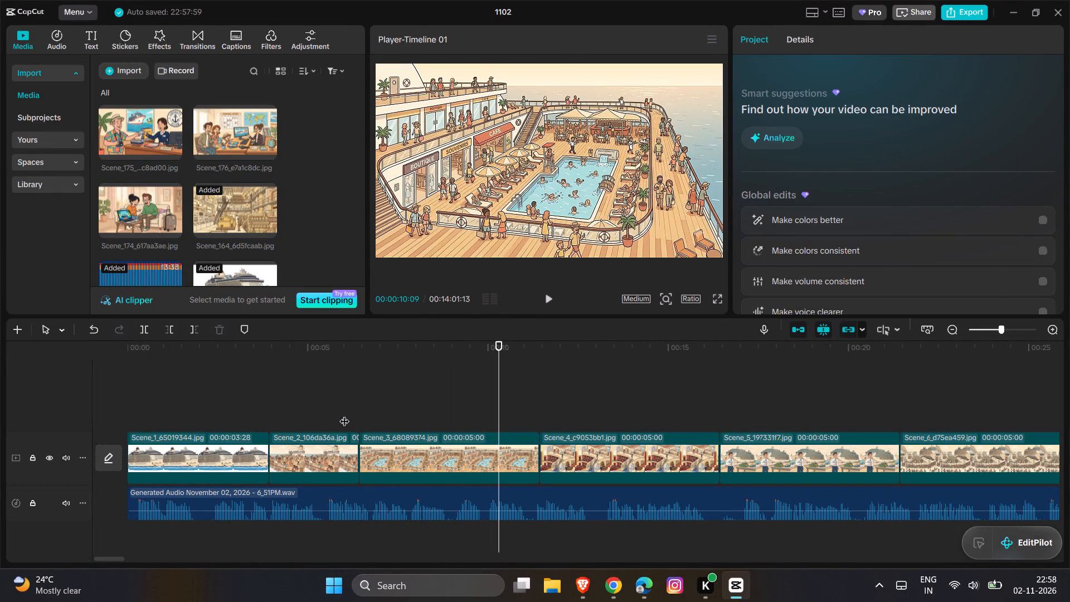
click(622, 417)
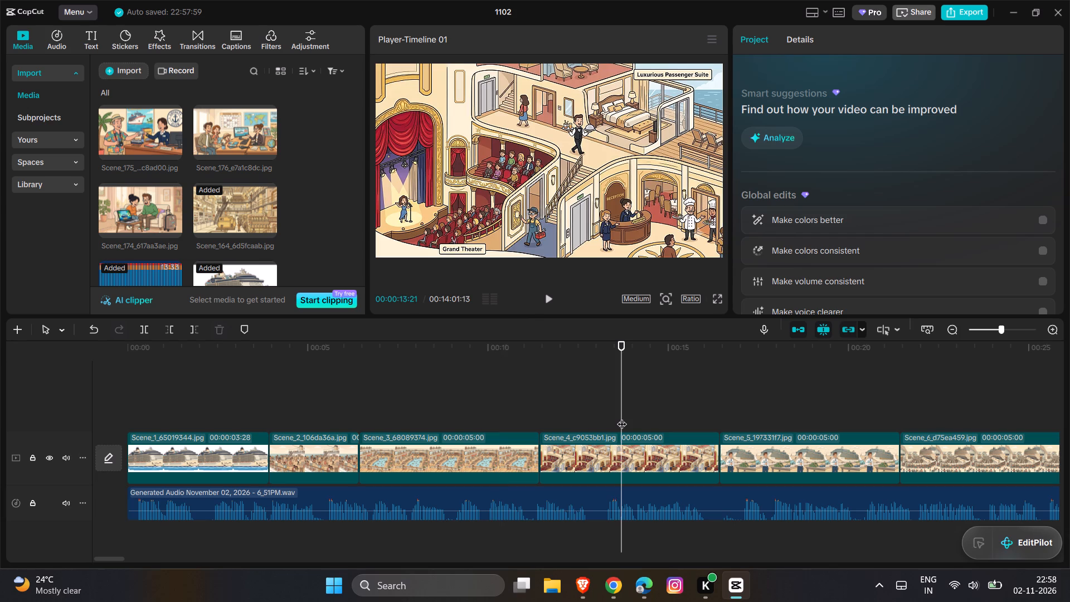
click(396, 405)
key(space)
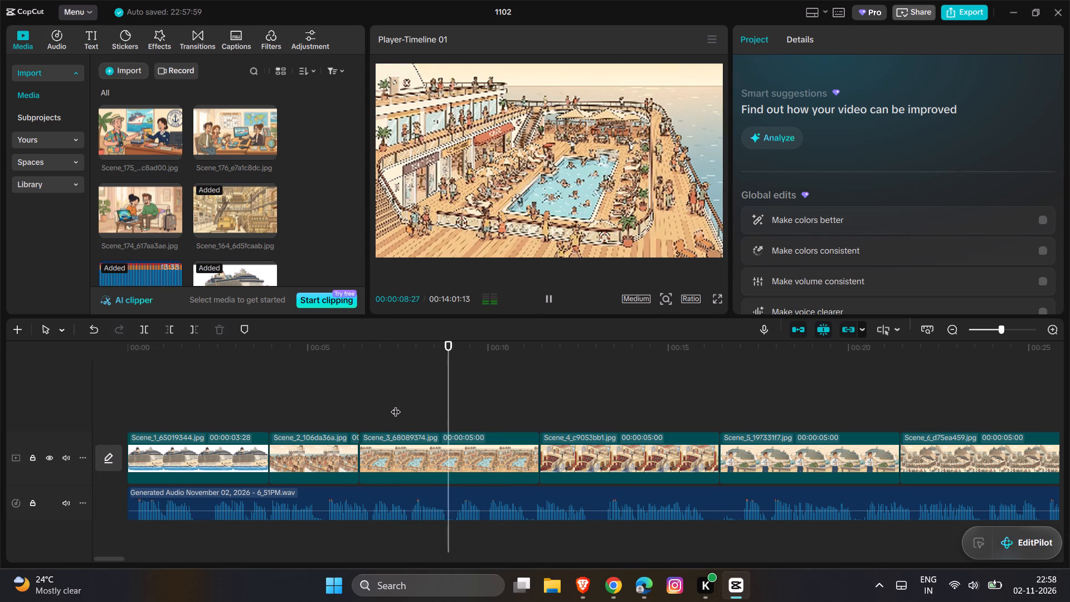
key(space)
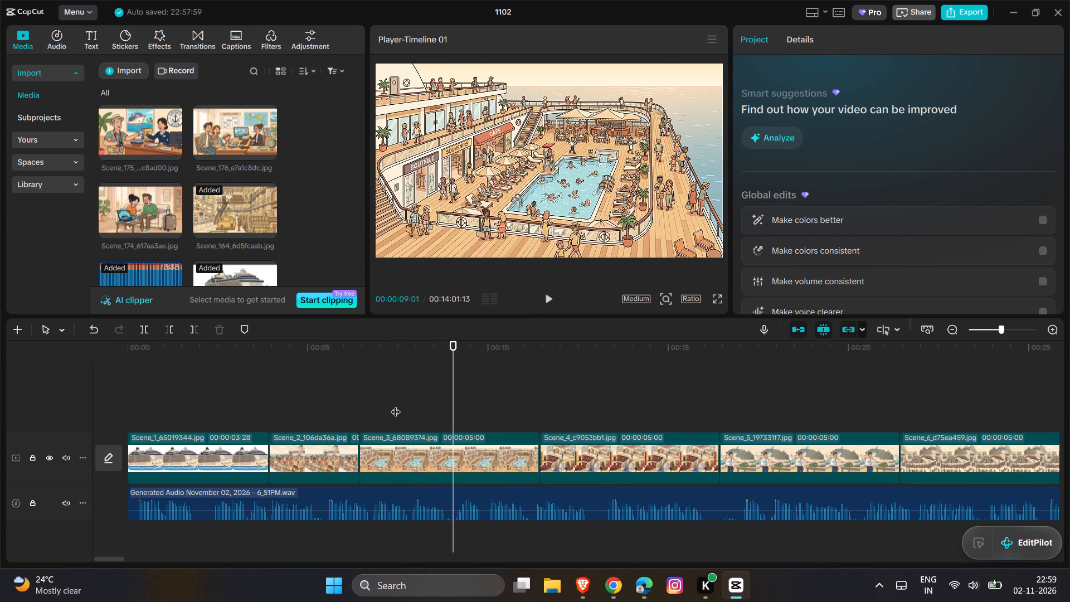
key(space)
key(space)
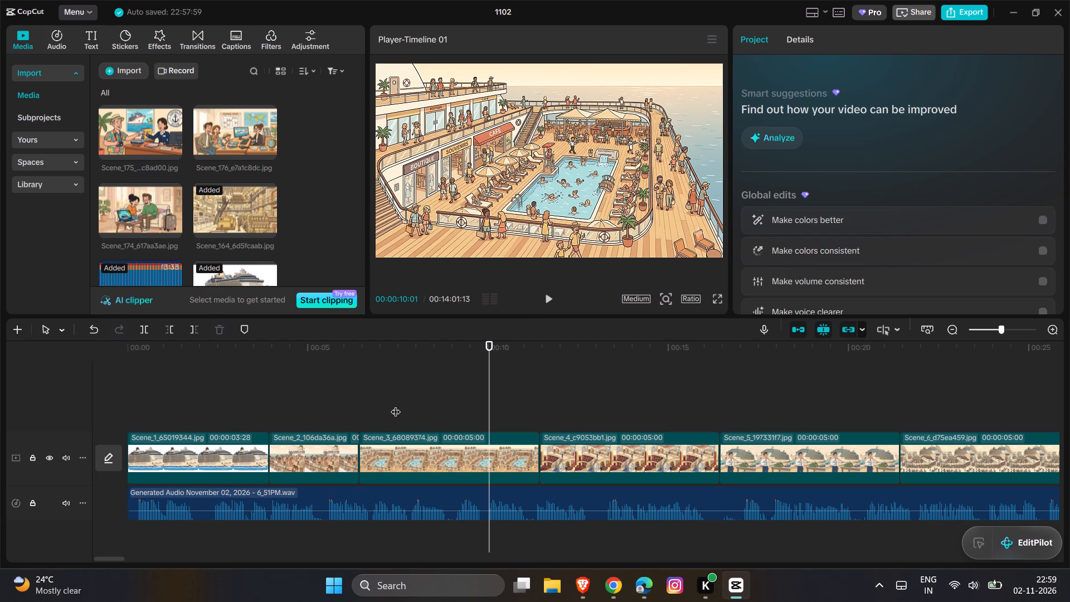
key(space)
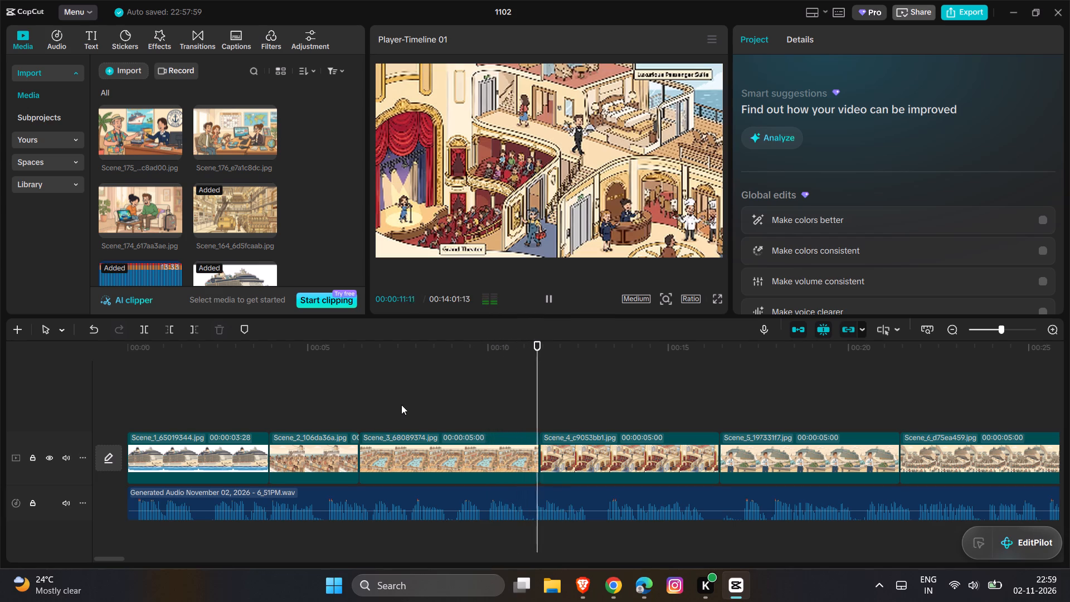
key(space)
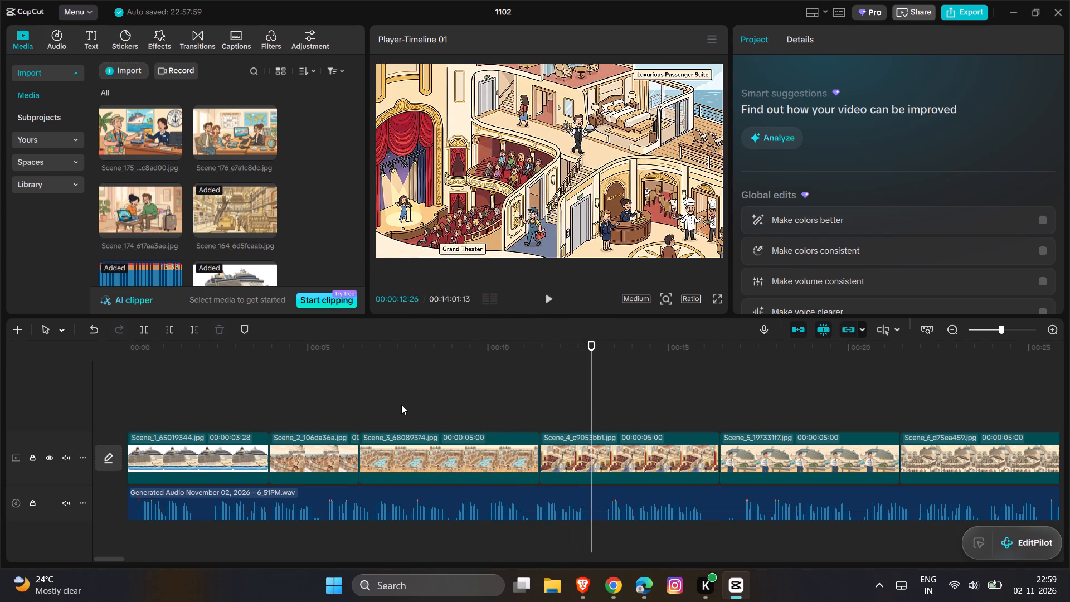
Skim ahead to the Scene_6 clip, and play from Scene_3 into Scene_5 to compare the images with the narration.
click(780, 400)
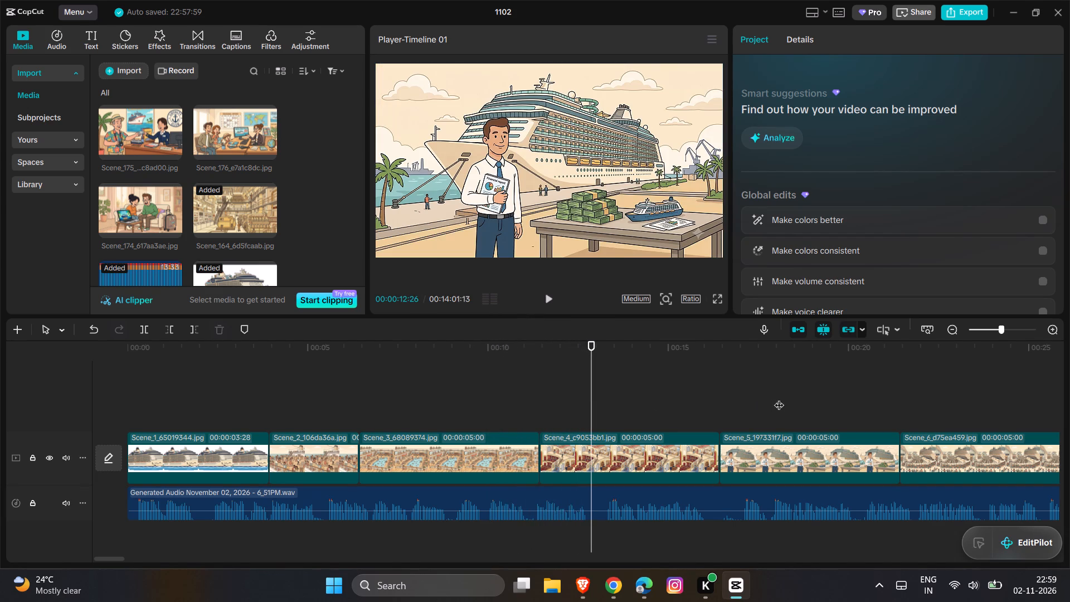
scroll(786, 397, left, 2)
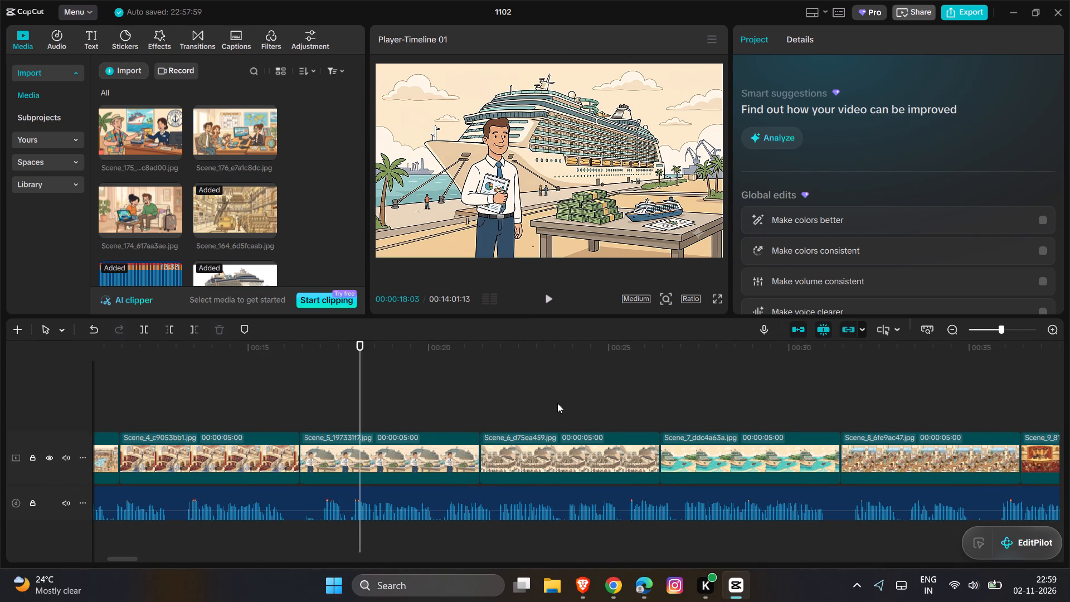
click(522, 415)
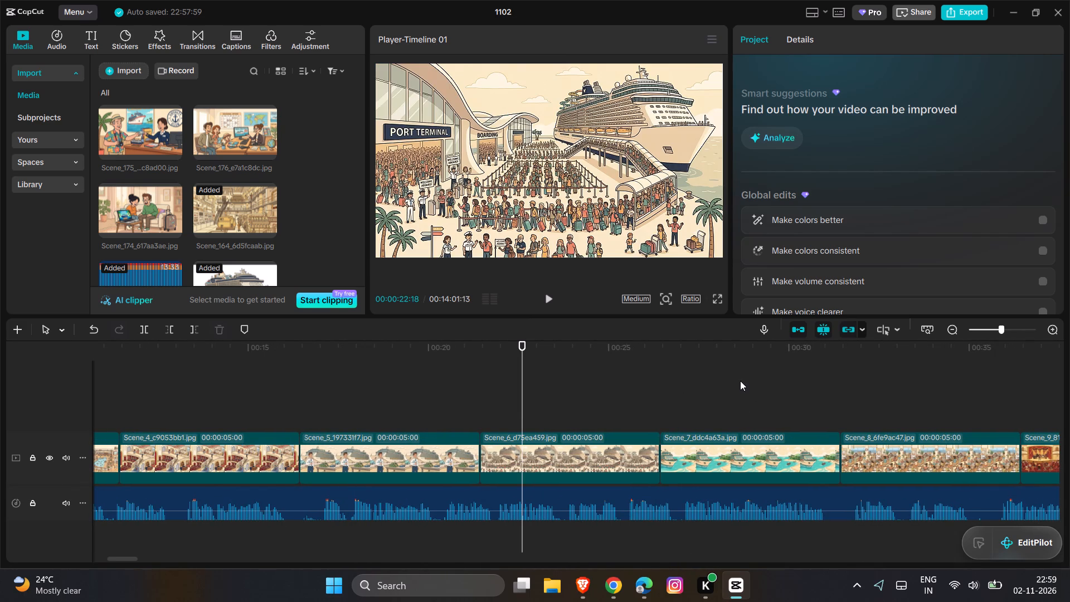
click(740, 381)
click(293, 404)
scroll(293, 404, right, 1)
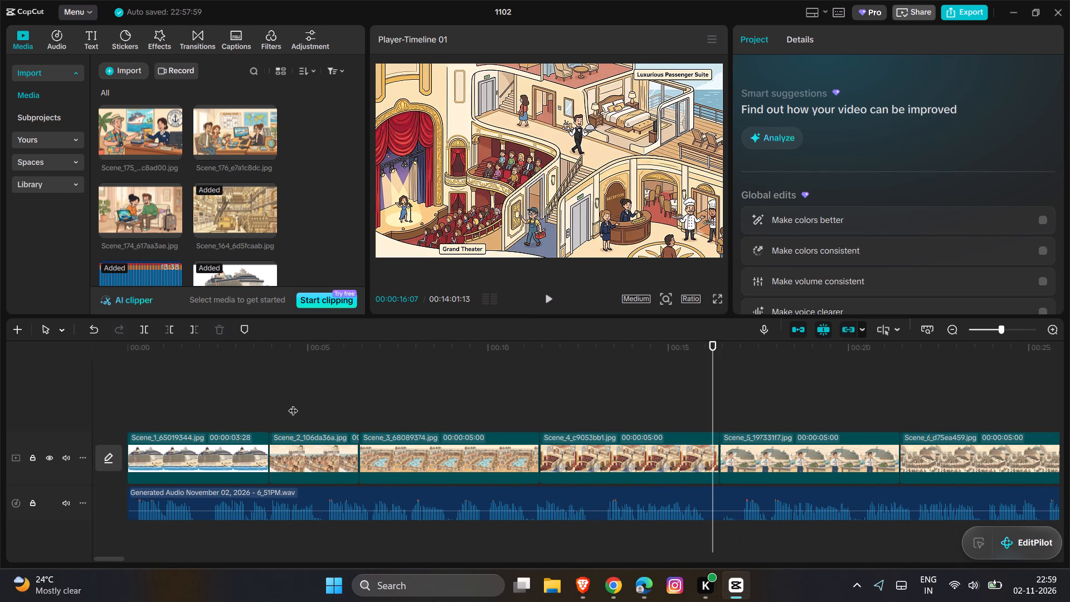
scroll(293, 404, right, 1)
click(468, 389)
key(space)
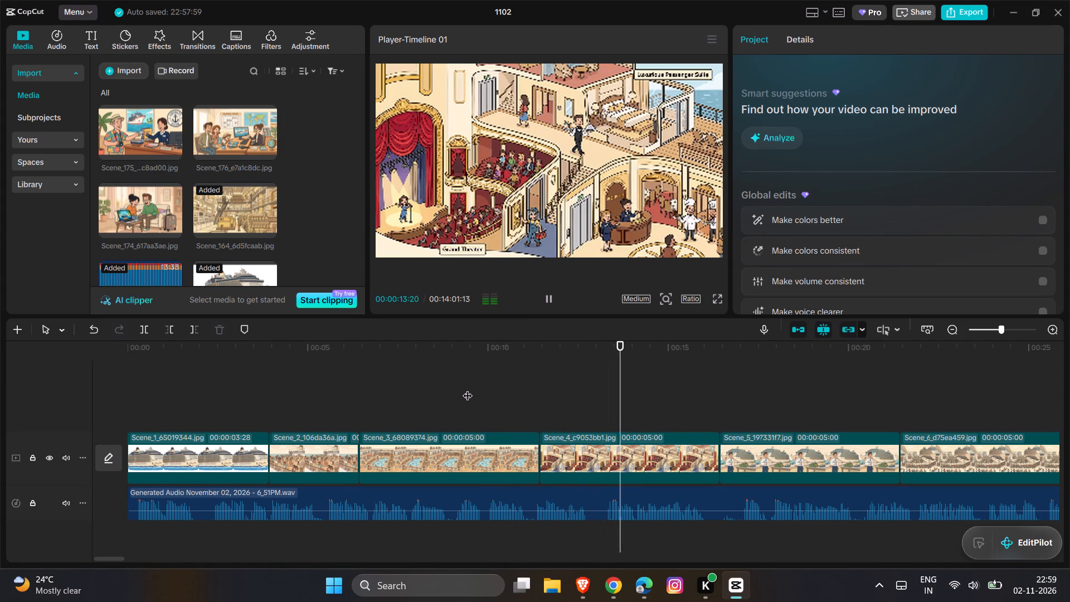
key(space)
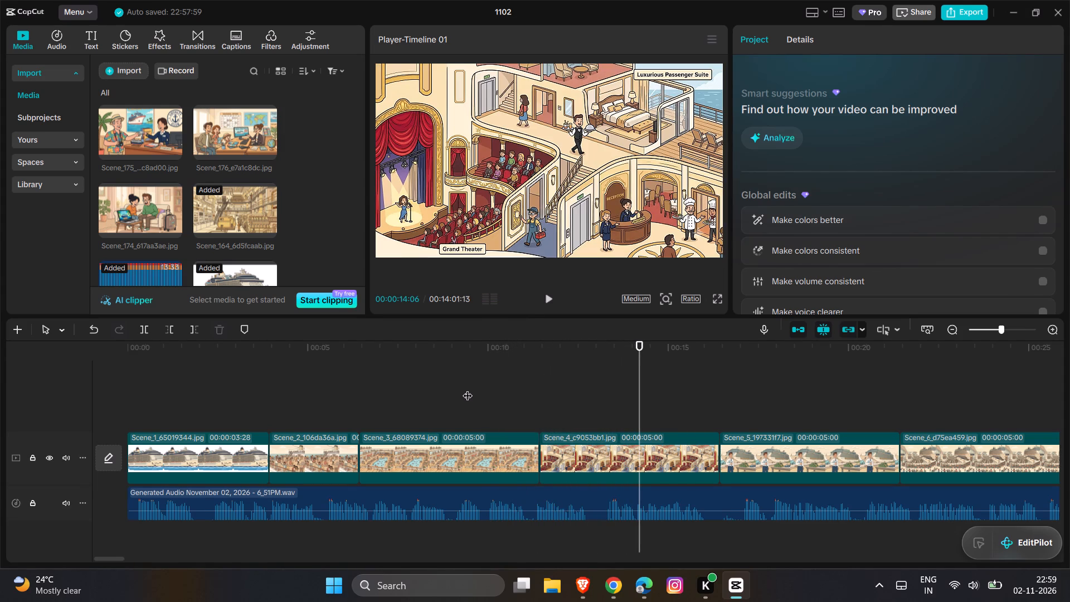
key(space)
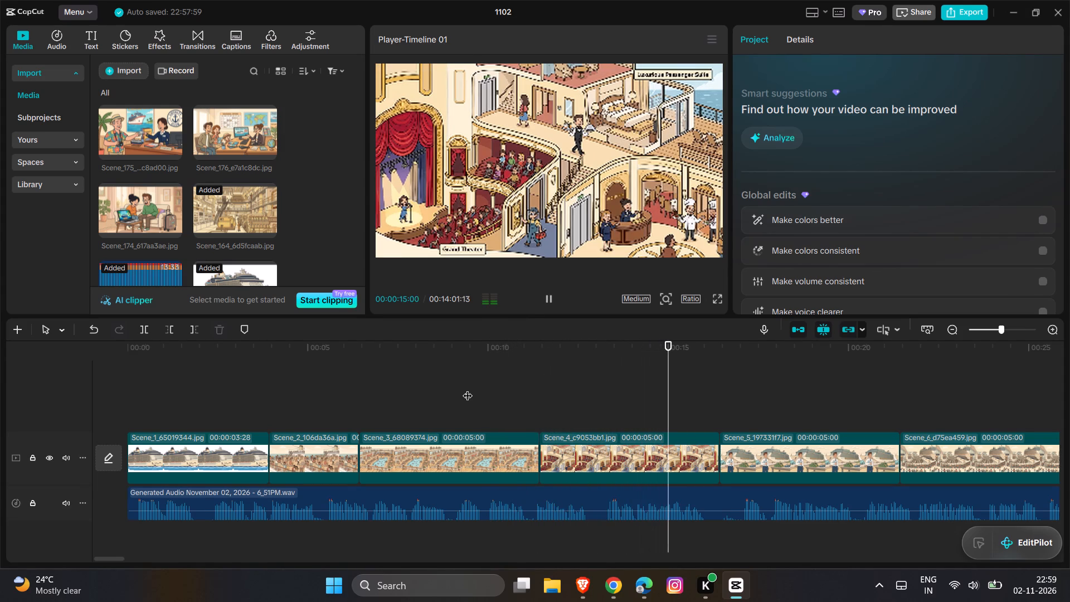
scroll(749, 409, left, 1)
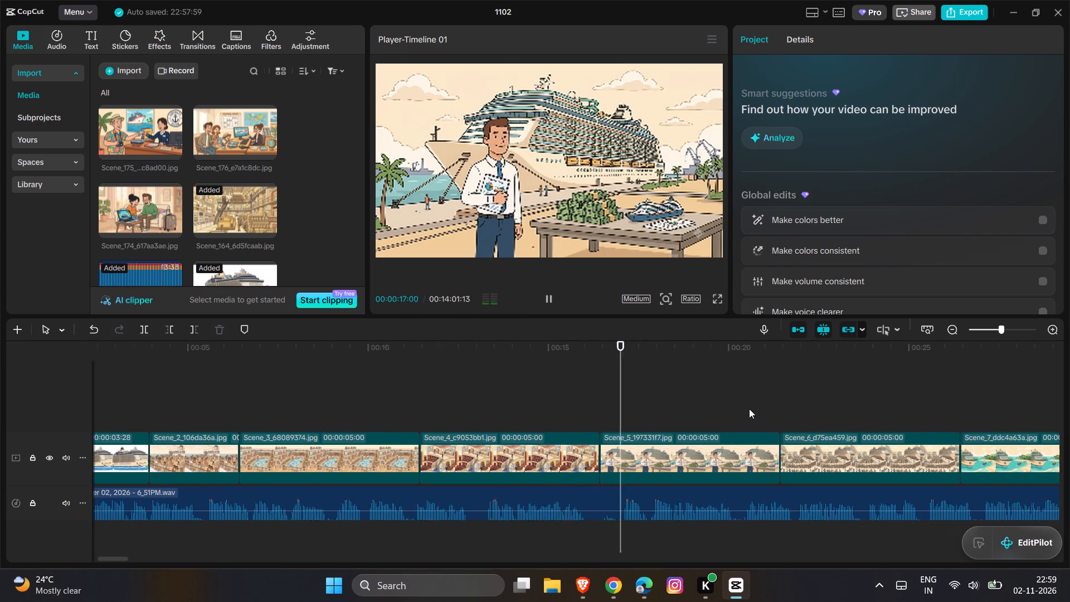
scroll(749, 409, left, 1)
key(space)
Skim the timeline from Scene_6 to Scene_19 to review the scene images against the voice-over waveform.
click(787, 409)
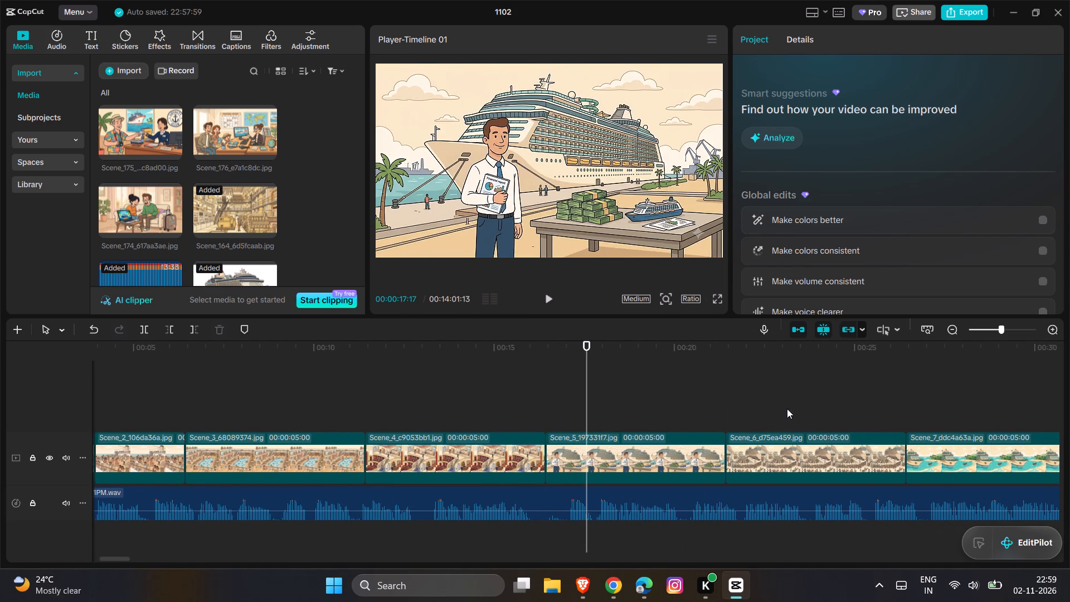
scroll(787, 409, left, 4)
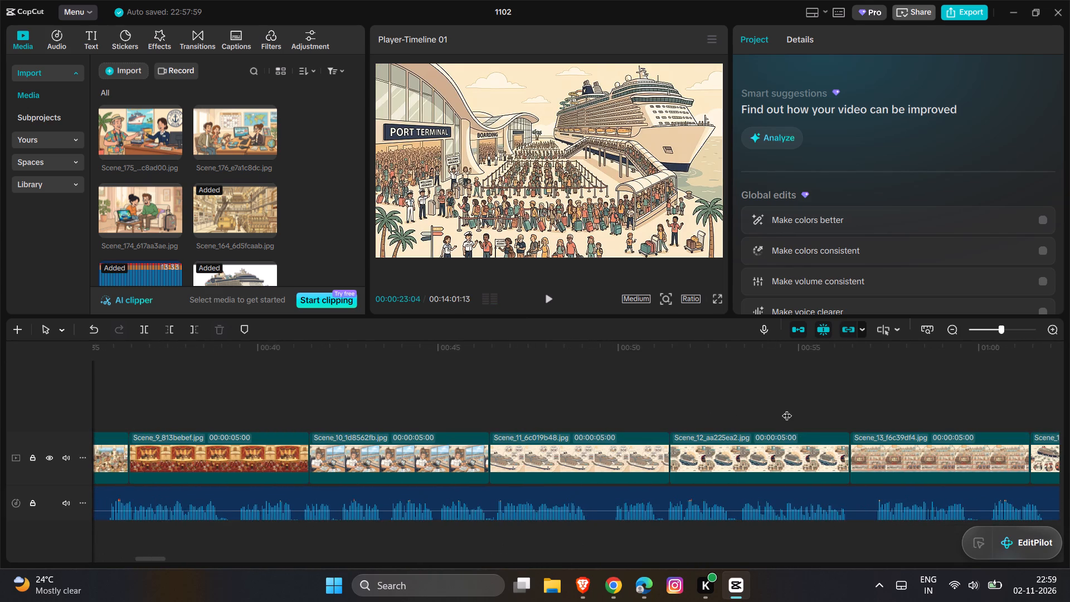
scroll(787, 409, left, 1)
click(357, 357)
click(241, 374)
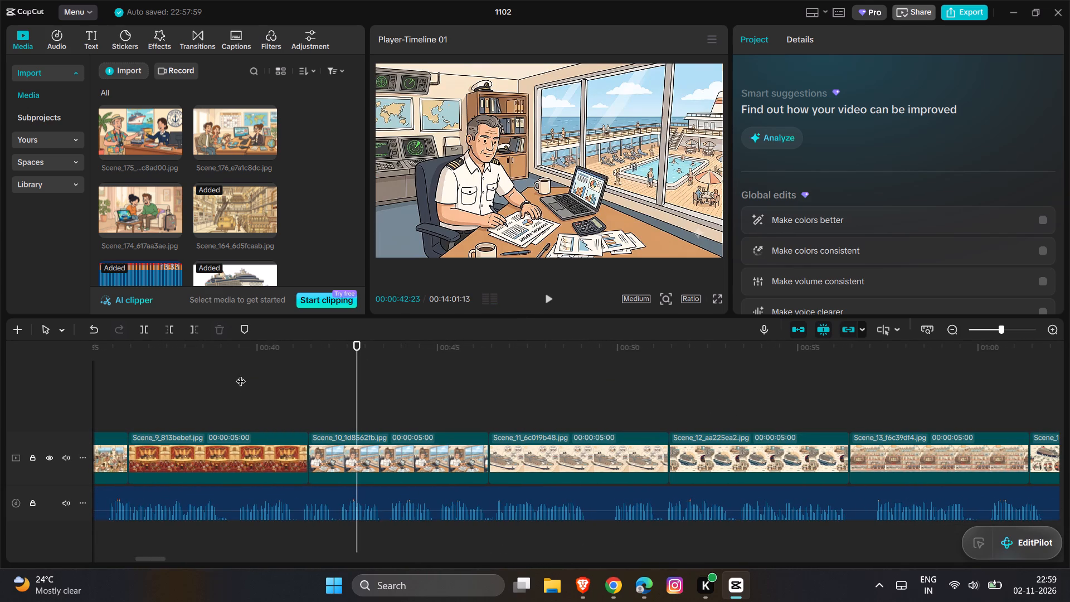
scroll(241, 374, right, 2)
click(623, 383)
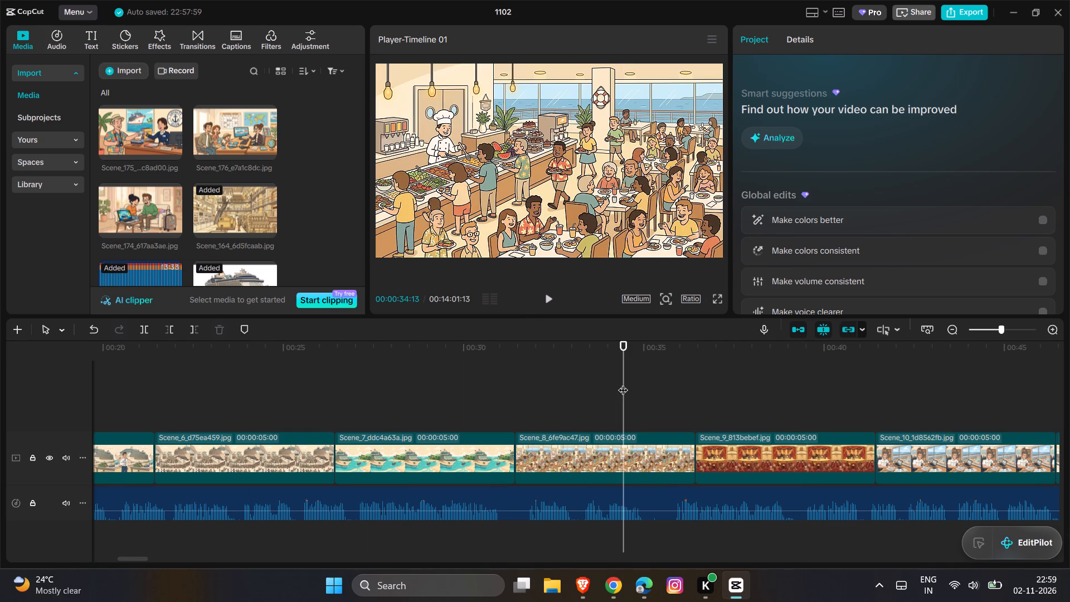
scroll(623, 383, left, 2)
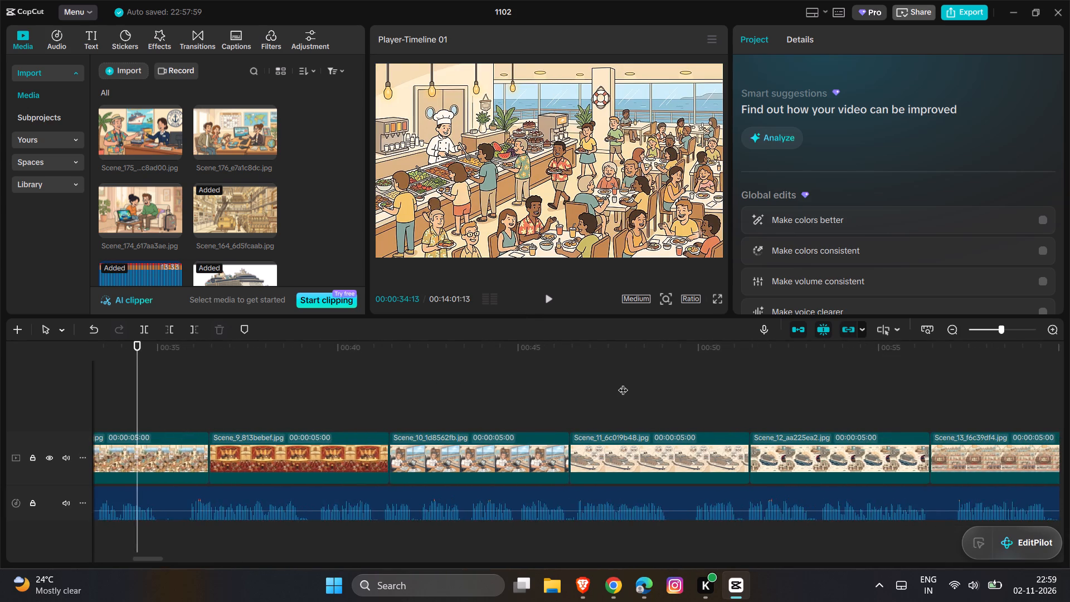
scroll(623, 383, left, 1)
click(595, 386)
click(595, 386)
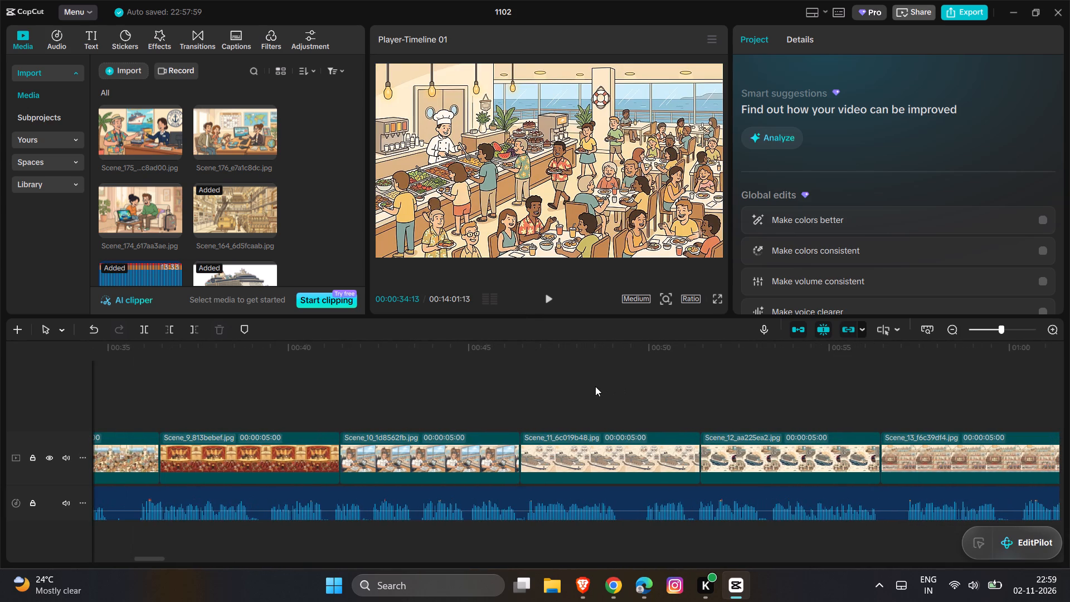
click(595, 386)
scroll(595, 386, left, 1)
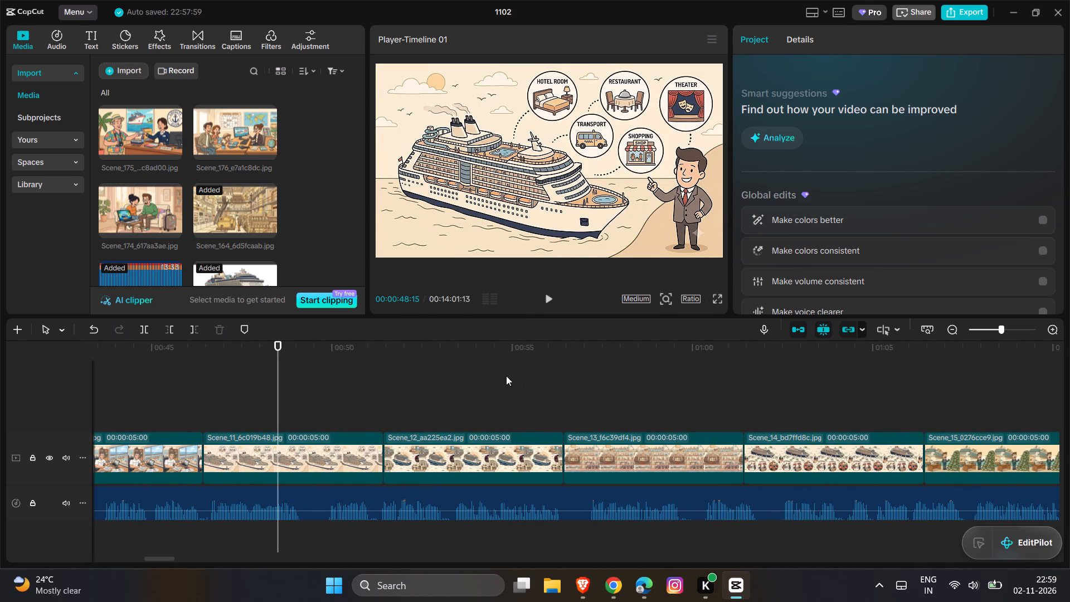
click(506, 376)
click(632, 376)
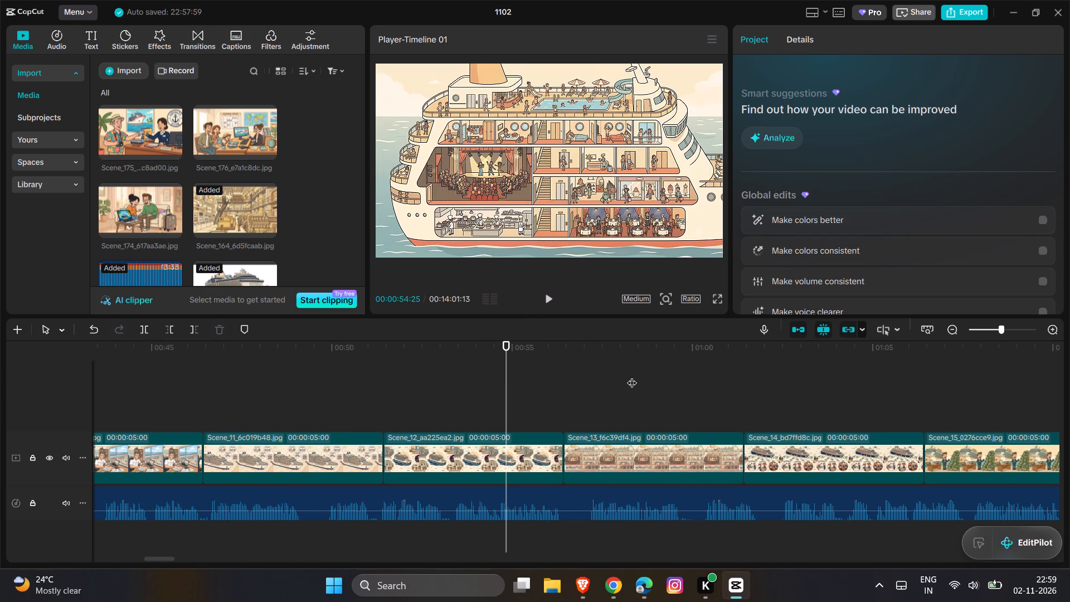
click(772, 383)
scroll(772, 383, left, 1)
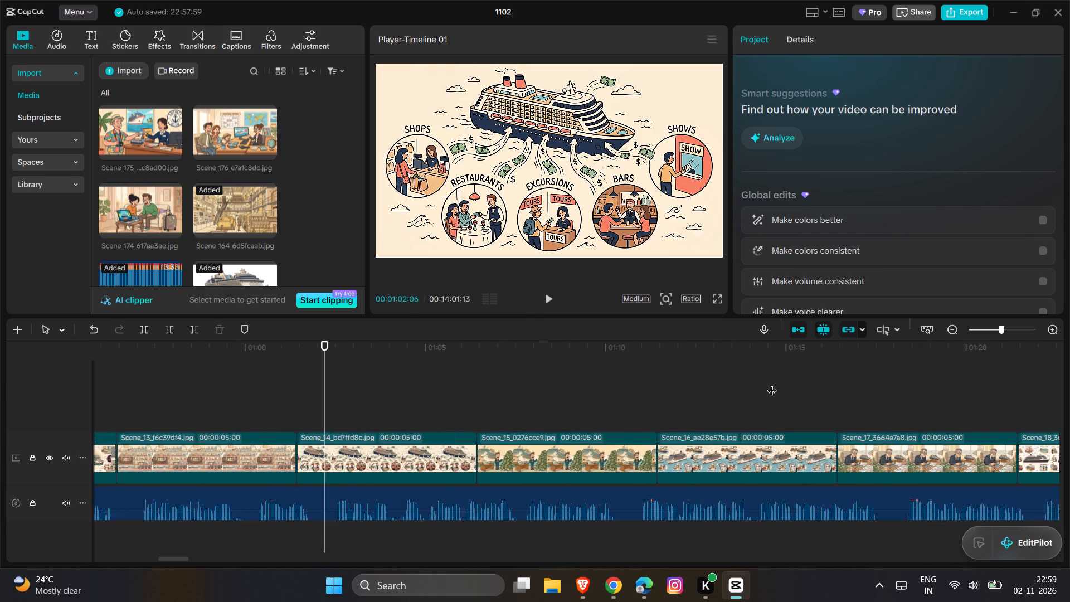
scroll(772, 383, left, 1)
click(664, 379)
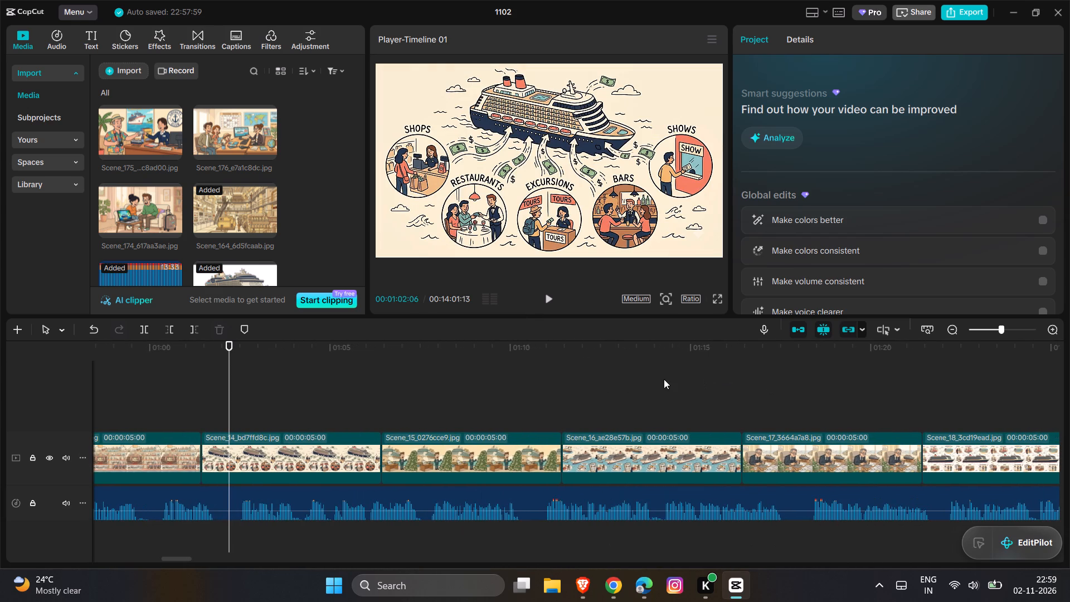
click(448, 367)
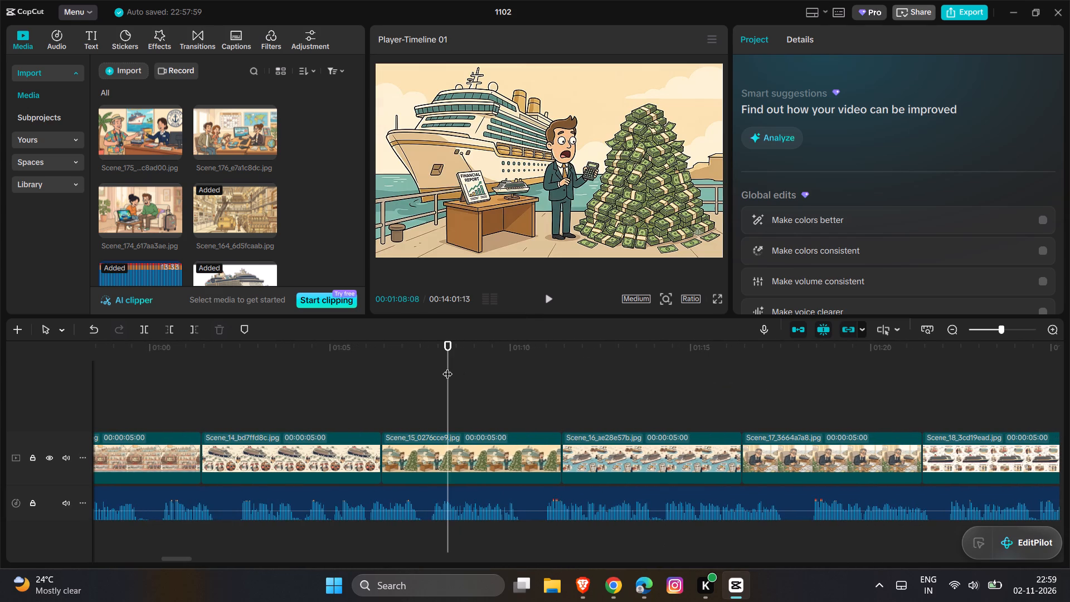
click(811, 391)
scroll(912, 383, left, 1)
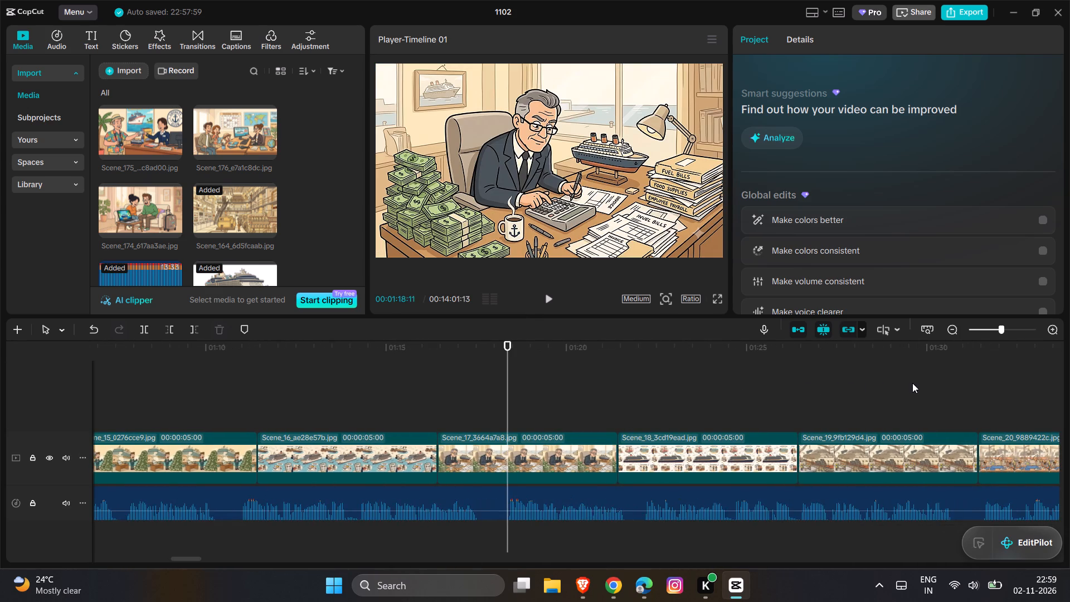
click(712, 397)
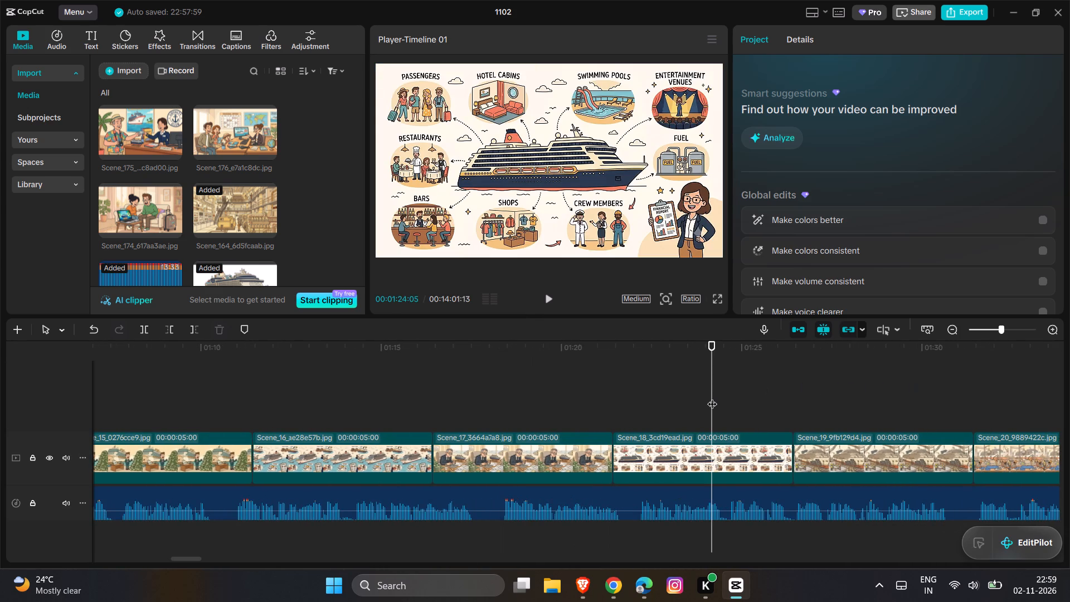
click(832, 382)
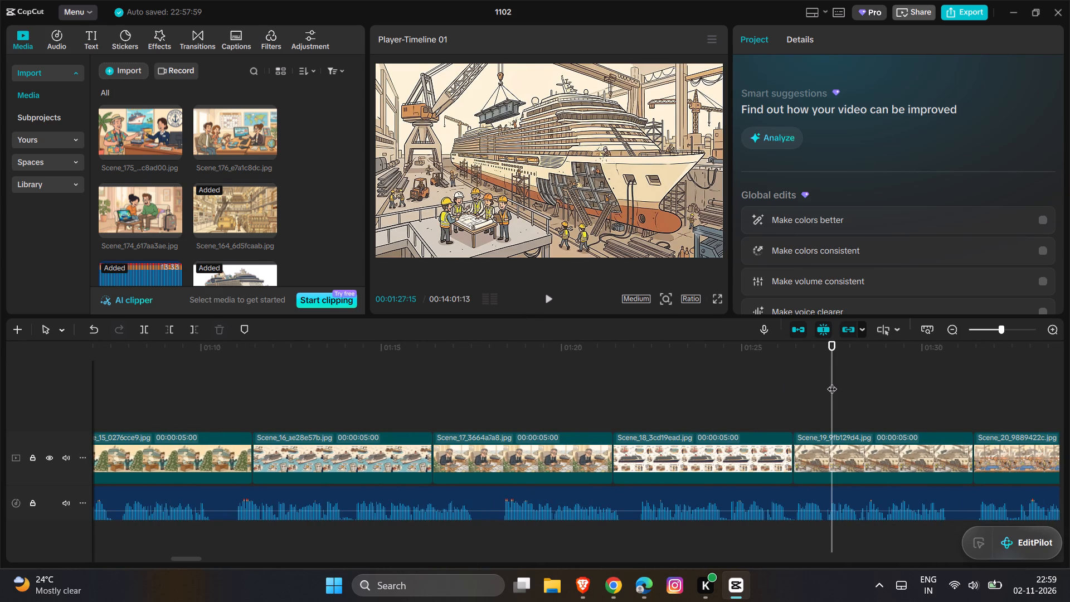
Replay the timeline from near the start through Scene_3 to check the narration timing, and preview the Scene_6 image.
scroll(832, 382, right, 11)
click(154, 396)
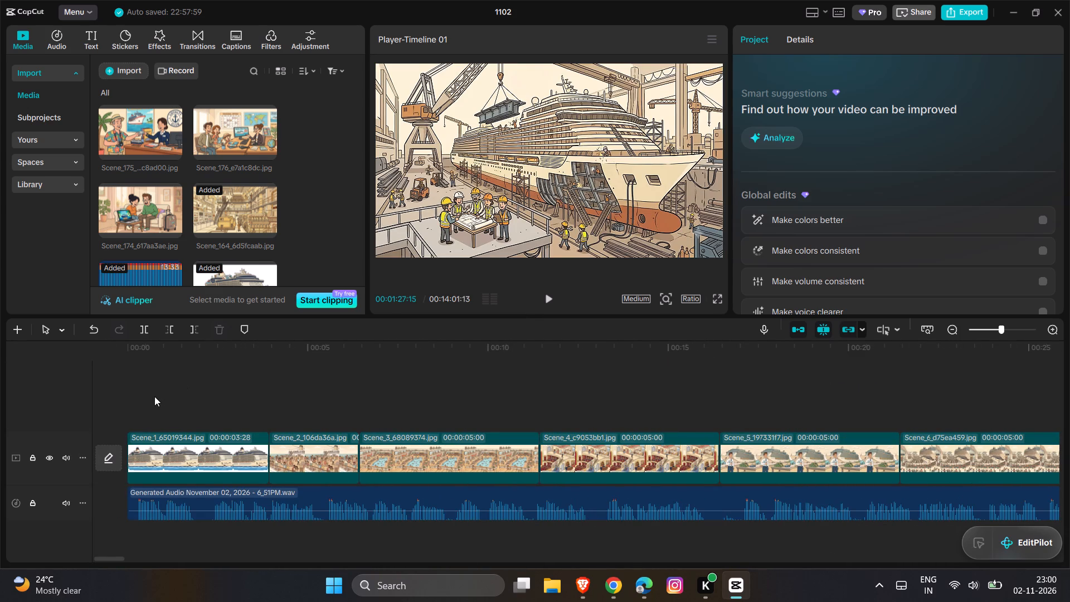
key(space)
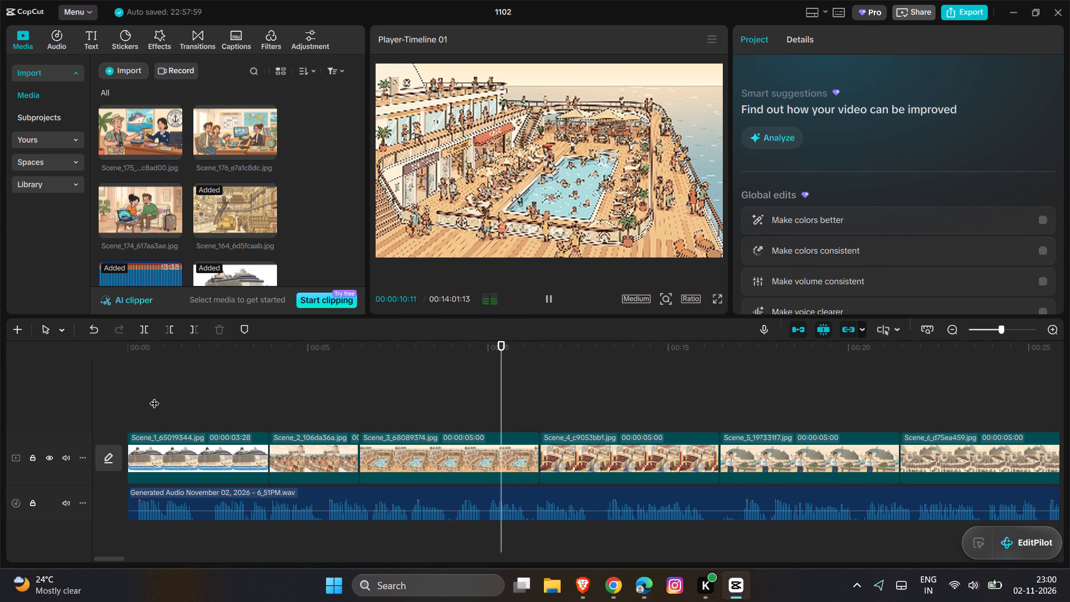
key(space)
click(847, 400)
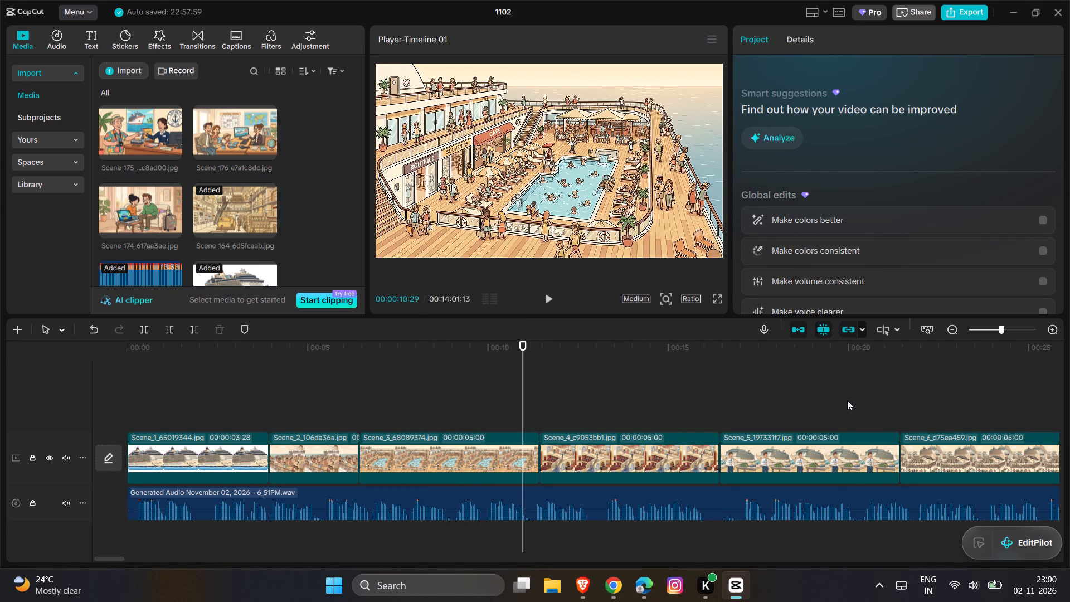
scroll(847, 400, left, 1)
click(730, 401)
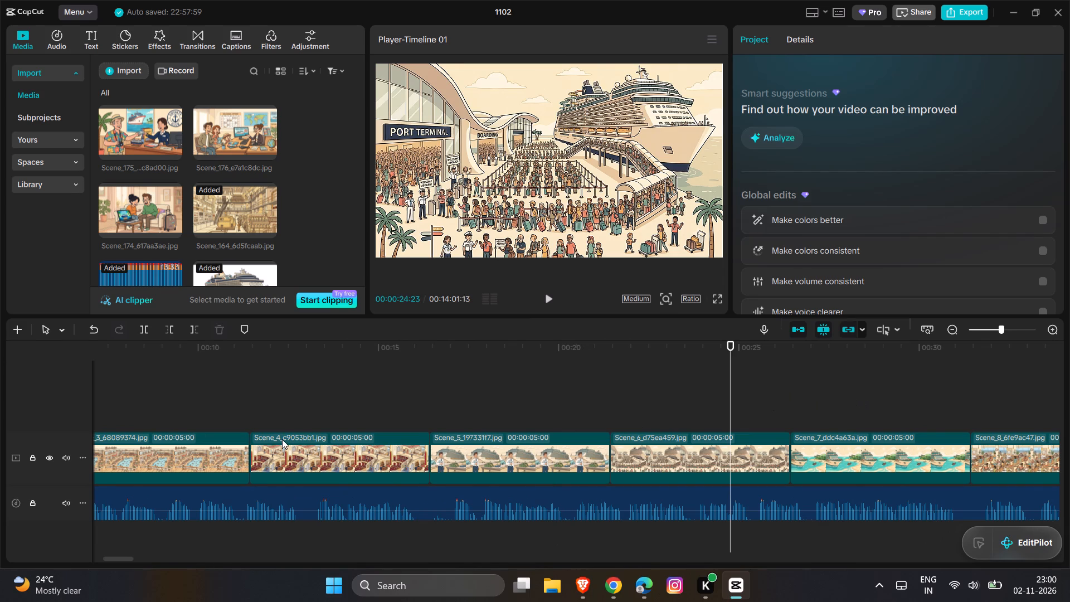
Replay the timeline from Scene_2 into Scene_5 to compare the images with the narration, and preview the Scene_6 image.
scroll(378, 441, right, 2)
click(319, 392)
key(space)
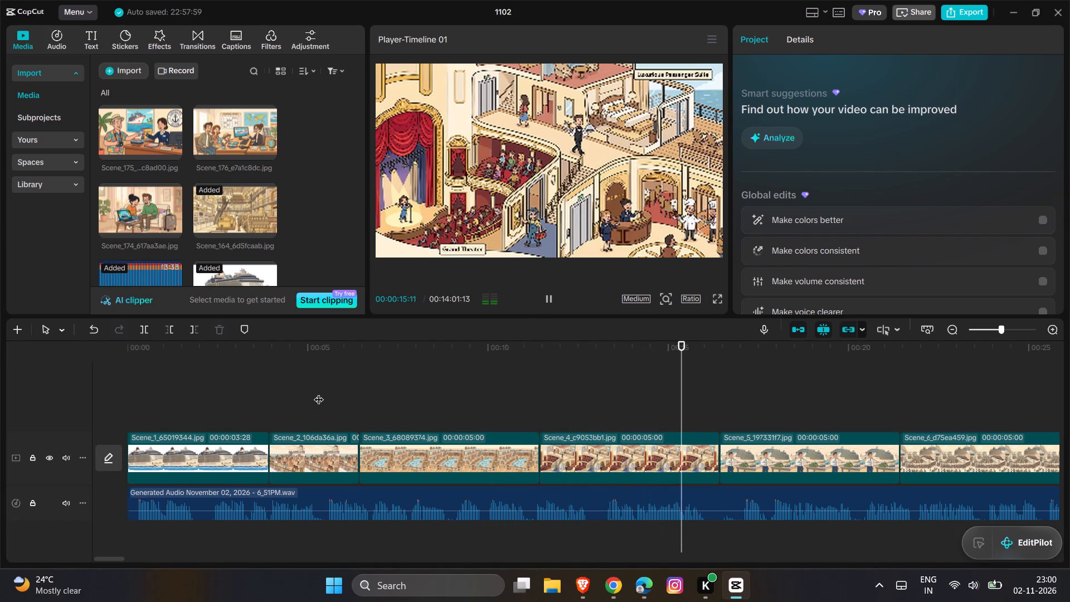
scroll(319, 392, left, 2)
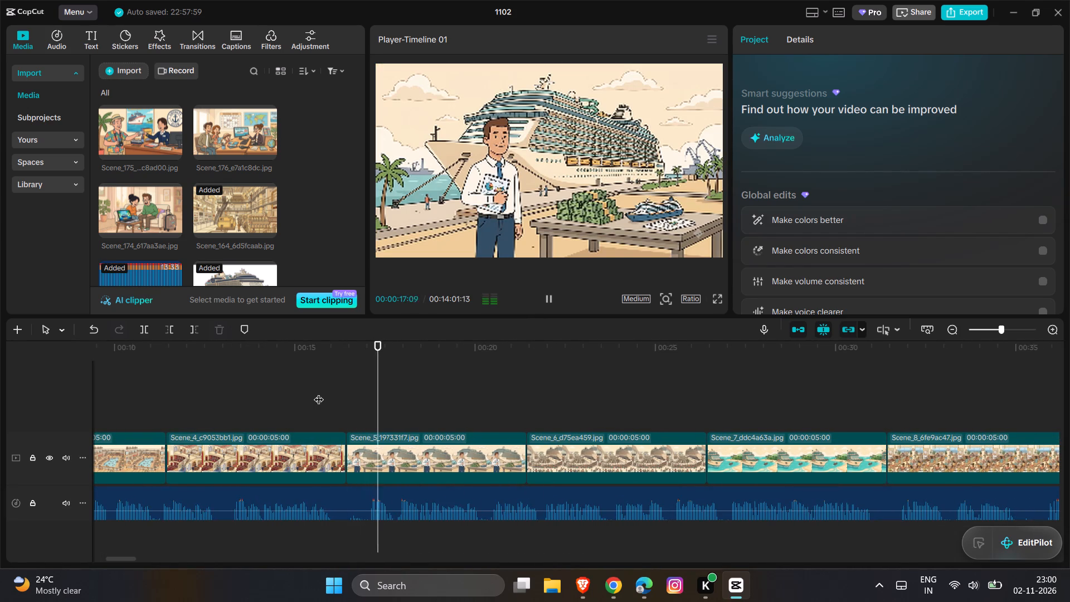
click(616, 377)
scroll(616, 377, right, 3)
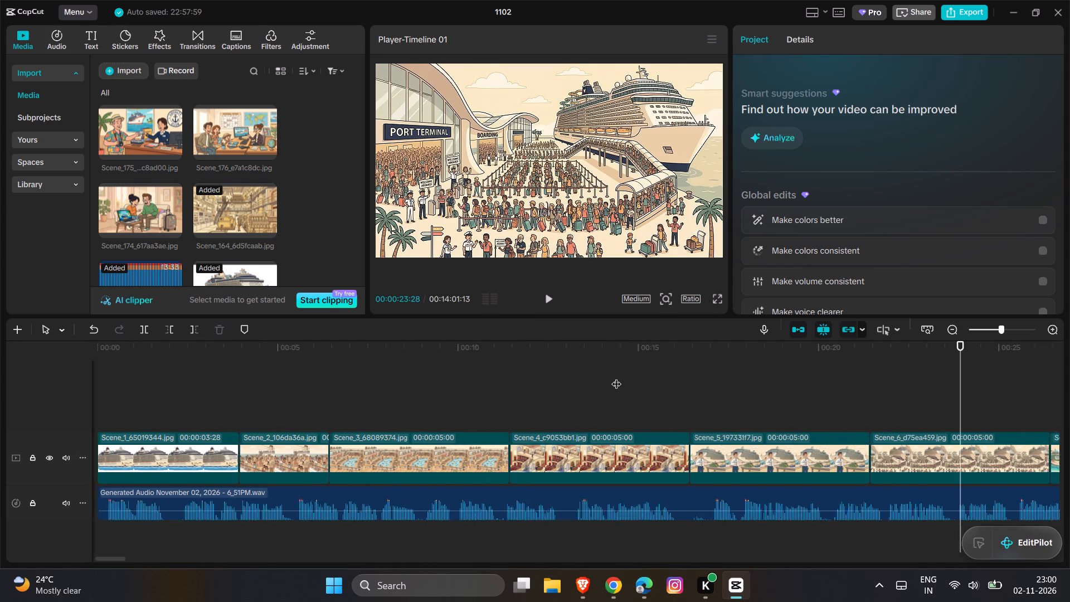
Find the narration cue within Scene_3 and trim the end of the Scene_3 clip to it, making it about 3.3 seconds long.
click(372, 391)
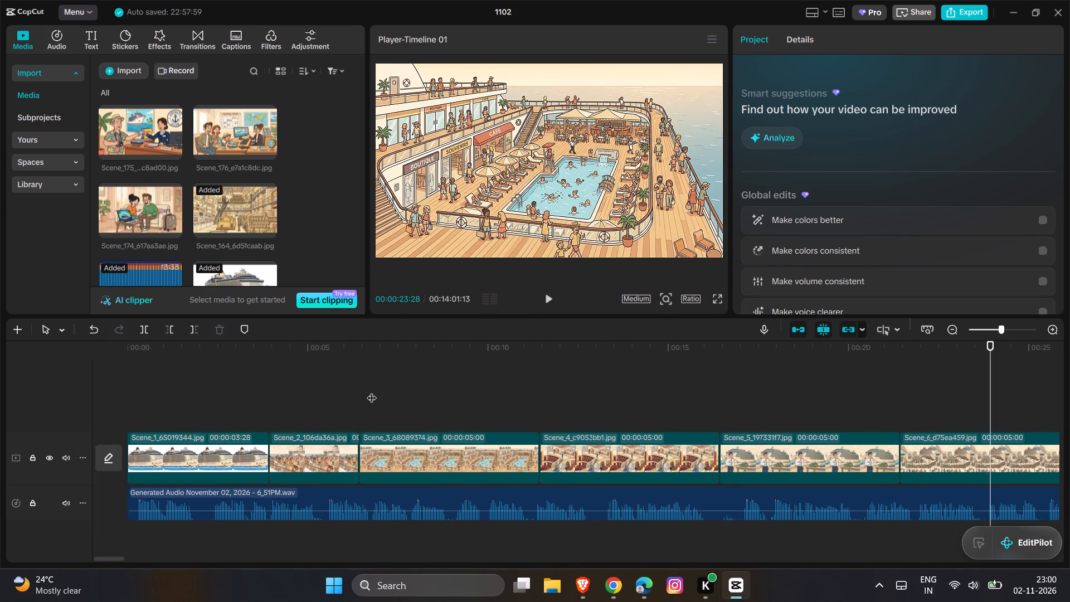
key(space)
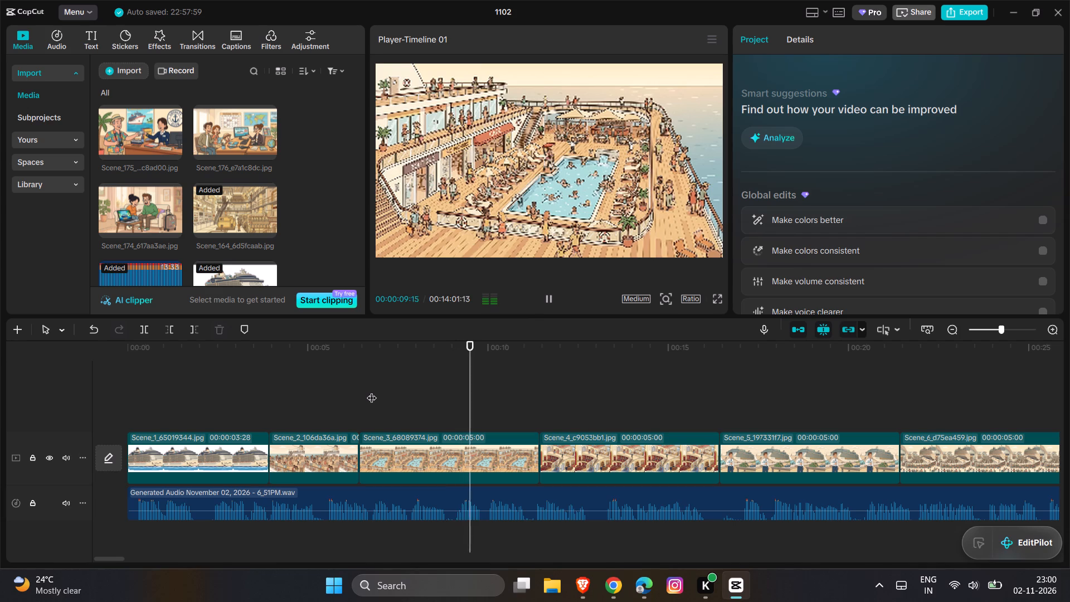
key(space)
click(529, 463)
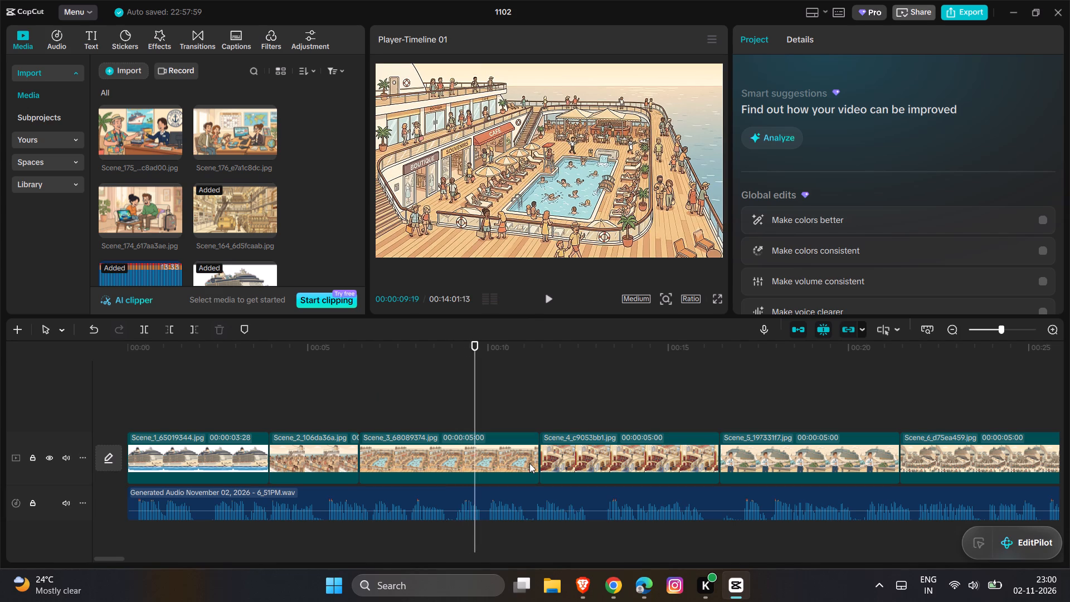
drag(538, 459, 479, 465)
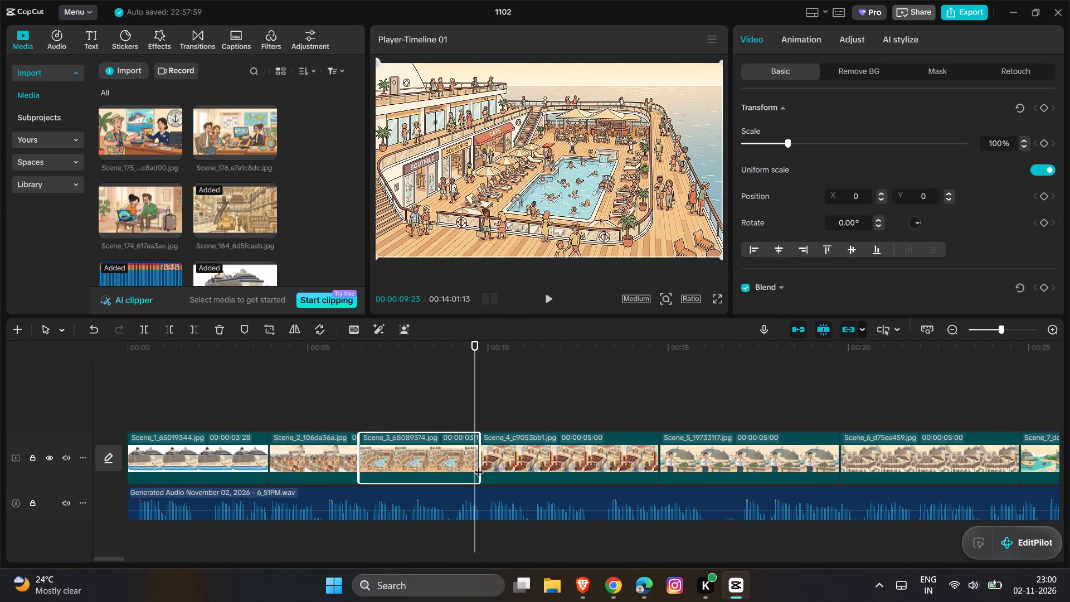
Play on into Scene_4 to its narration cue and trim the end of the Scene_4 clip to a duration of 00:00:04:03.
key(space)
key(space)
key(space)
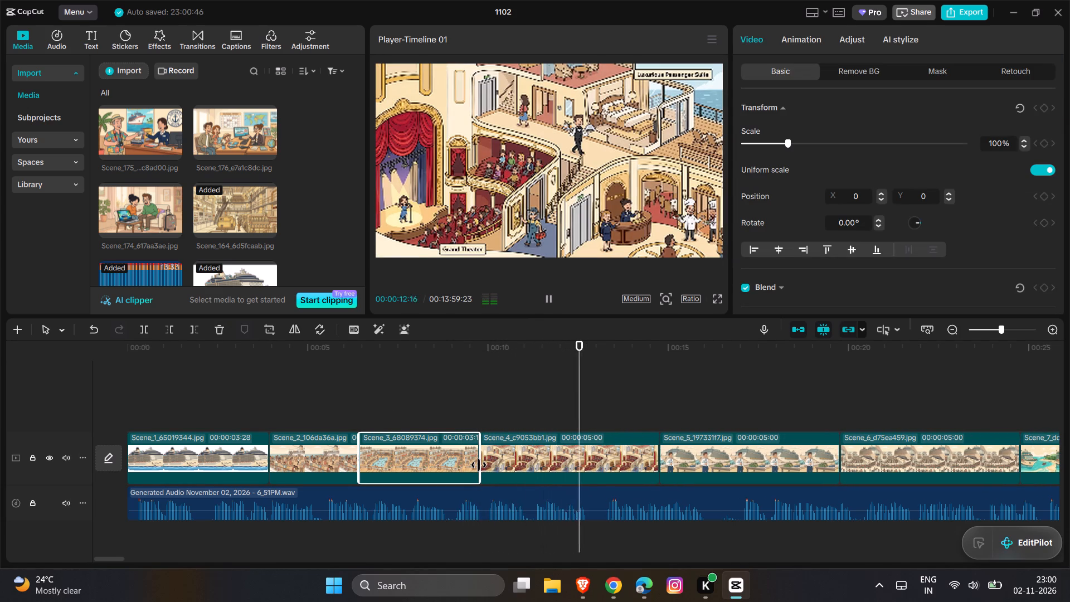
key(space)
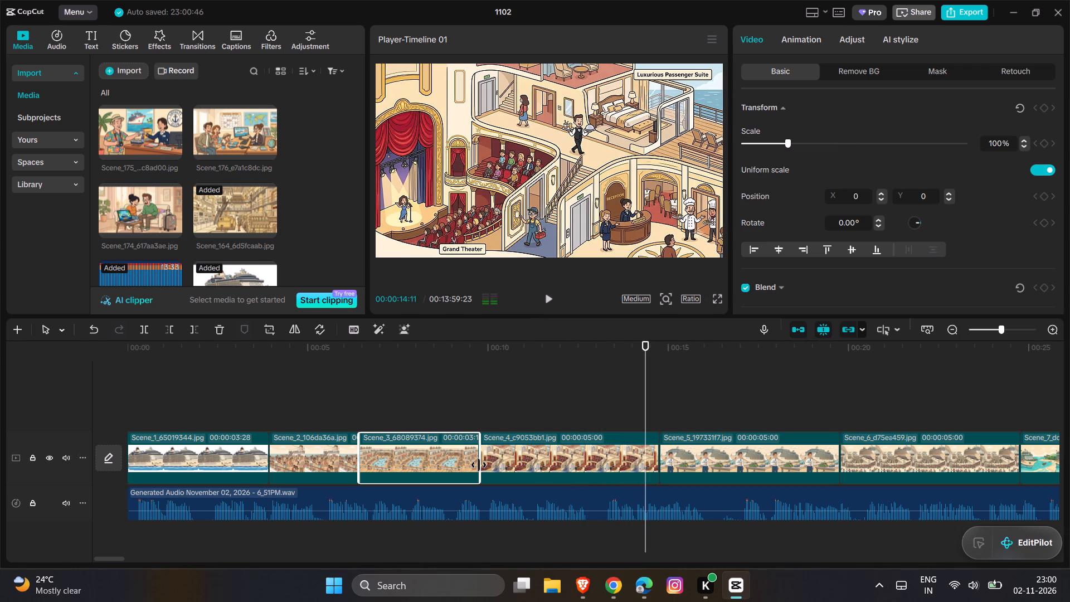
click(644, 457)
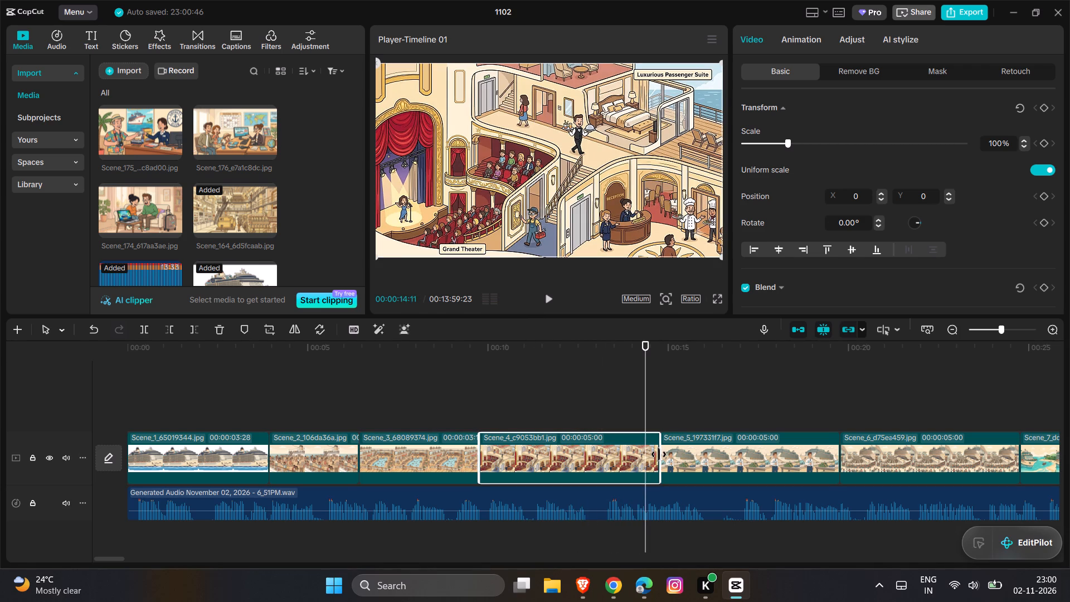
drag(659, 454, 626, 463)
Play on to the narration cue in Scene_5 and trim the end of the Scene_5 clip to a duration of 00:00:03:23.
key(space)
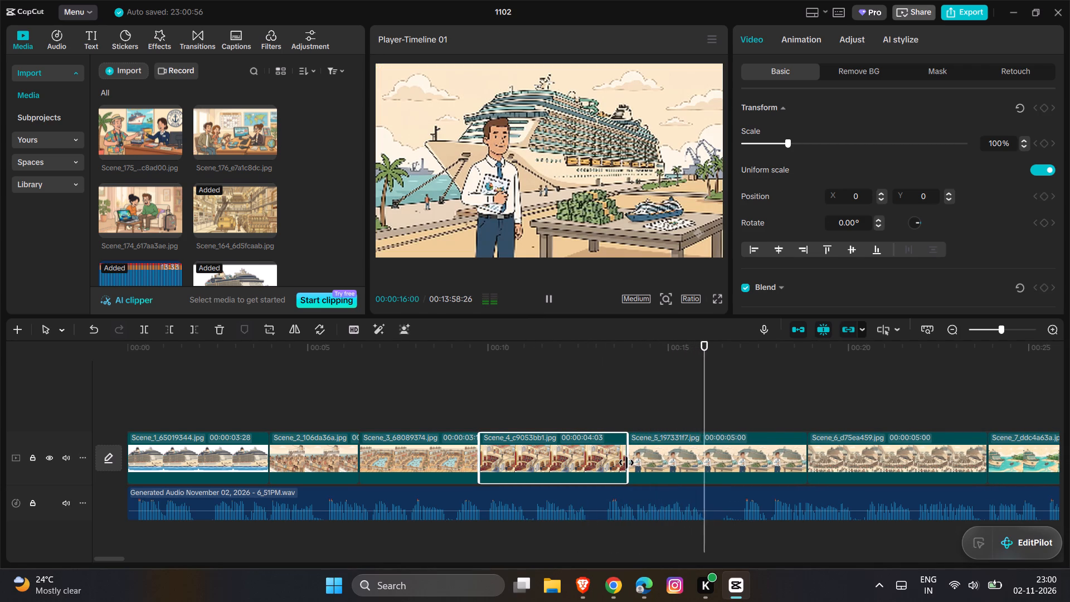
key(space)
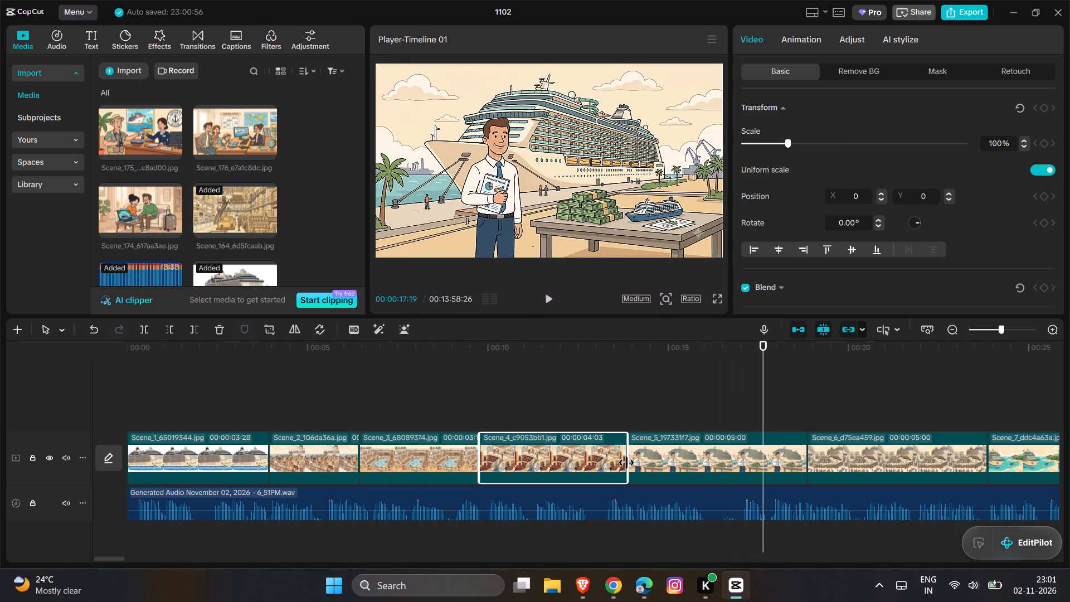
scroll(626, 463, left, 1)
click(535, 458)
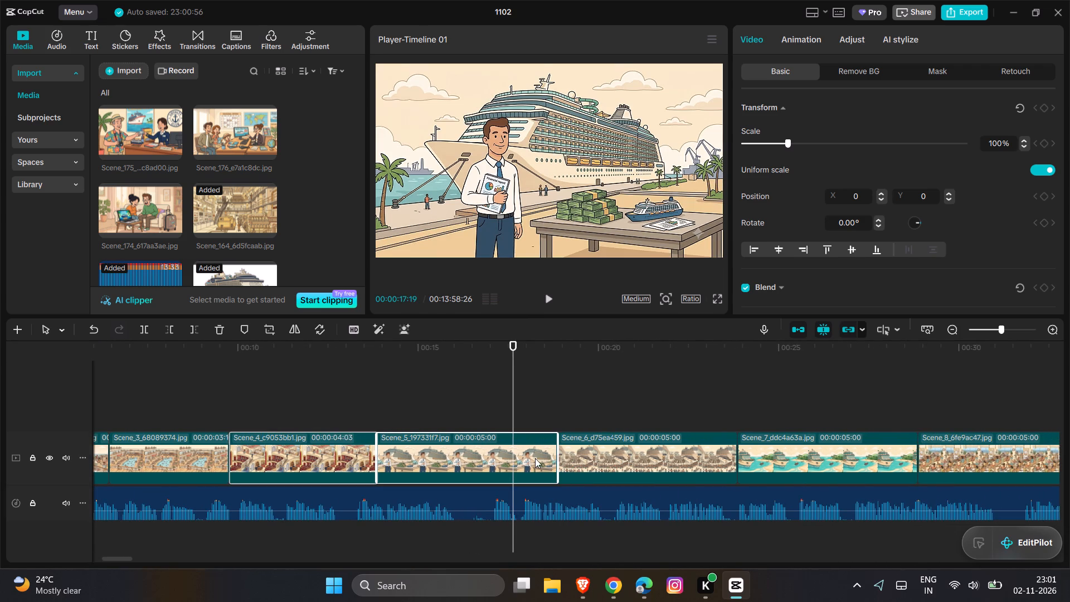
drag(557, 455, 515, 467)
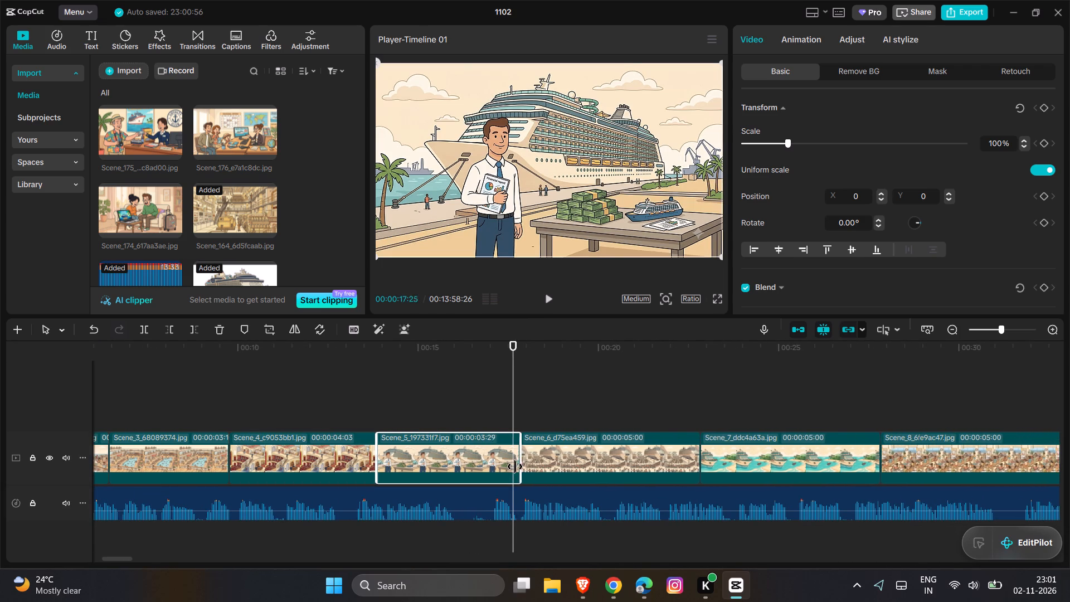
drag(515, 467, 511, 467)
Play on to the narration cue in Scene_6 and trim the end of the Scene_6 clip to a duration of 00:00:03:18.
key(space)
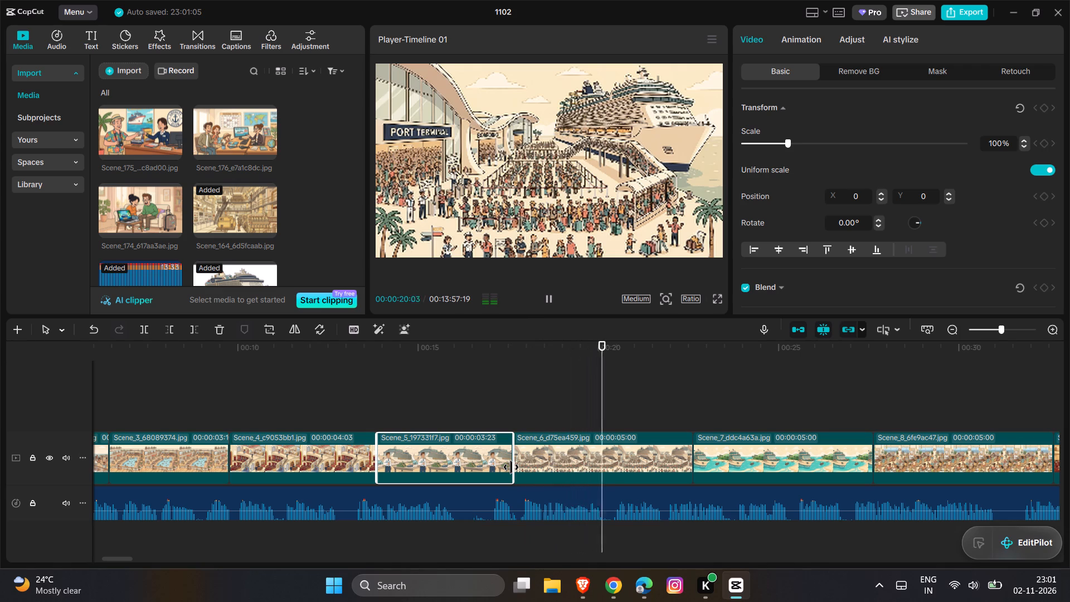
key(space)
key(space)
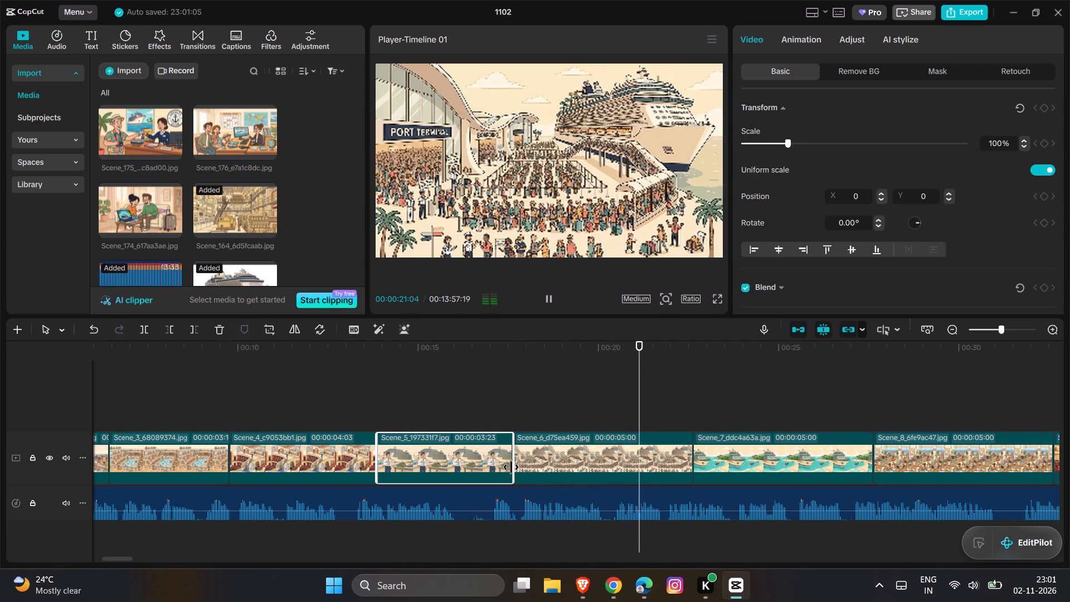
key(space)
click(606, 469)
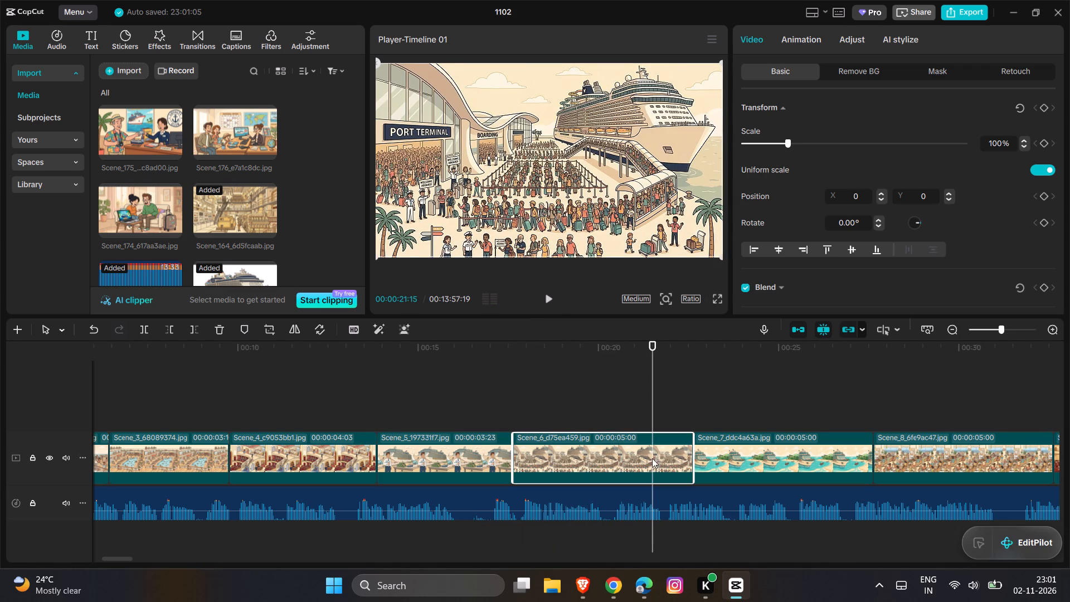
drag(693, 454, 646, 464)
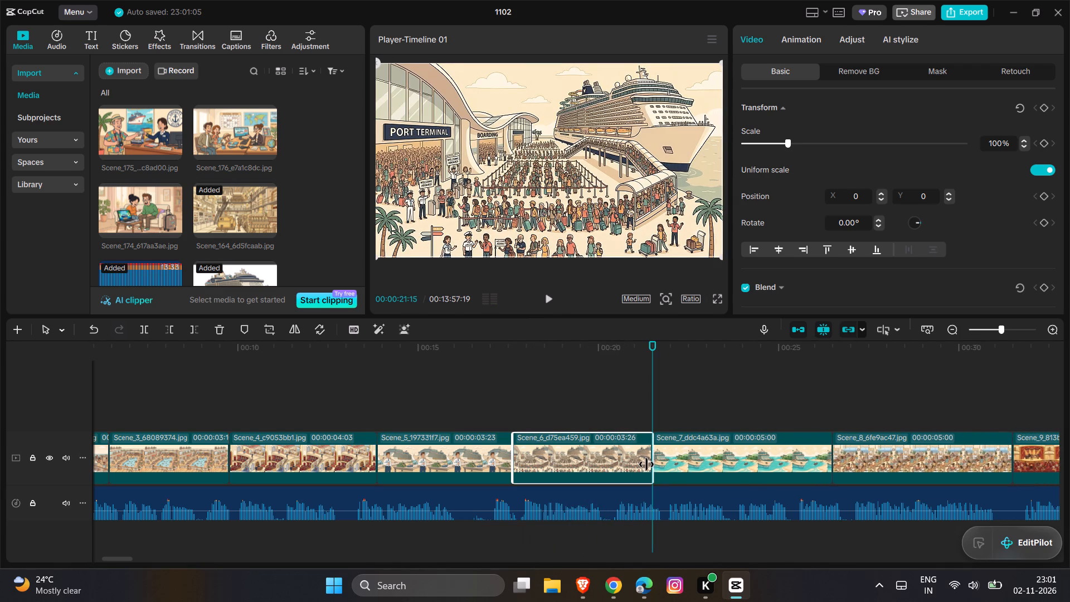
drag(646, 464, 639, 468)
Replay the narration over Scene_7 to locate its cue and trim the end of the Scene_7 clip to about 2.5 seconds long.
key(space)
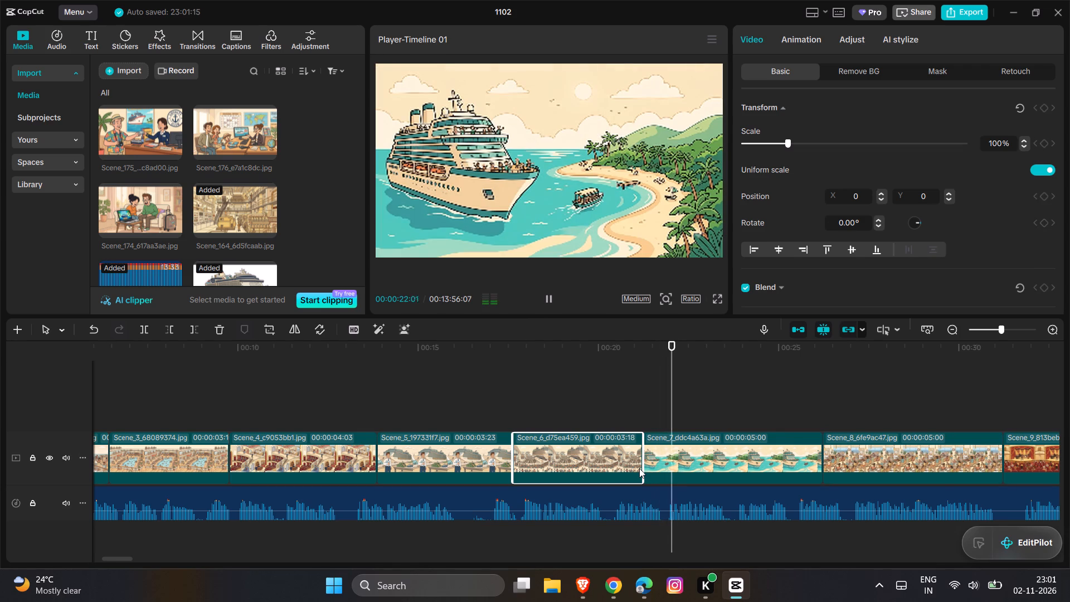
scroll(639, 468, left, 1)
key(space)
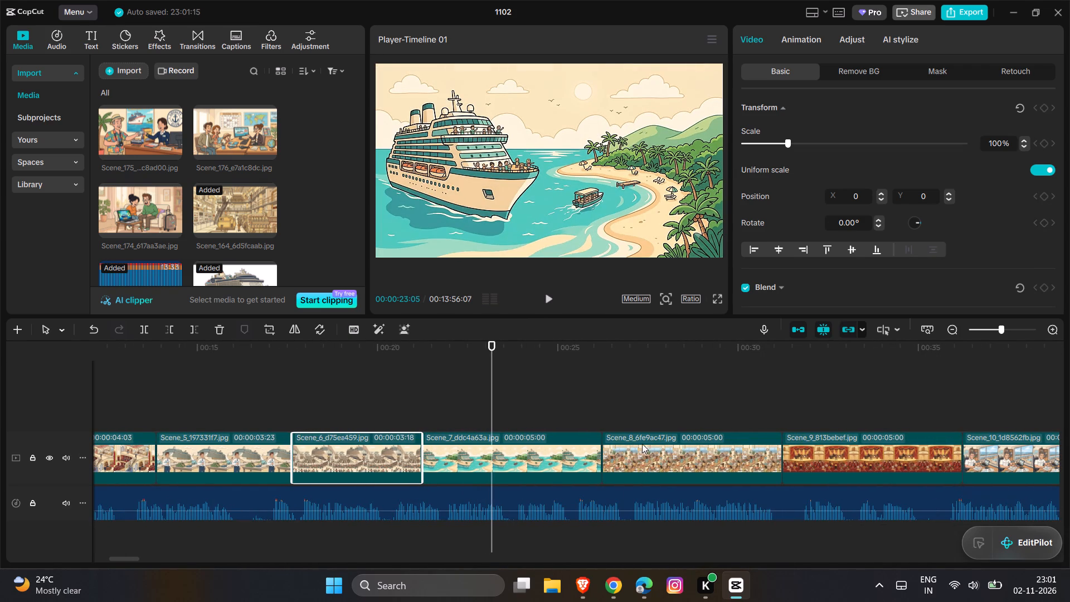
click(642, 401)
click(469, 404)
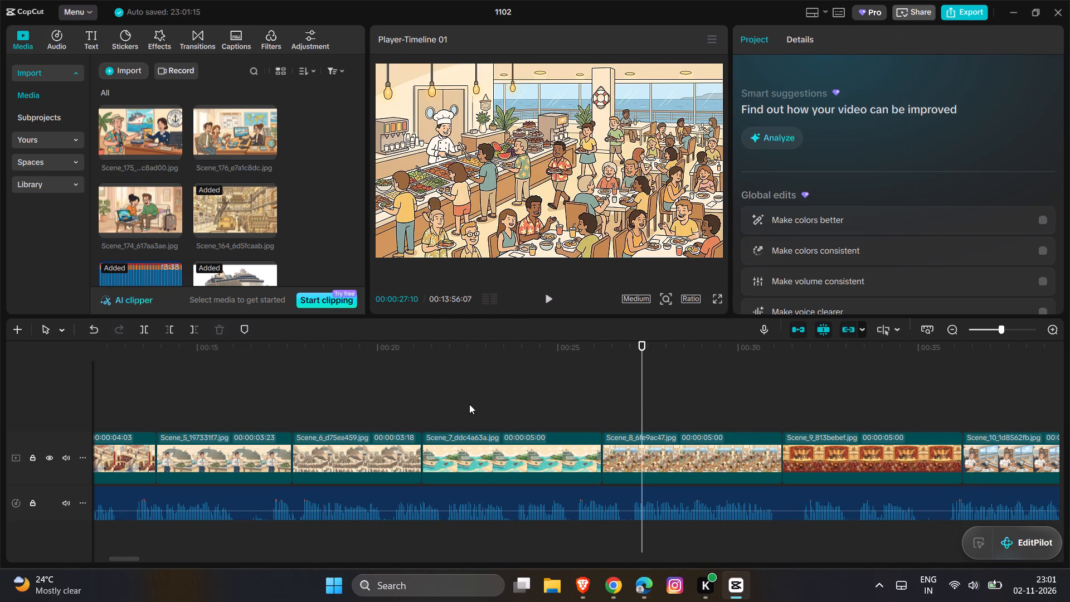
key(space)
key(space)
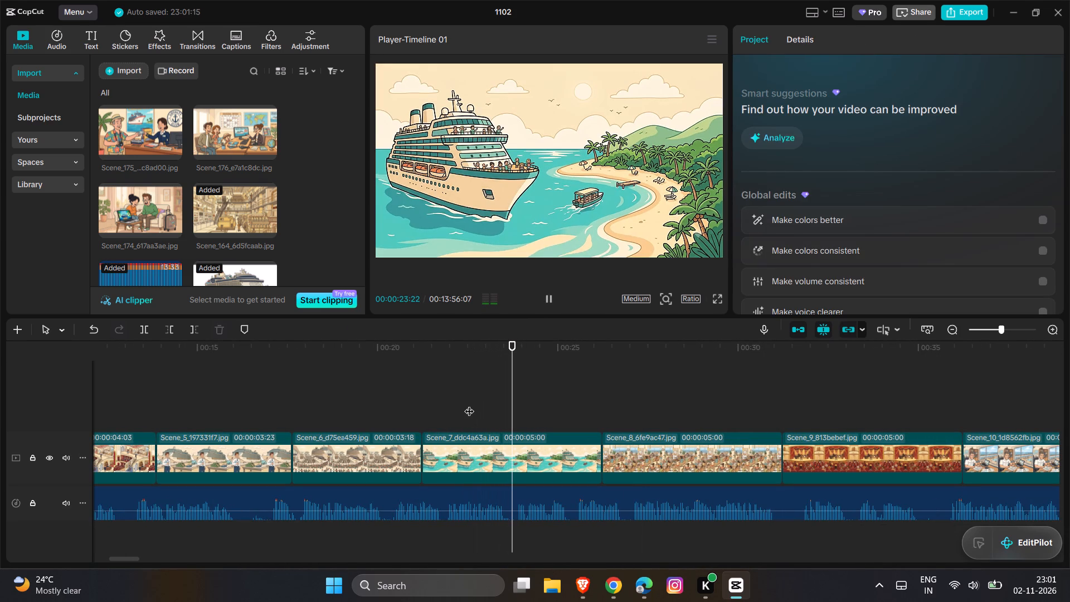
key(space)
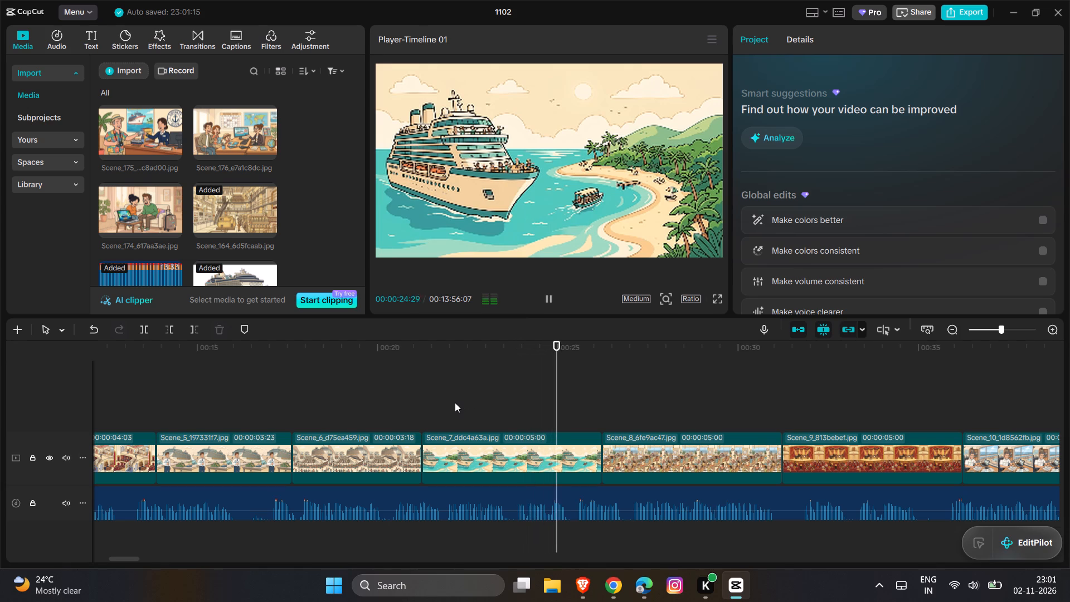
key(space)
click(420, 407)
key(space)
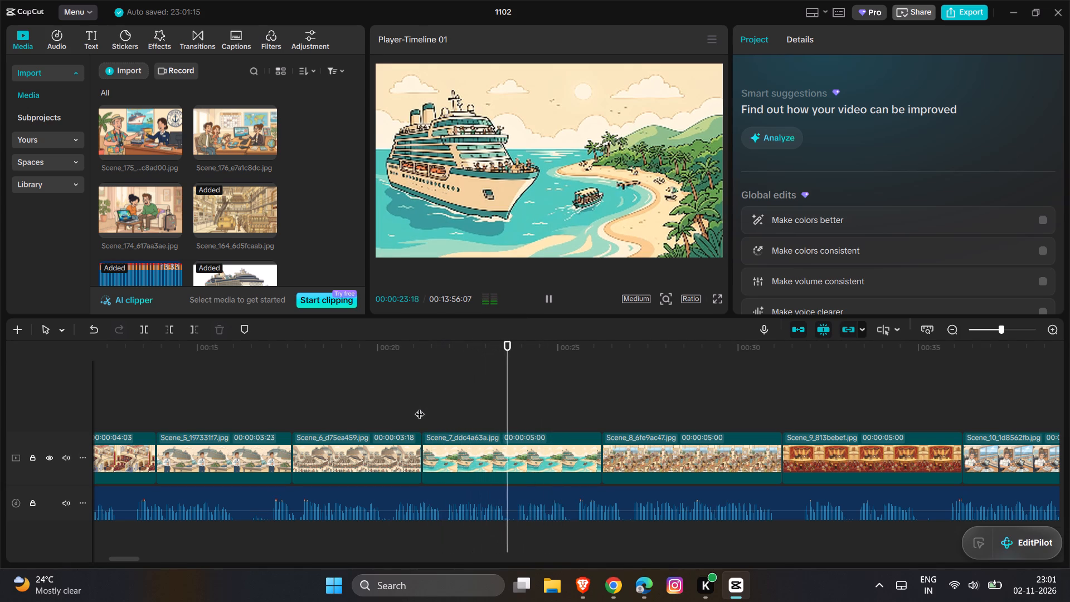
key(space)
click(573, 452)
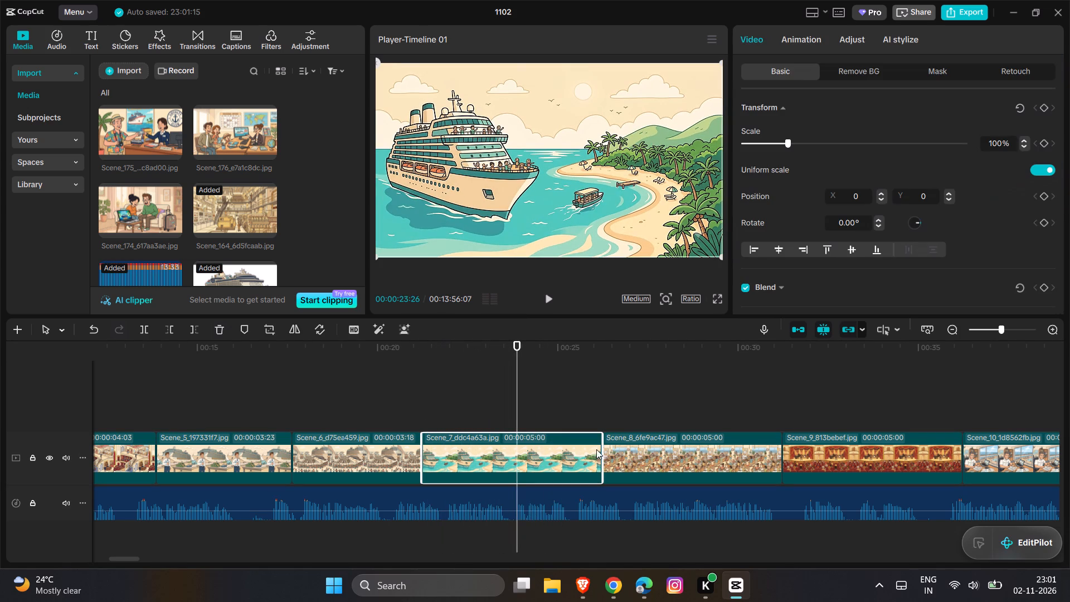
drag(603, 449, 510, 468)
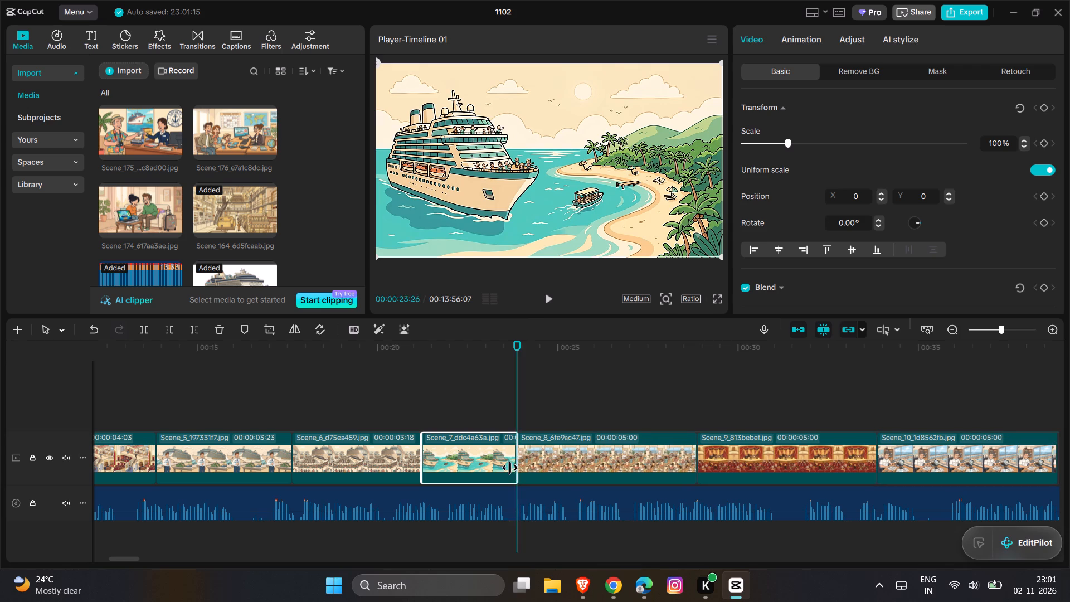
drag(510, 468, 507, 469)
Play on to the narration cue in Scene_8 and trim the end of the Scene_8 clip to about 2.2 seconds long.
key(space)
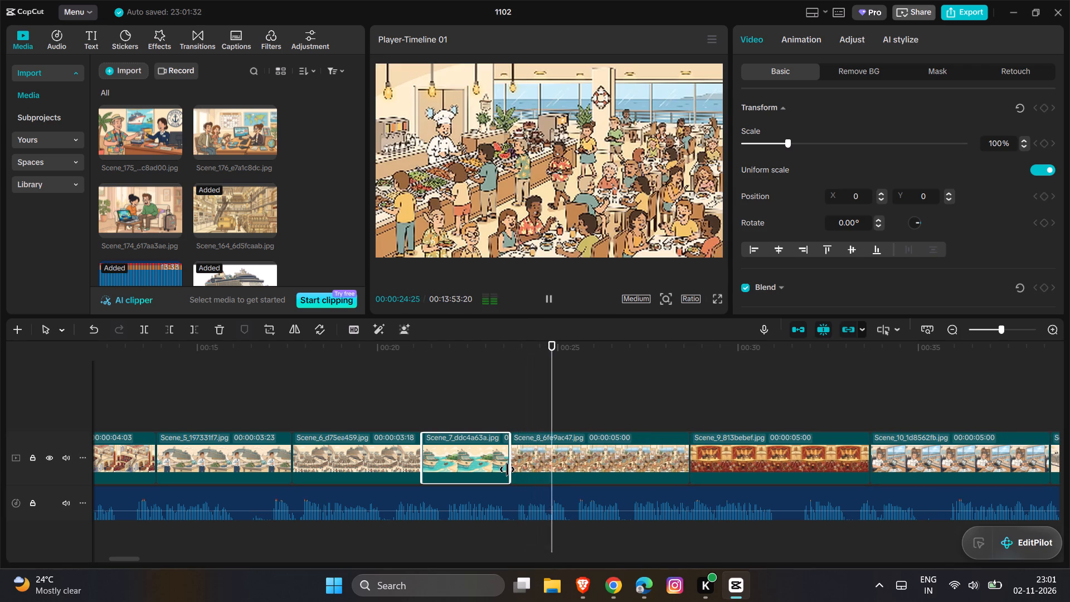
key(space)
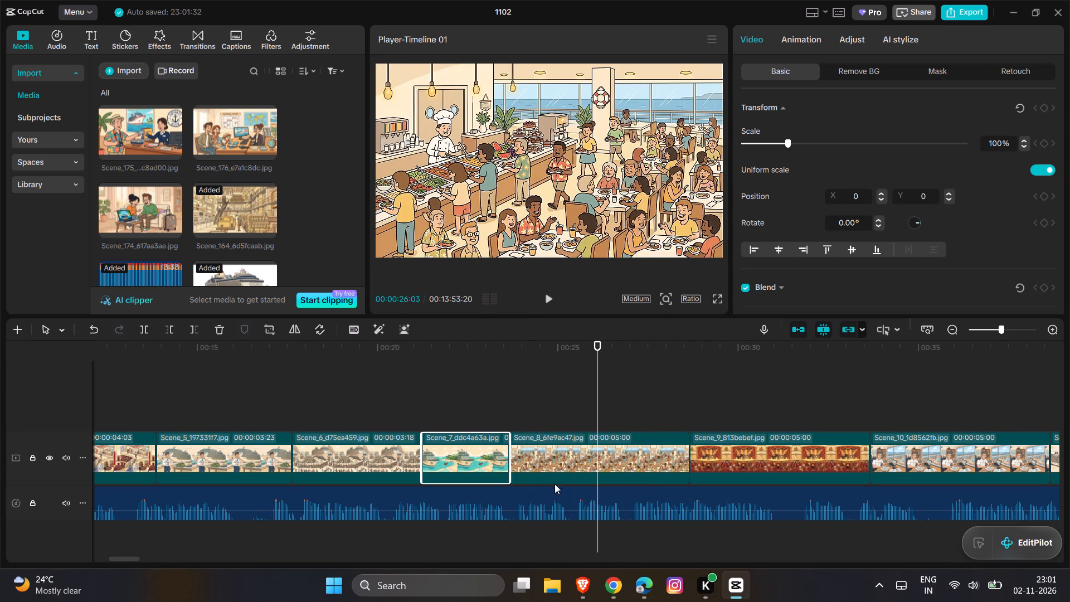
click(629, 453)
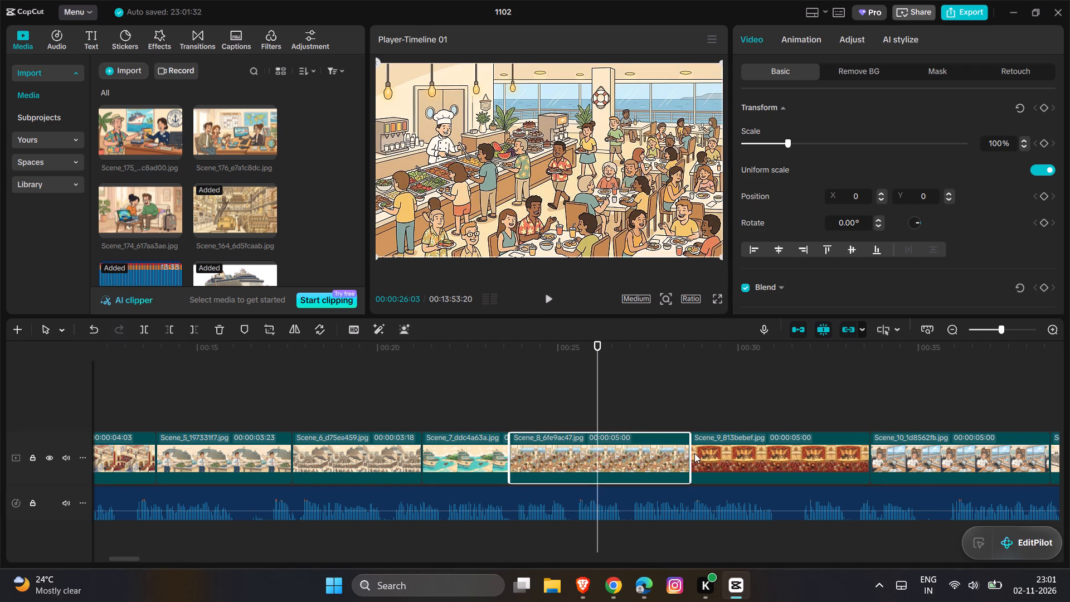
click(694, 453)
click(638, 458)
drag(692, 457, 587, 477)
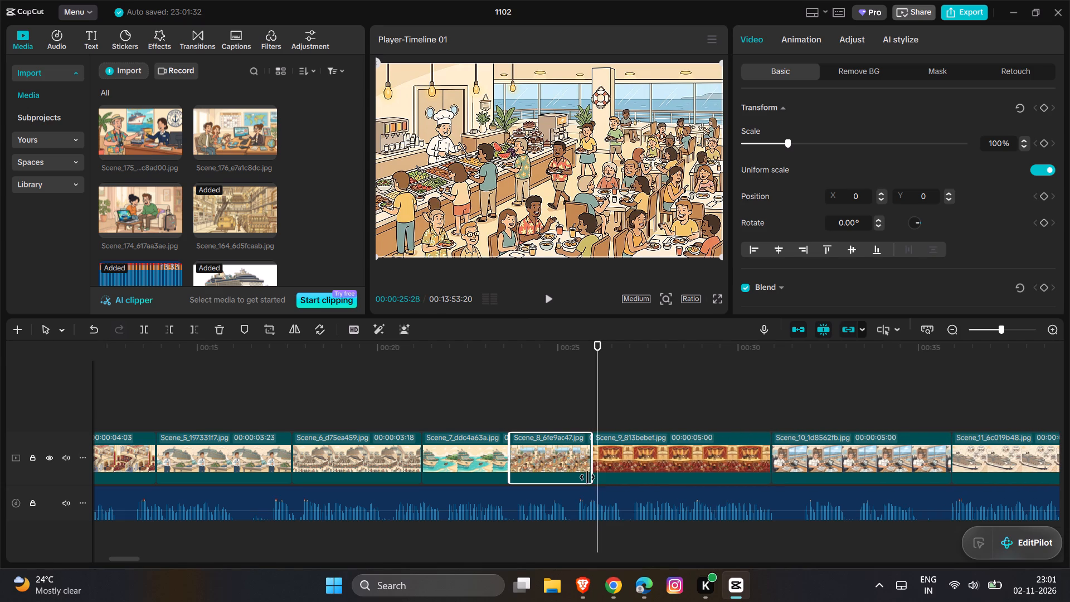
drag(587, 477, 587, 477)
Play the narration from the end of Scene_8 through Scene_15 to examine how the untrimmed scene images line up with it.
key(space)
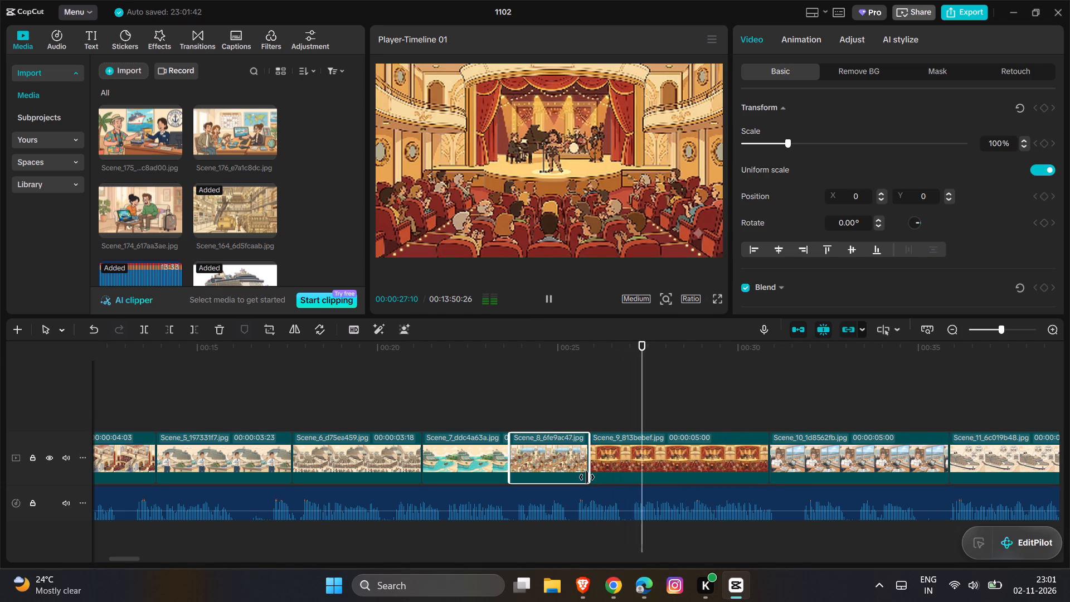
key(space)
scroll(587, 477, left, 1)
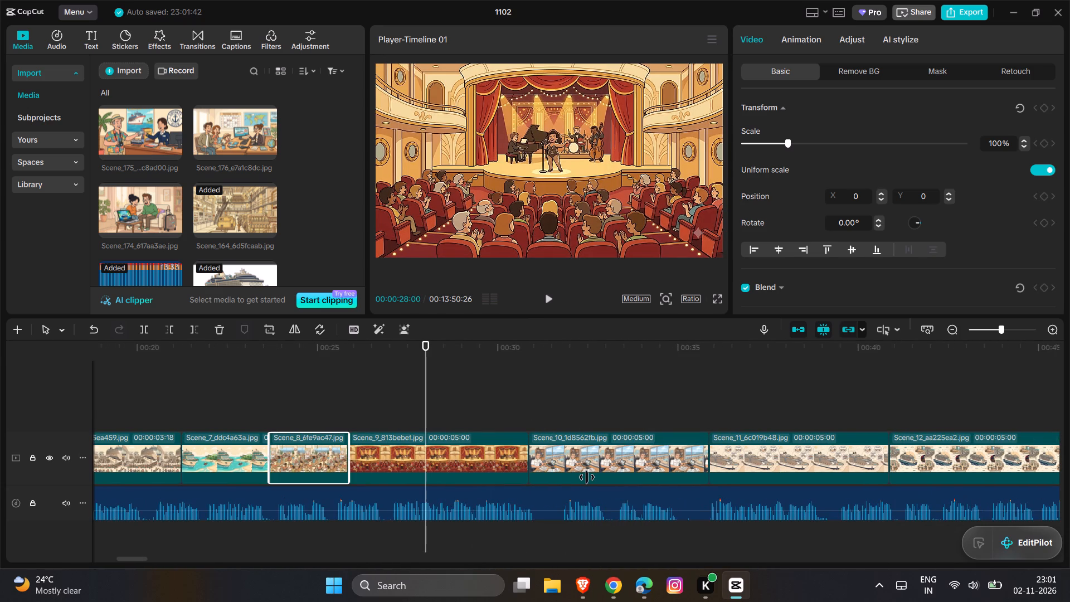
key(space)
key(space)
key(space)
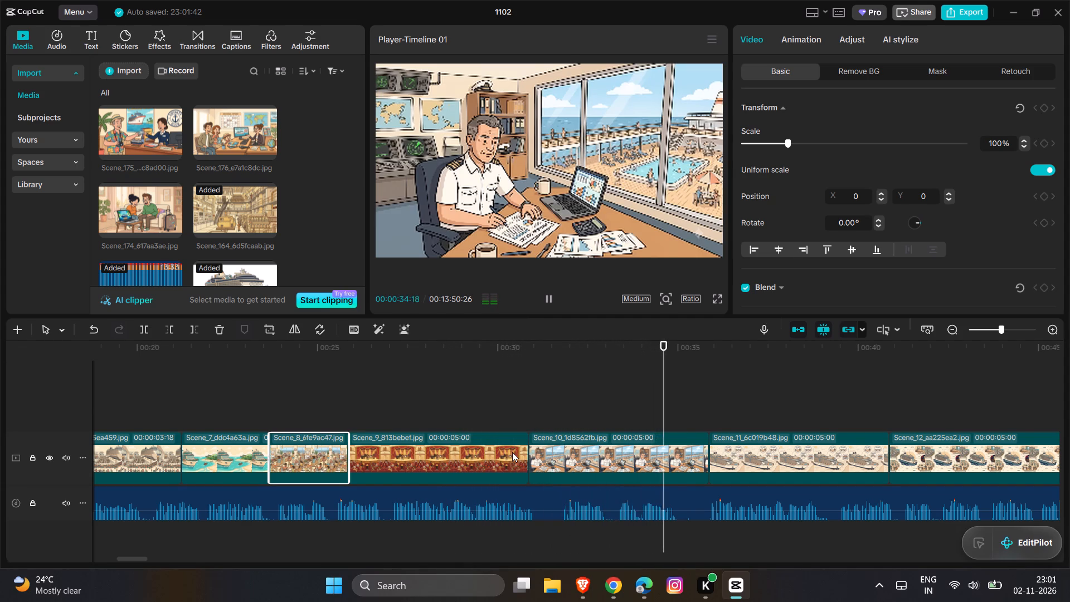
scroll(512, 452, left, 1)
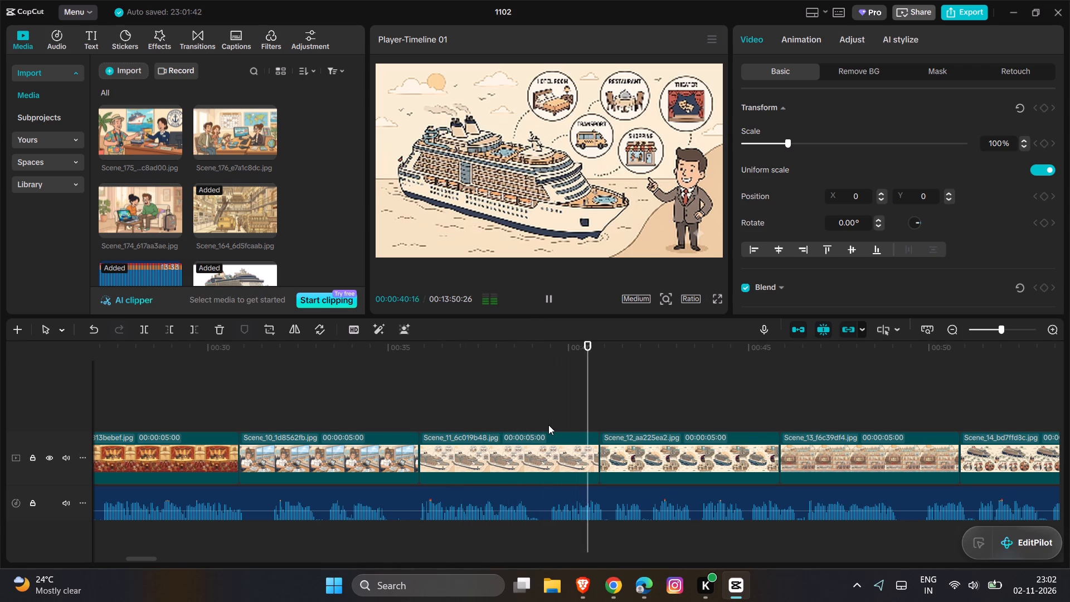
key(space)
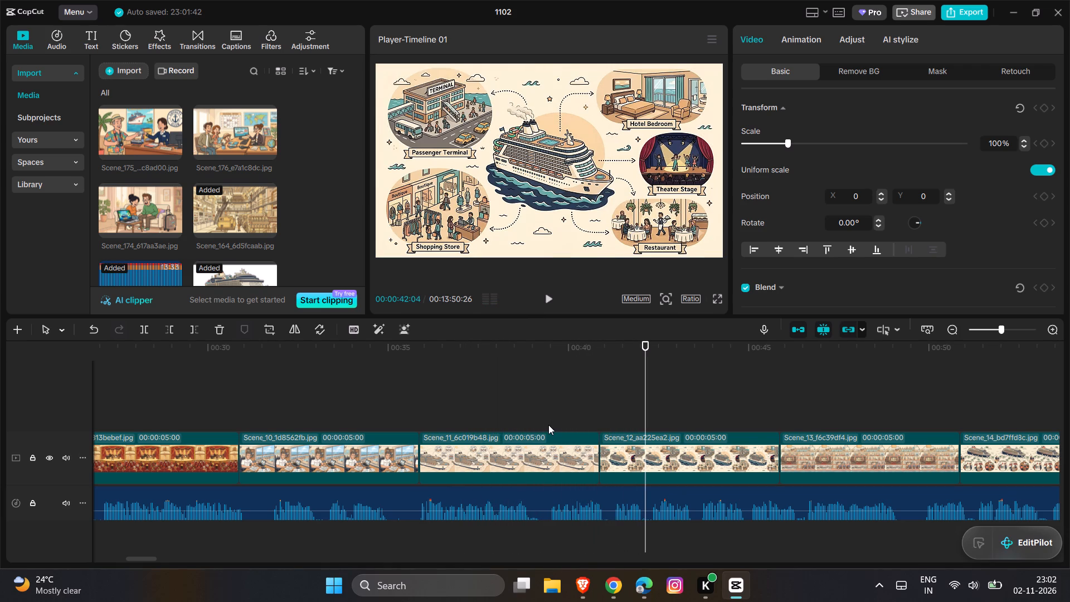
key(space)
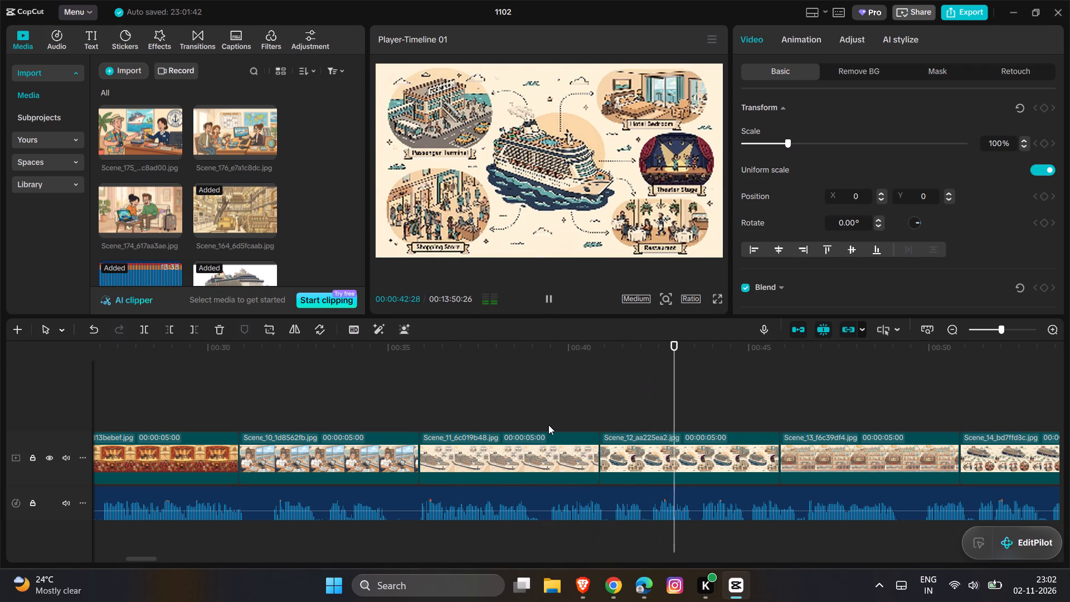
key(space)
key(space)
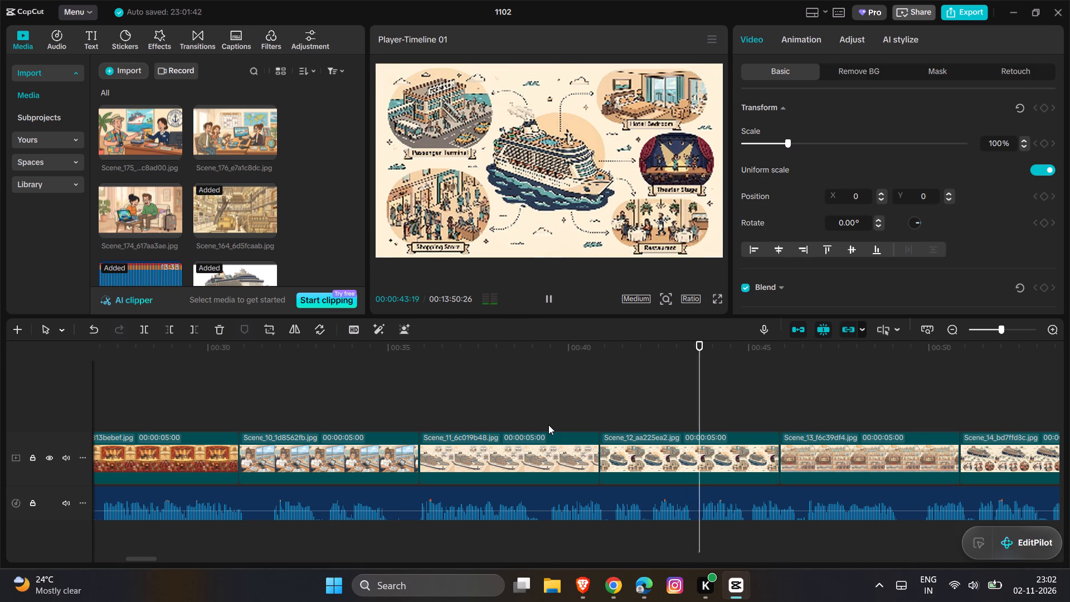
key(space)
key(space)
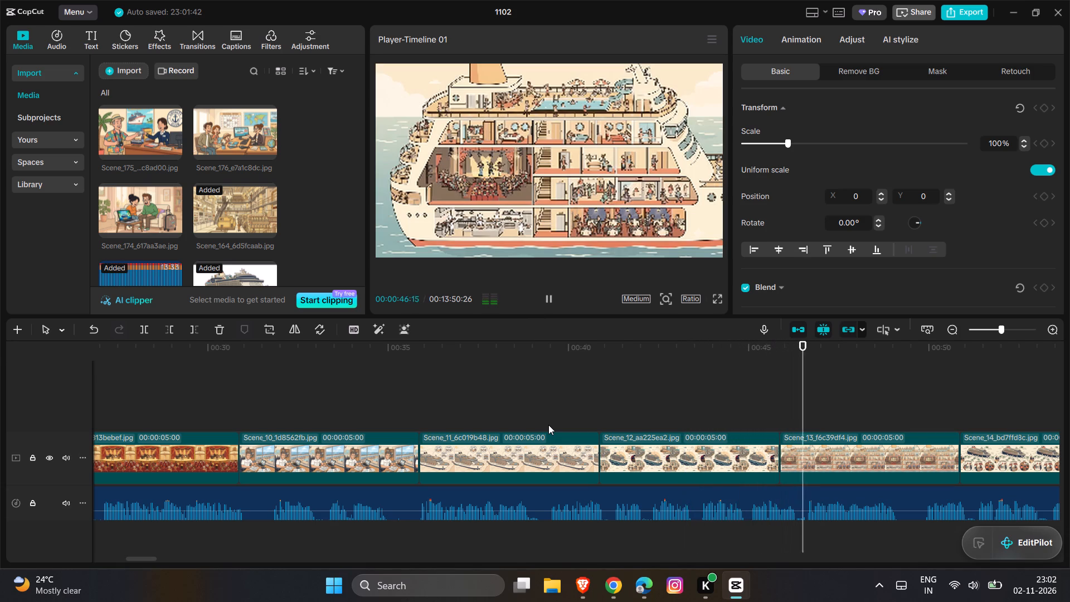
key(space)
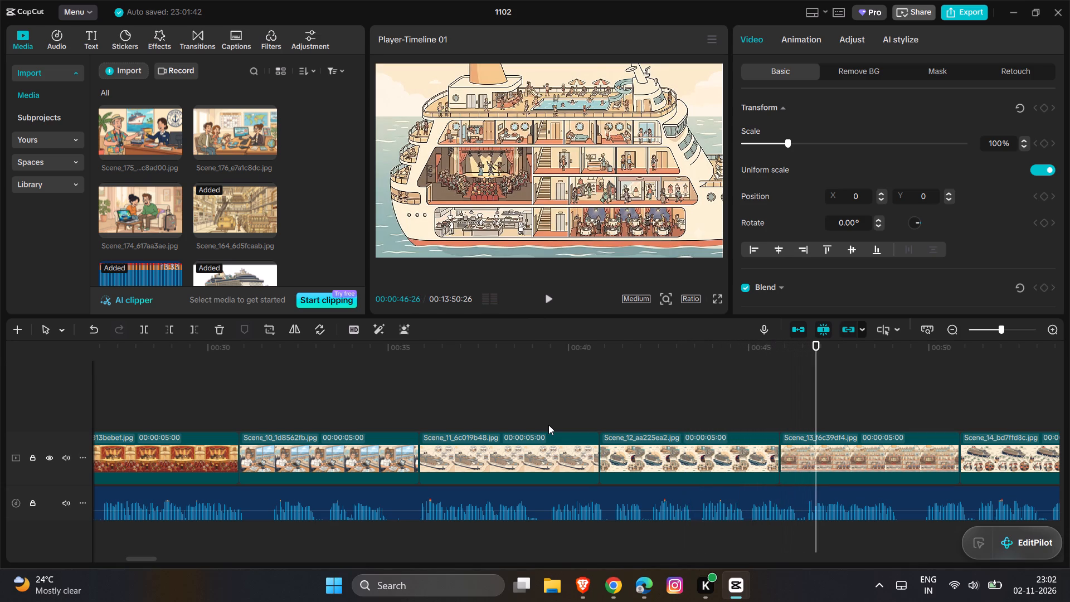
key(space)
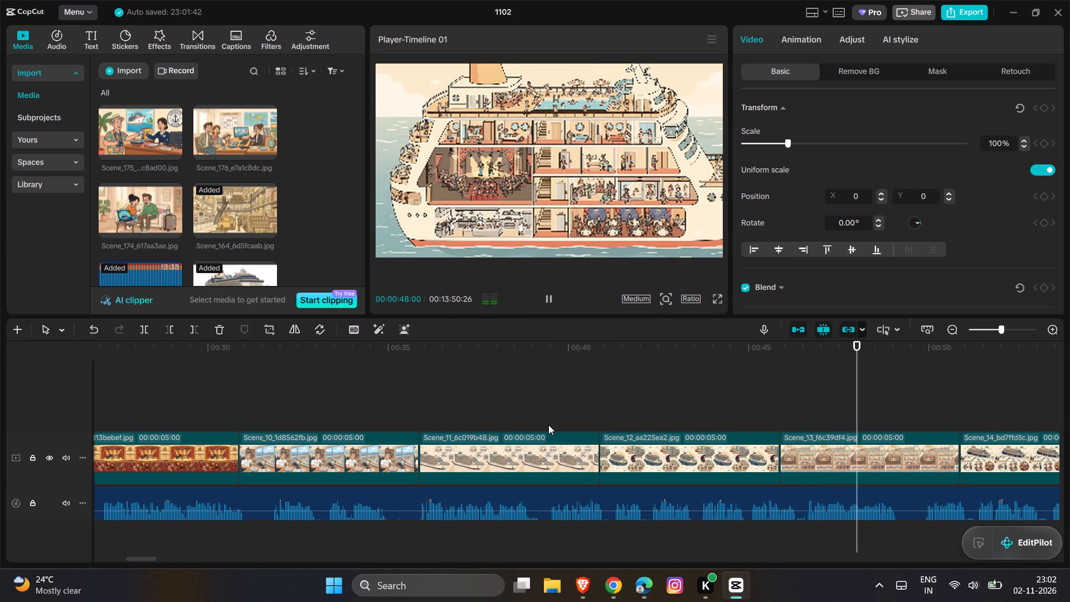
scroll(548, 425, left, 2)
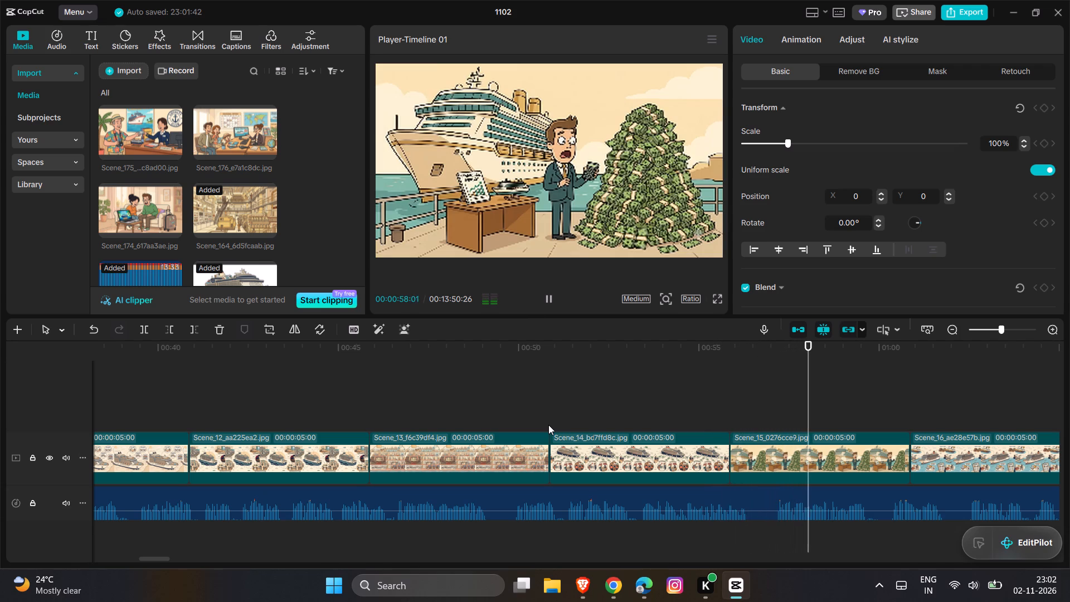
key(space)
Replay the narration from the start of Scene_9 to its cue and trim the end of the Scene_9 clip to a duration of 00:00:03:24.
scroll(548, 425, right, 9)
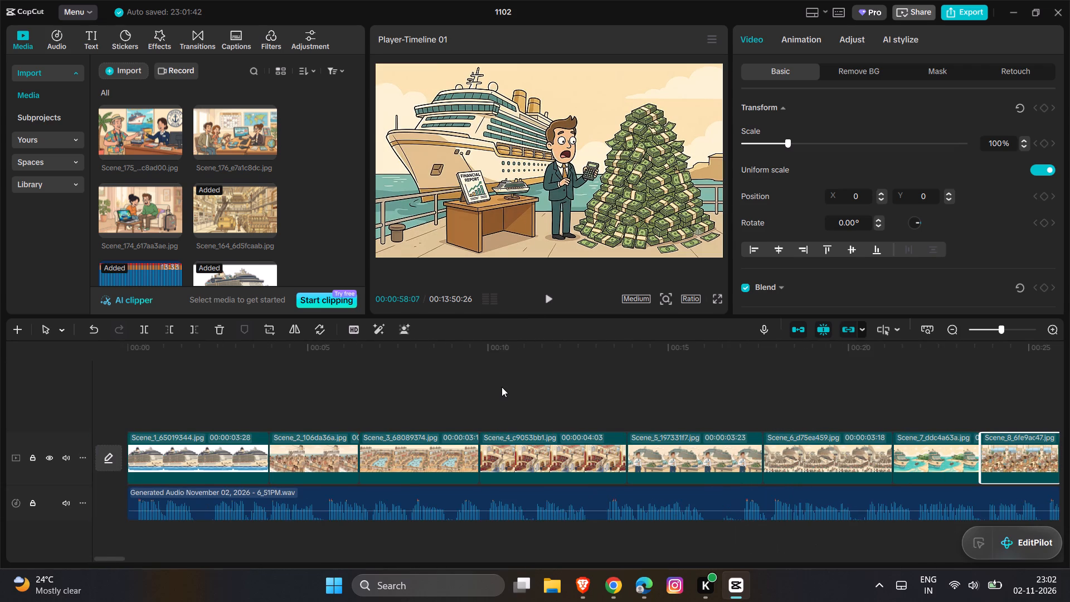
scroll(502, 387, left, 1)
click(372, 420)
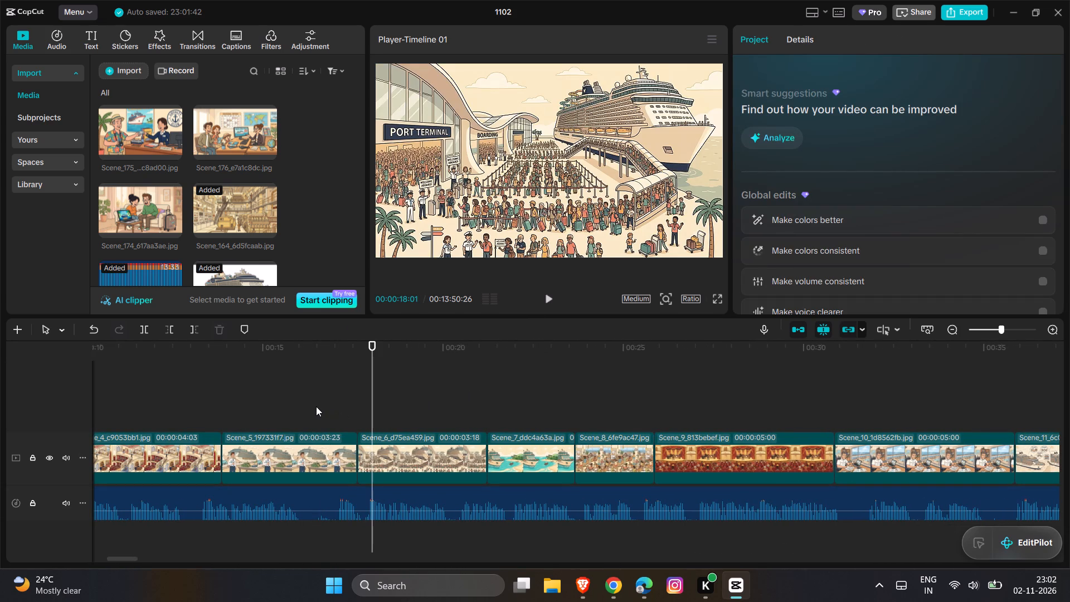
scroll(587, 376, left, 1)
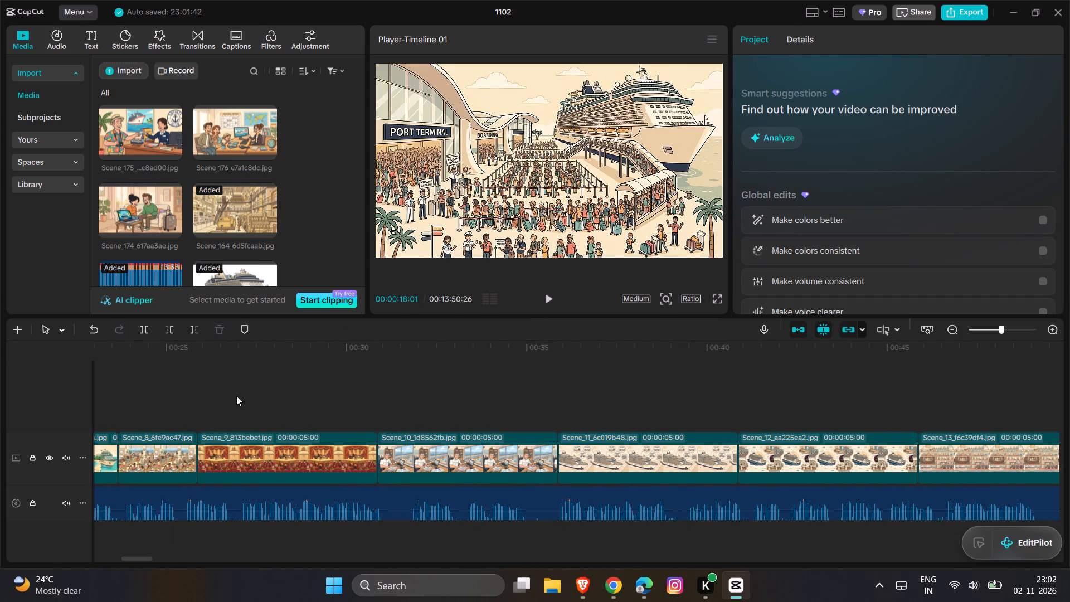
click(196, 406)
key(space)
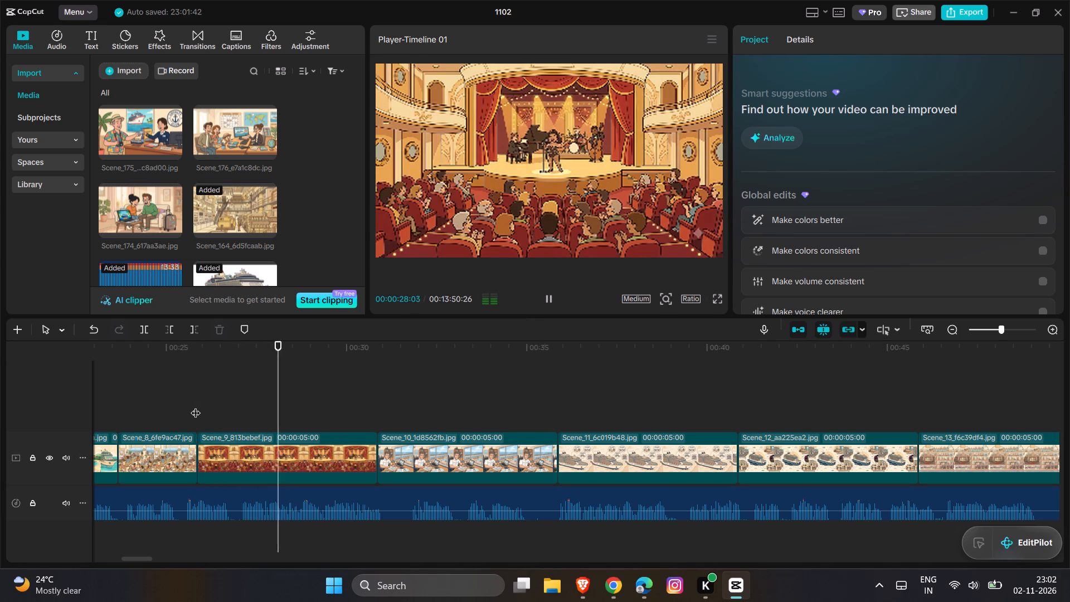
key(space)
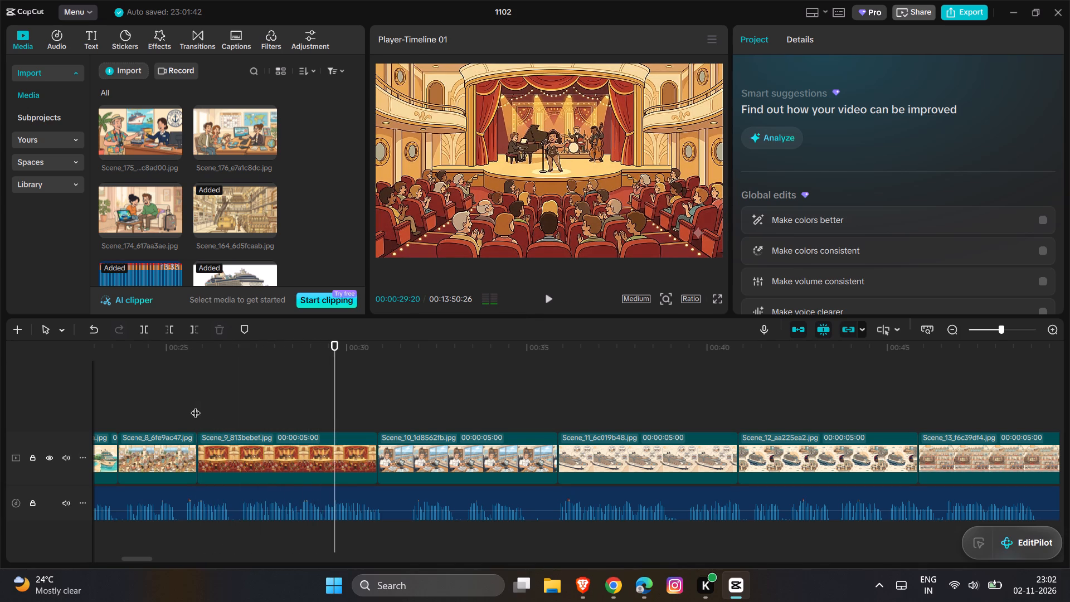
click(344, 474)
drag(378, 462, 332, 473)
Play on to the narration cue in Scene_10 and trim the end of the Scene_10 clip to a duration of 00:00:03:17.
key(space)
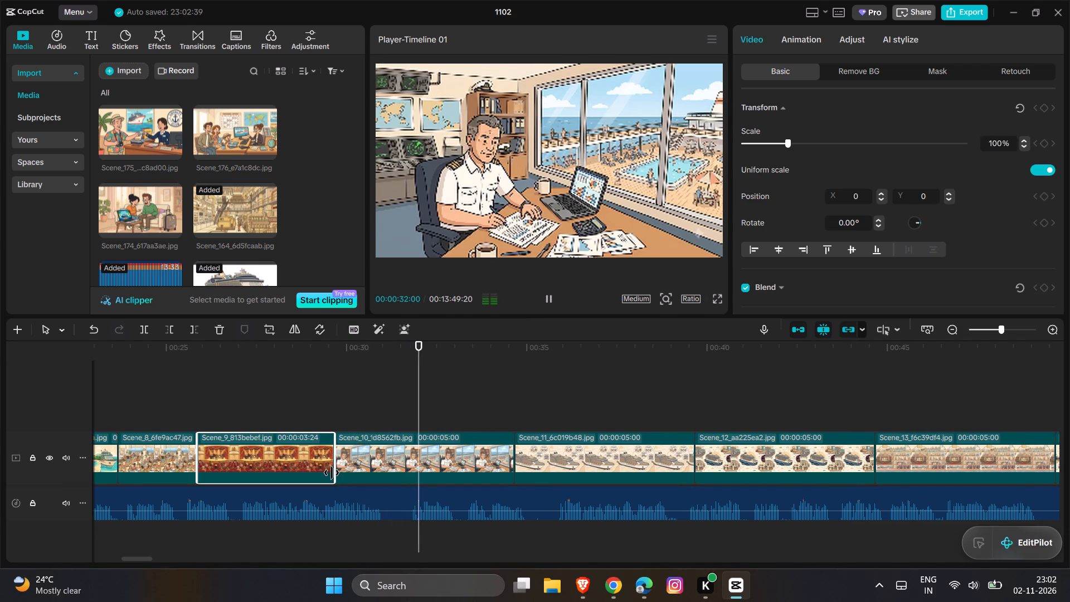
key(space)
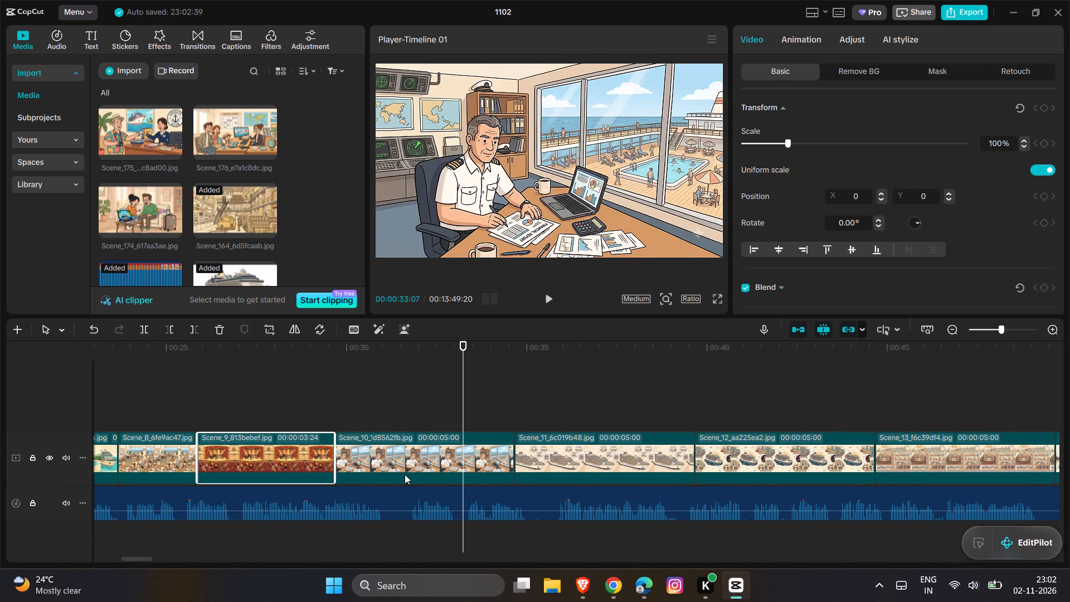
click(483, 444)
drag(515, 449, 469, 462)
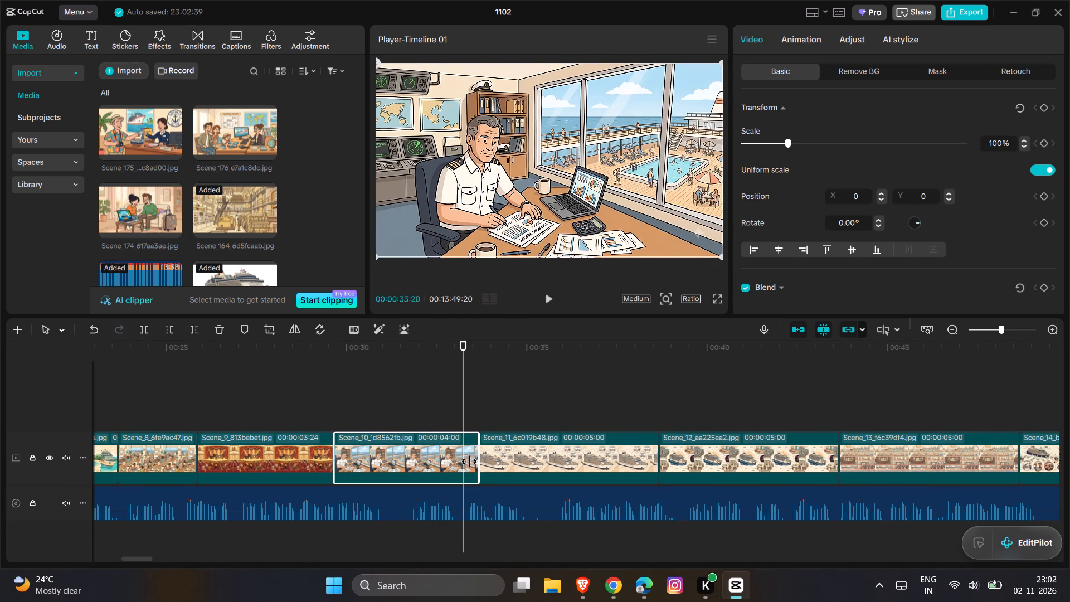
drag(469, 462, 457, 467)
Play and replay the narration from Scene_10 through Scene_13 to examine where the Scene_11 narration ends.
key(space)
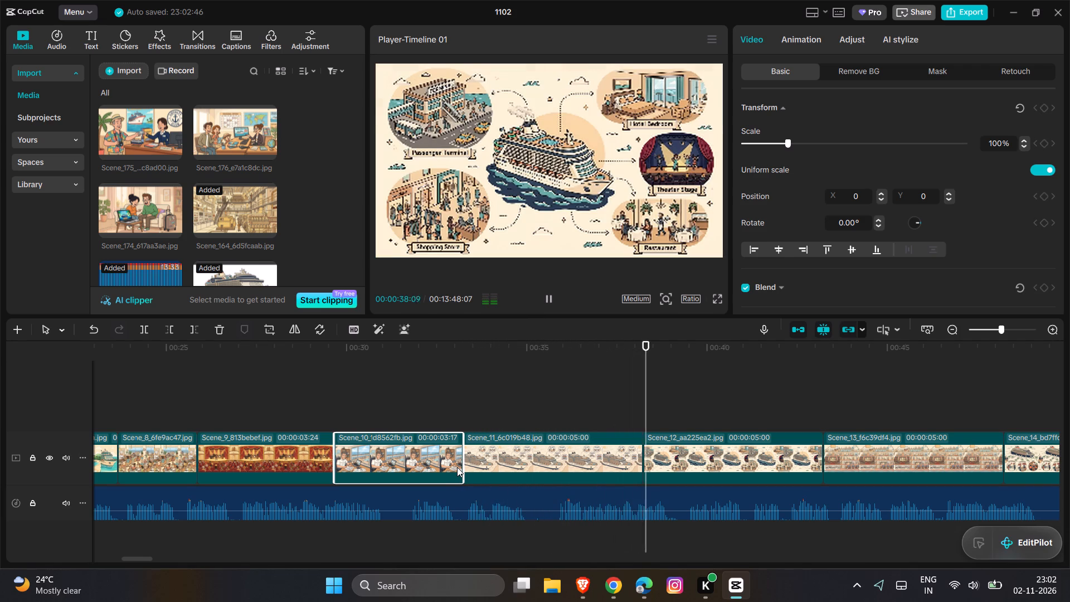
key(space)
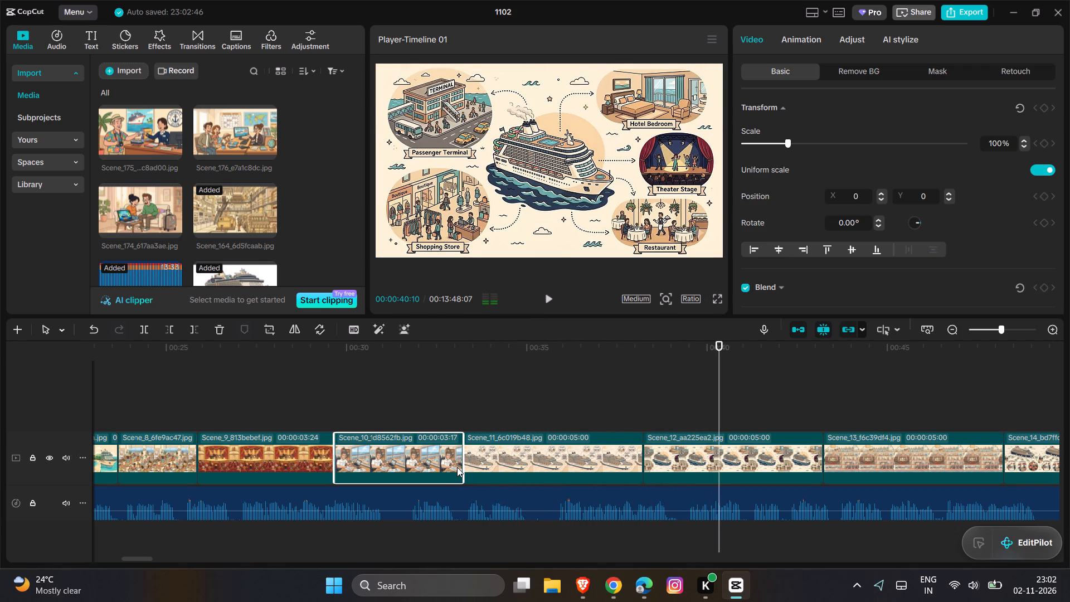
click(515, 379)
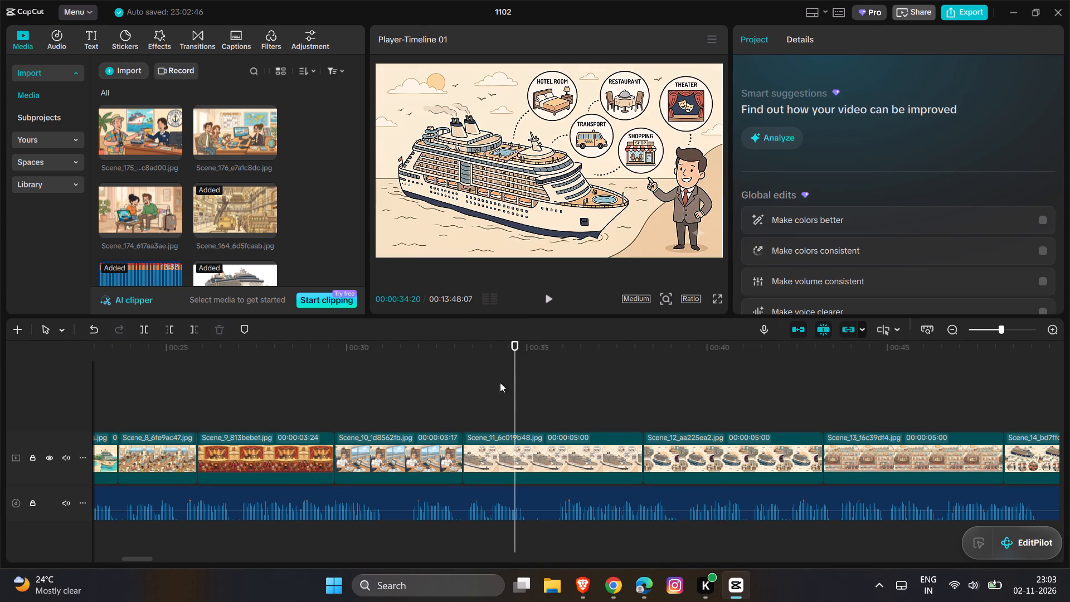
click(349, 389)
key(space)
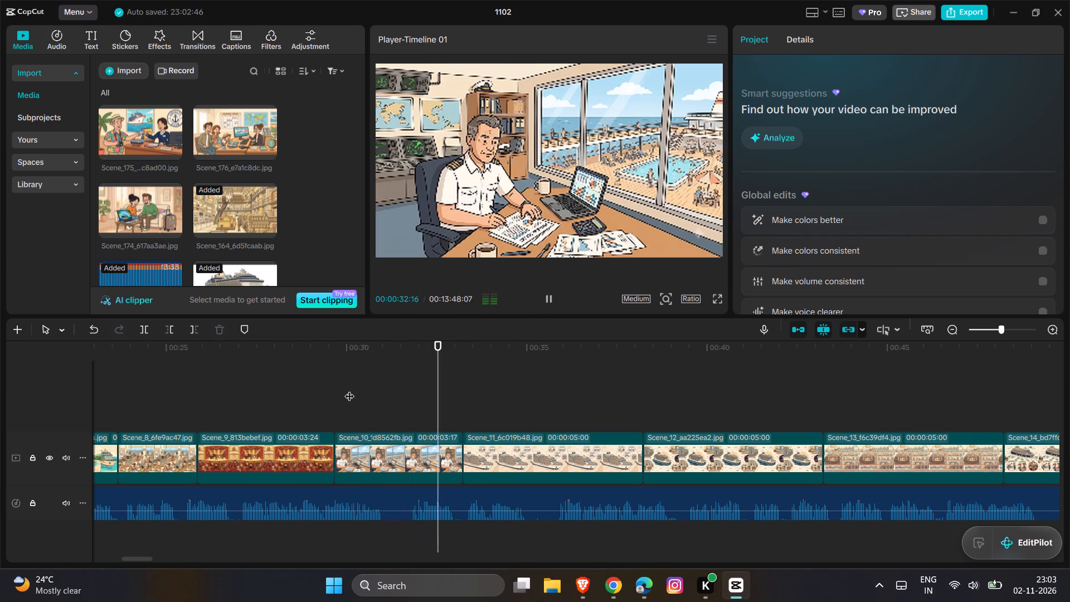
key(space)
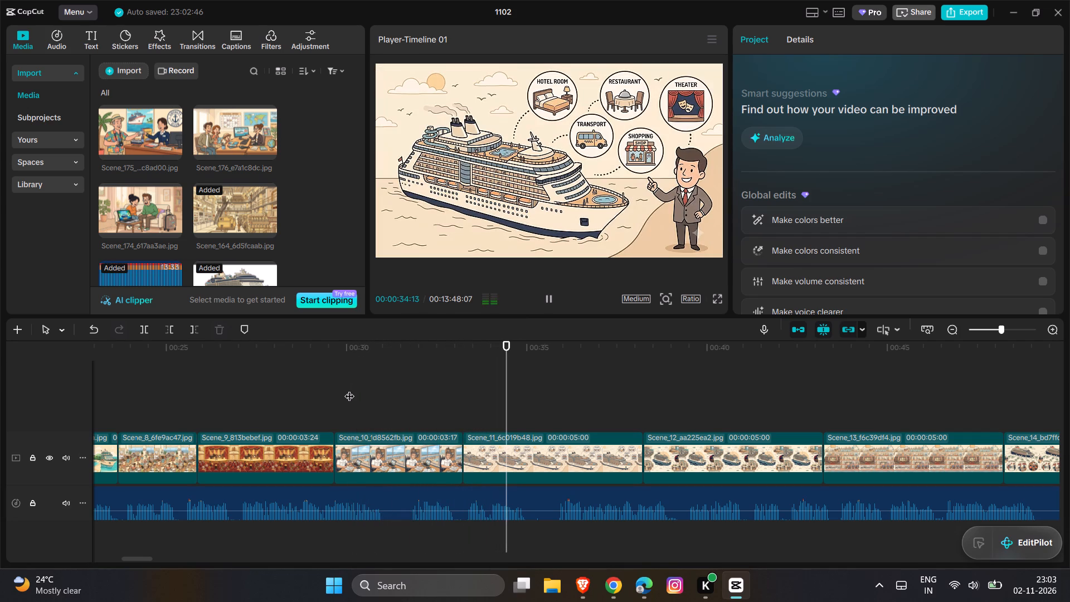
key(space)
scroll(431, 408, left, 1)
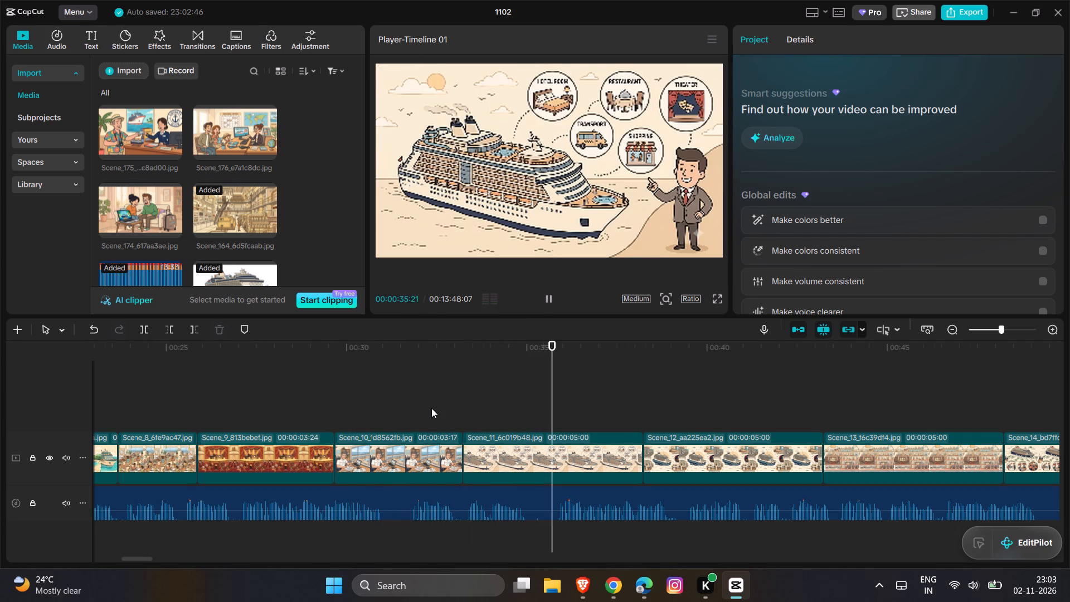
scroll(431, 408, left, 1)
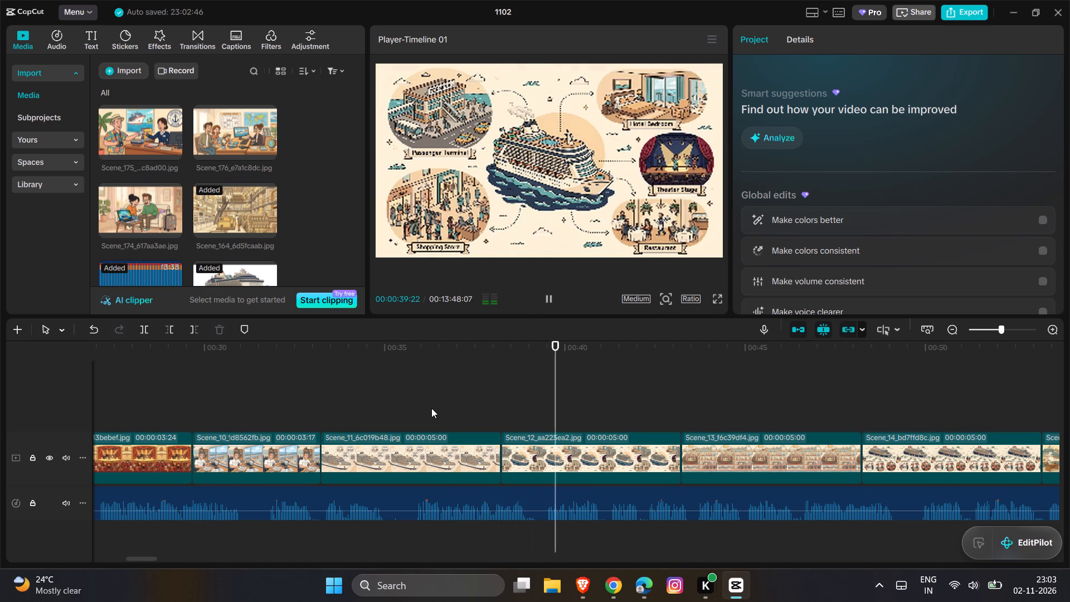
click(406, 397)
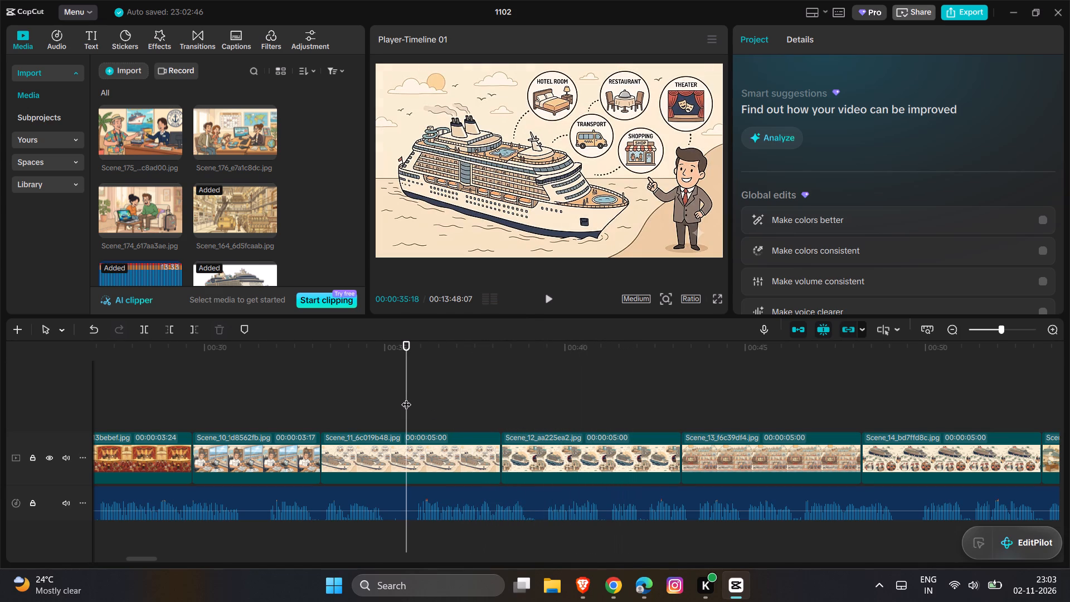
click(545, 385)
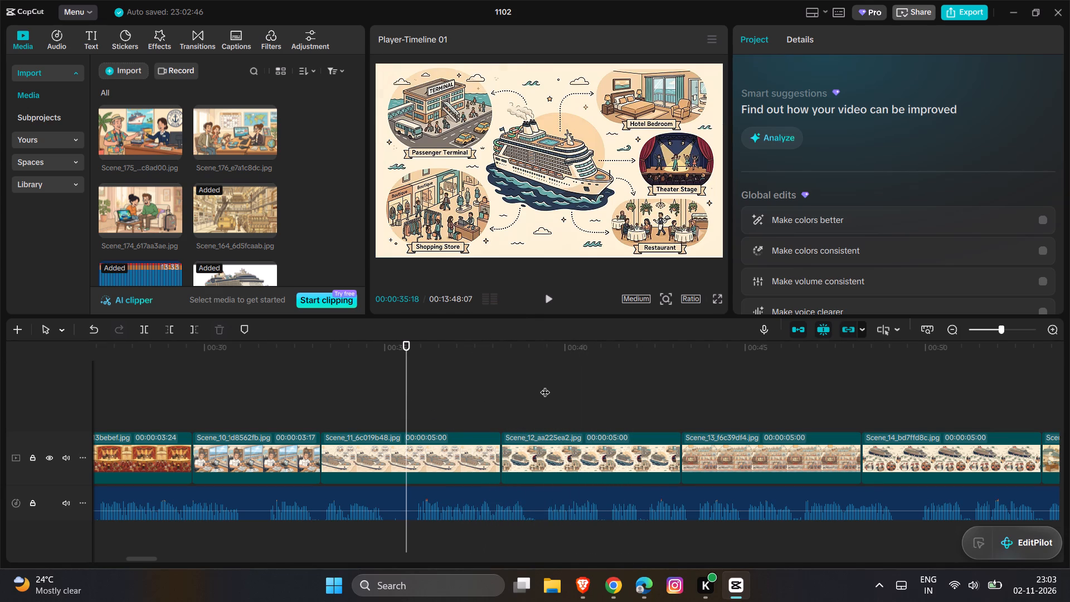
key(space)
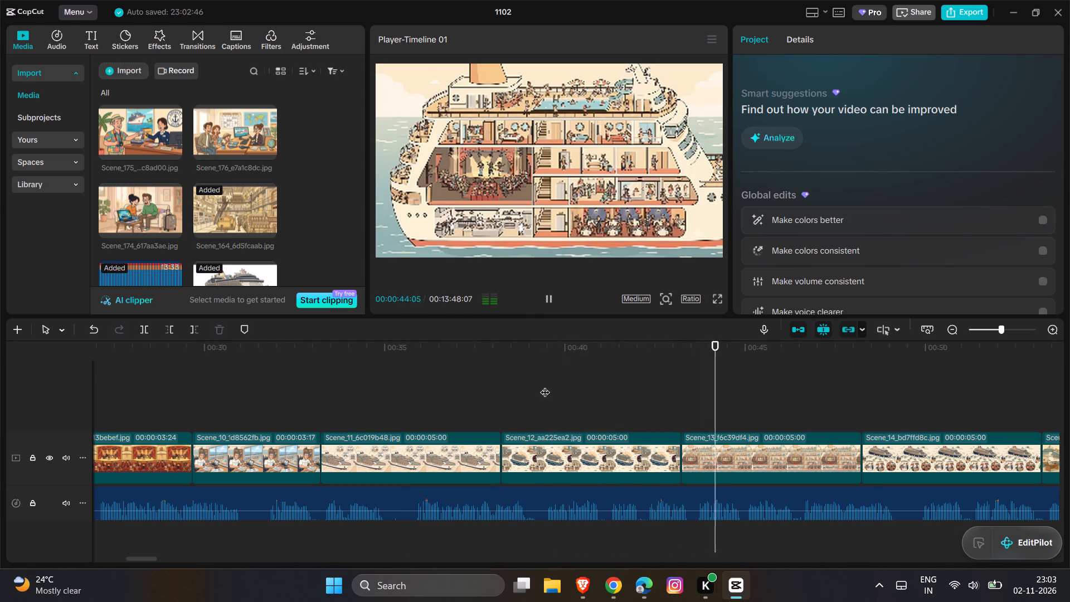
scroll(545, 385, left, 1)
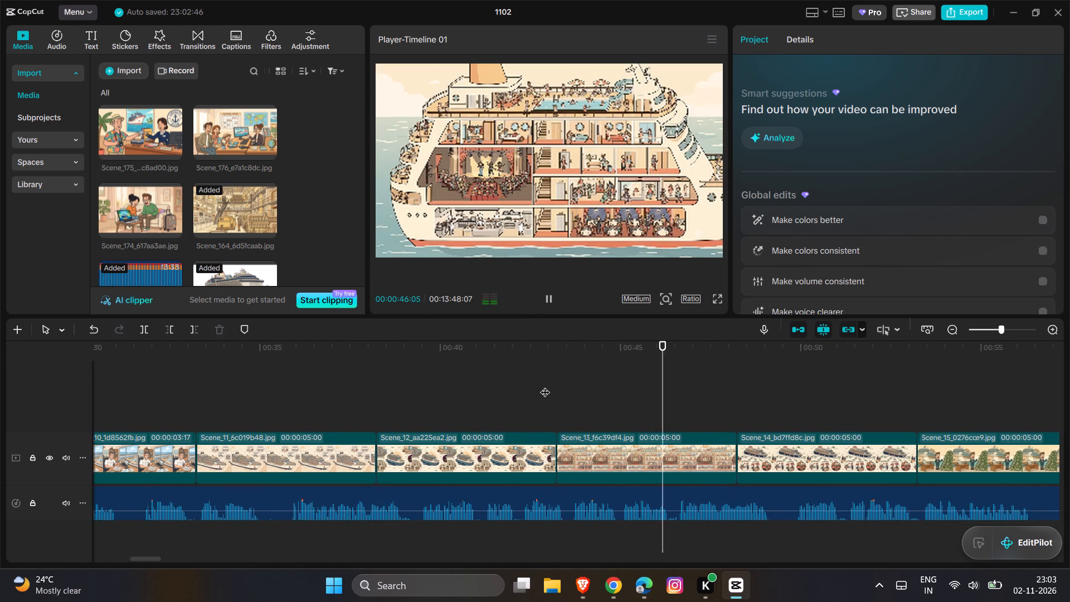
key(space)
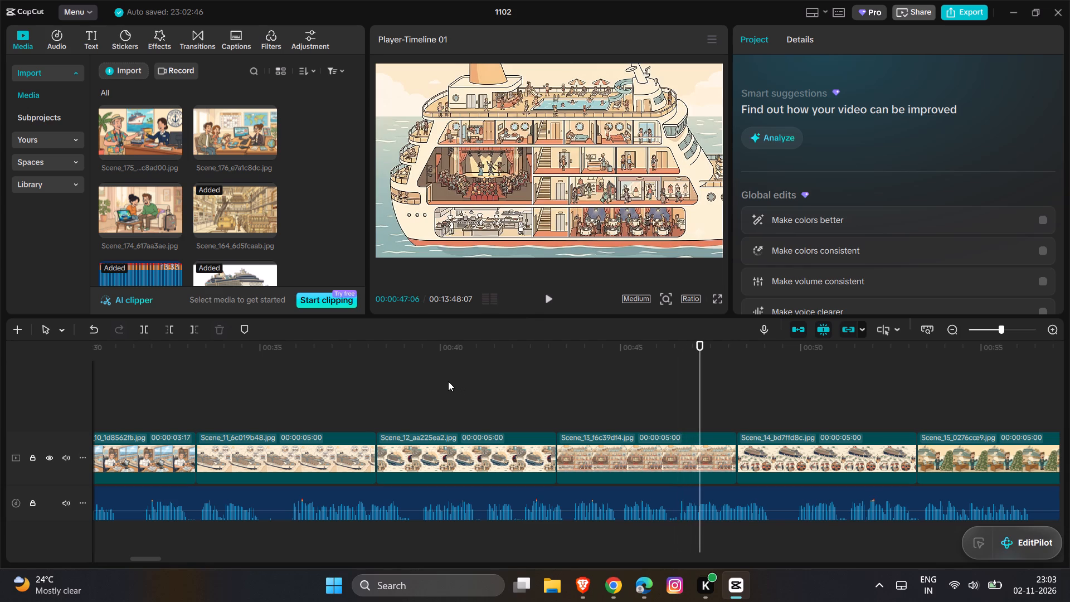
Replay the narration from the end of Scene_10 to the Scene_11 cue and extend the end of the Scene_11 clip to a duration of 00:00:05:22.
scroll(448, 381, right, 2)
scroll(553, 399, left, 2)
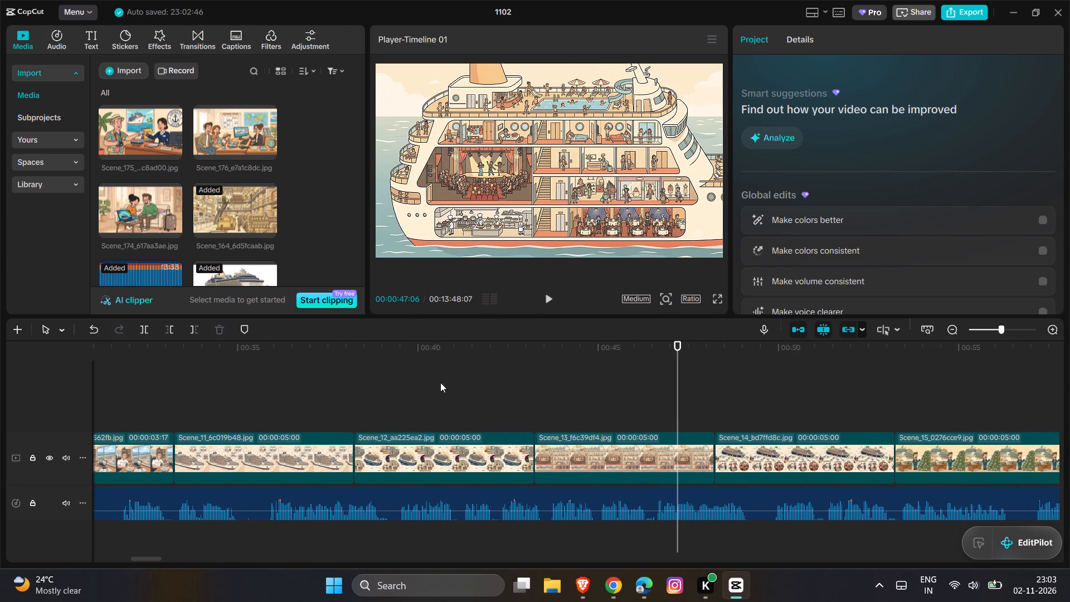
click(154, 388)
key(space)
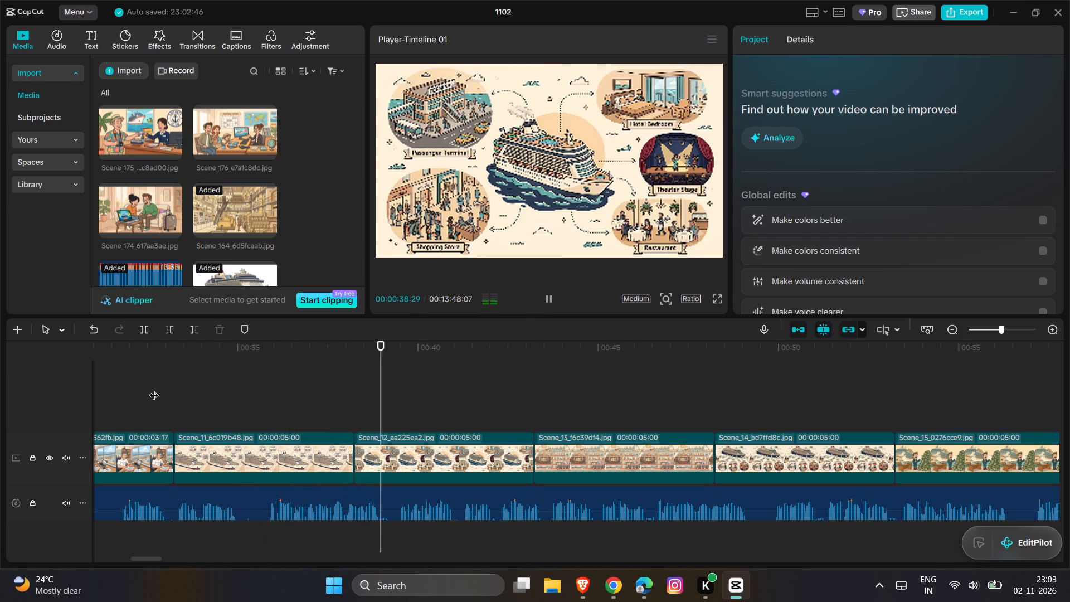
key(space)
click(278, 462)
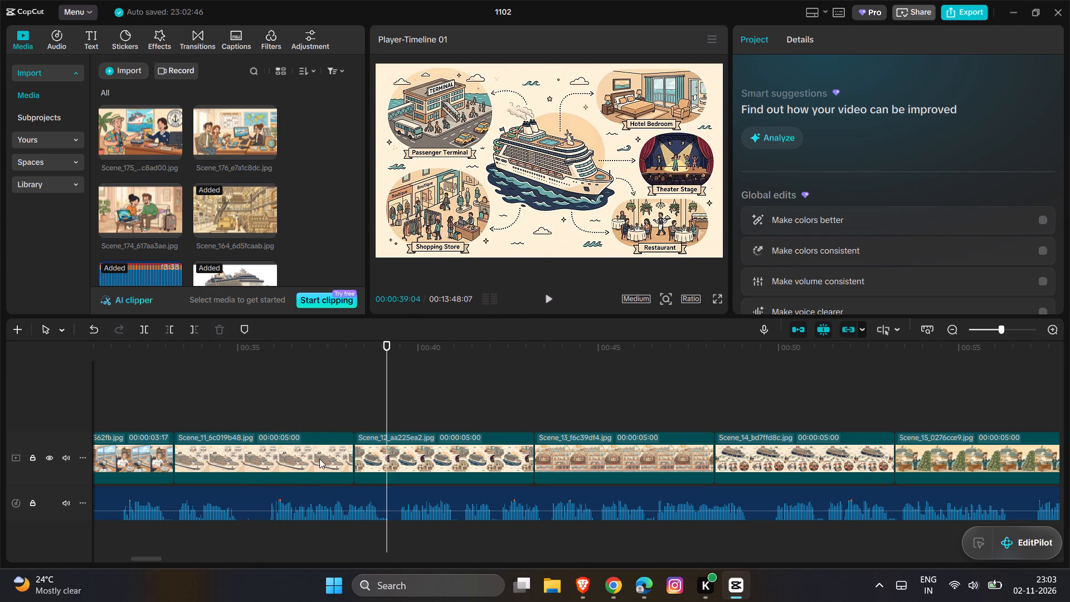
drag(354, 460, 377, 462)
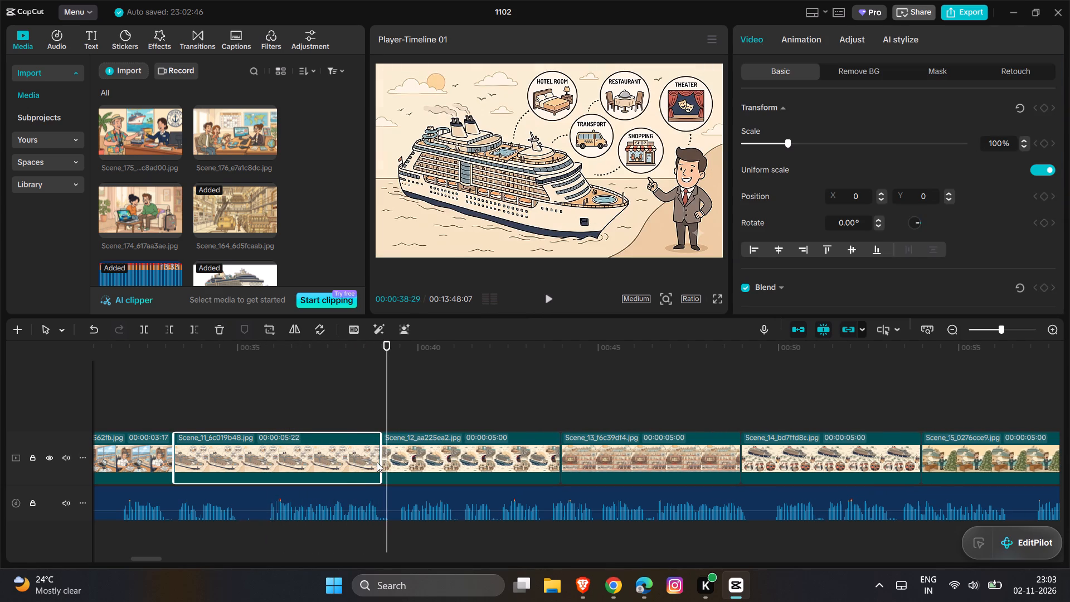
Play the narration from the start of Scene_12 to its cue and extend the end of the Scene_12 clip to a duration of 00:00:07:04.
key(space)
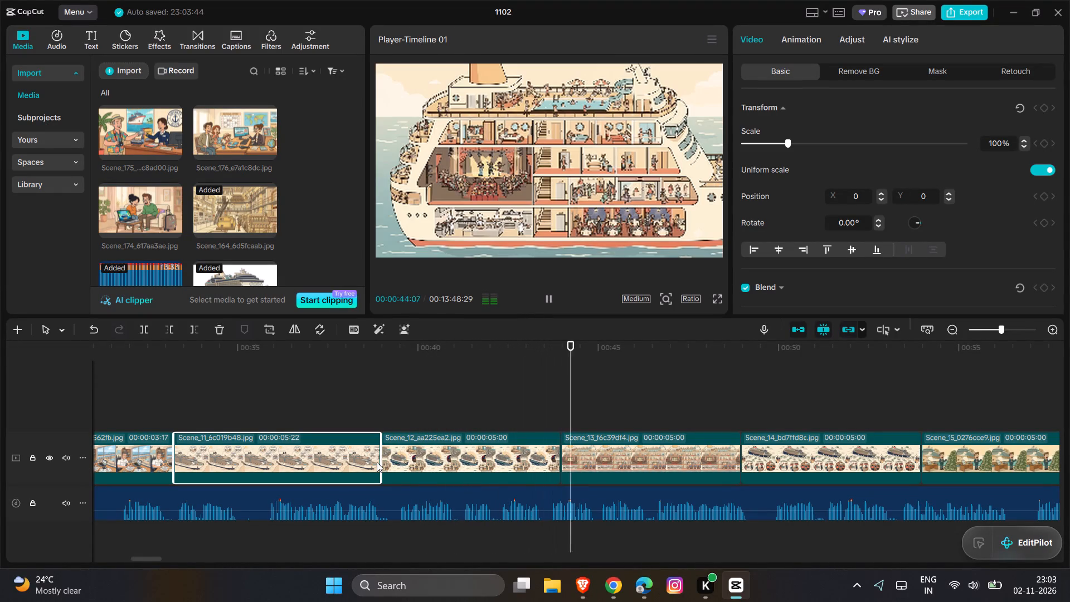
key(space)
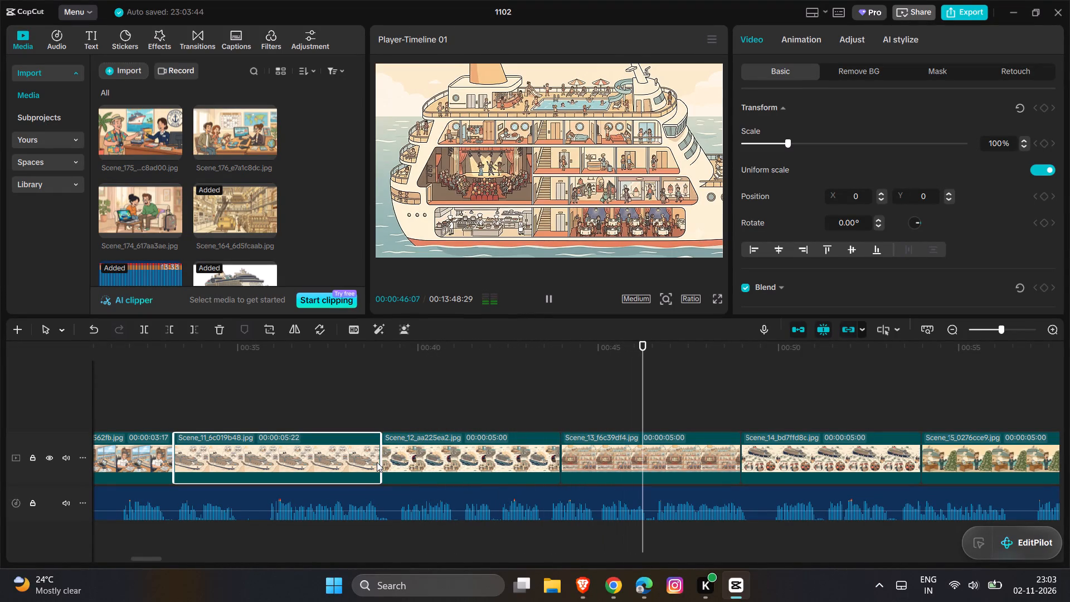
click(542, 451)
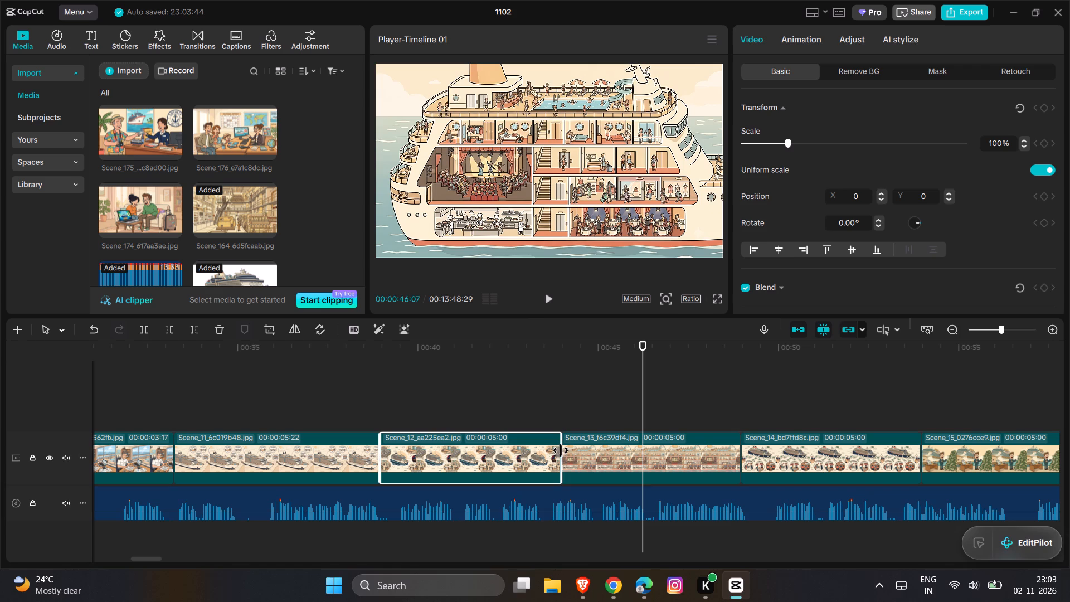
drag(563, 450, 637, 450)
Play the narration on through Scene_13 and Scene_14 to the next cue and extend the end of the Scene_14 clip to a duration of 00:00:06:12.
key(space)
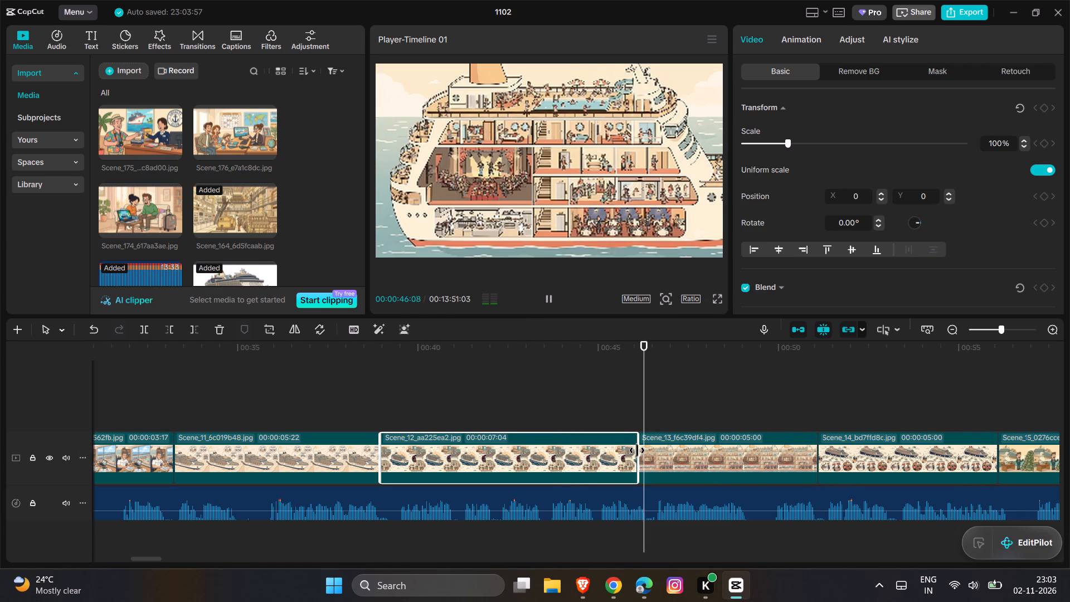
scroll(637, 450, left, 1)
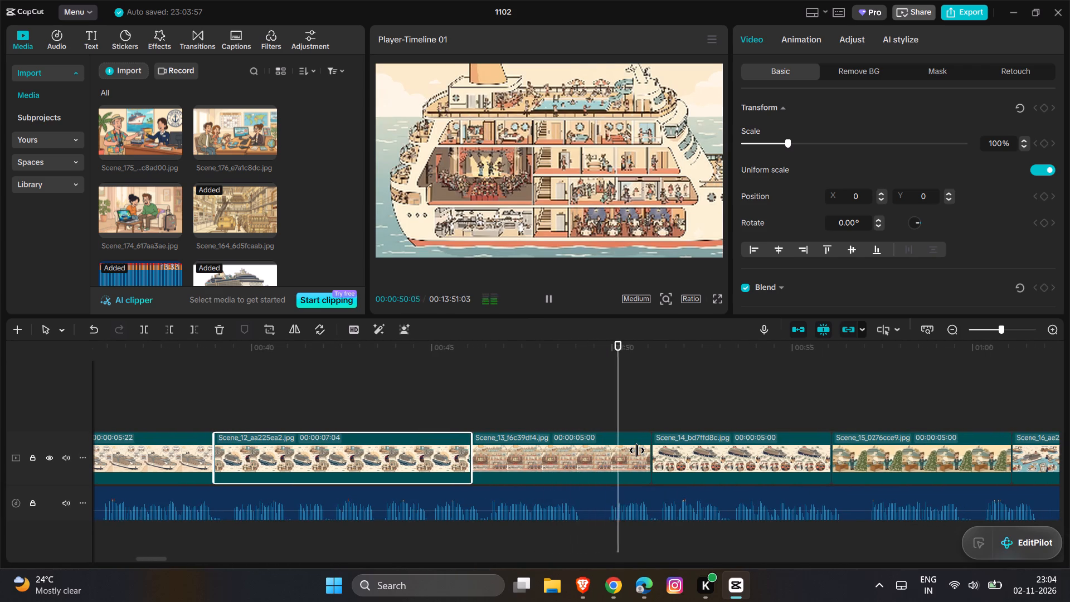
key(space)
key(space)
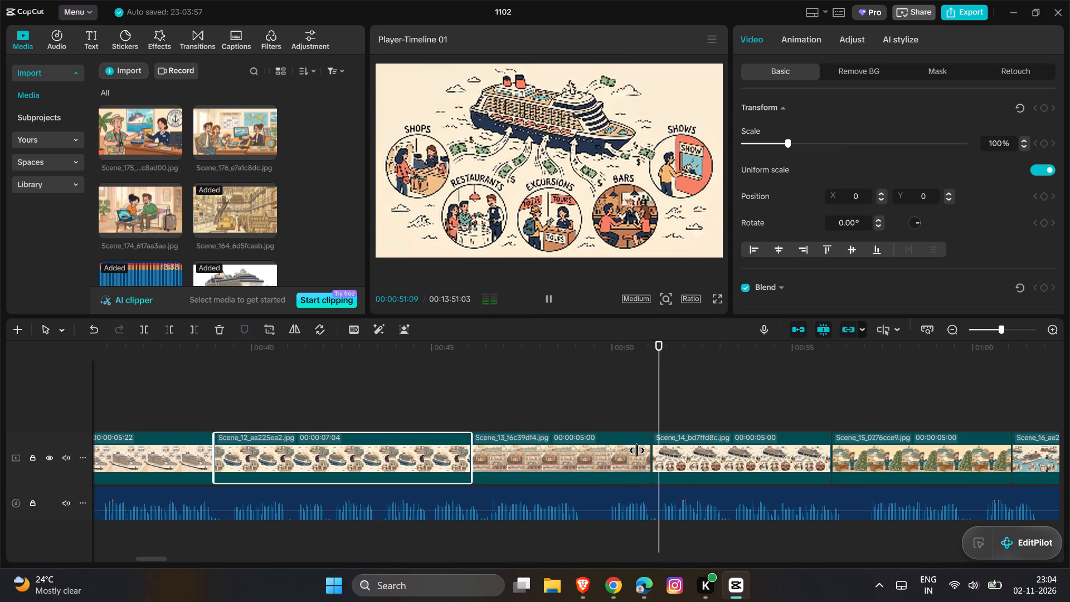
scroll(637, 450, left, 1)
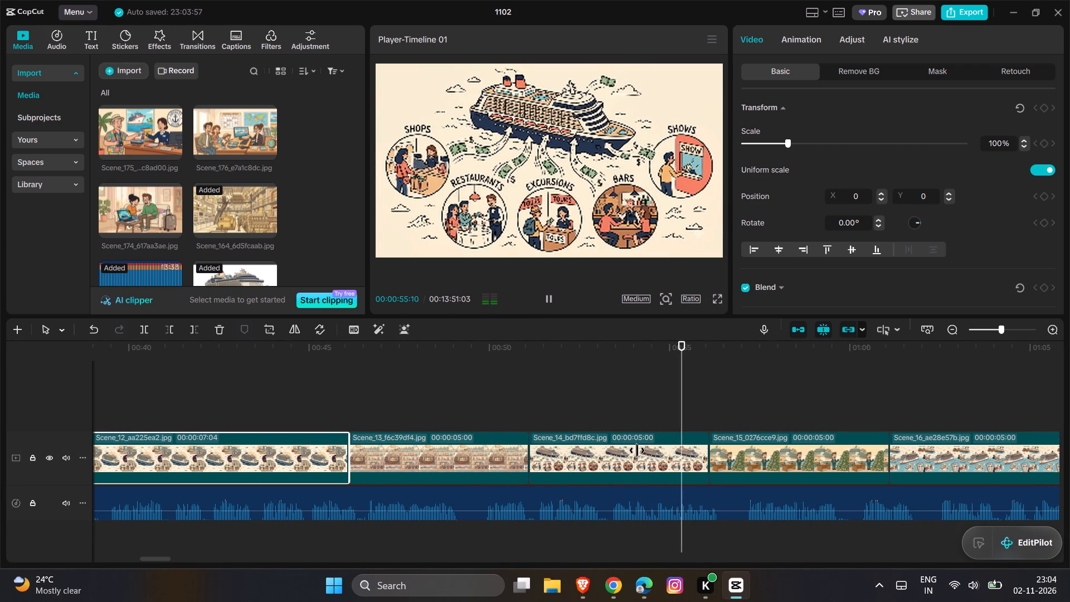
scroll(637, 450, left, 1)
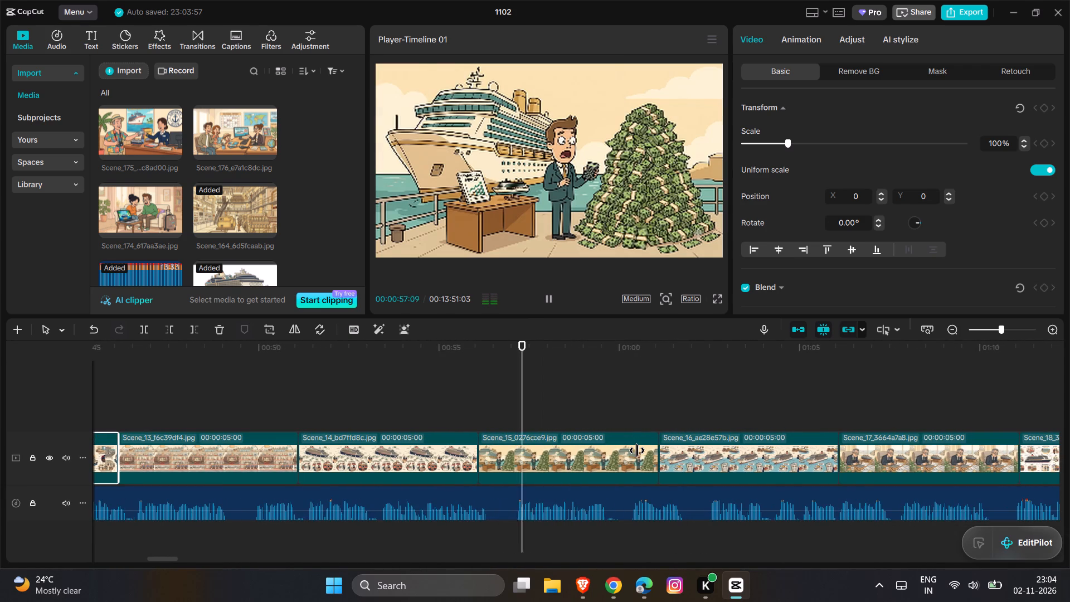
key(space)
click(458, 464)
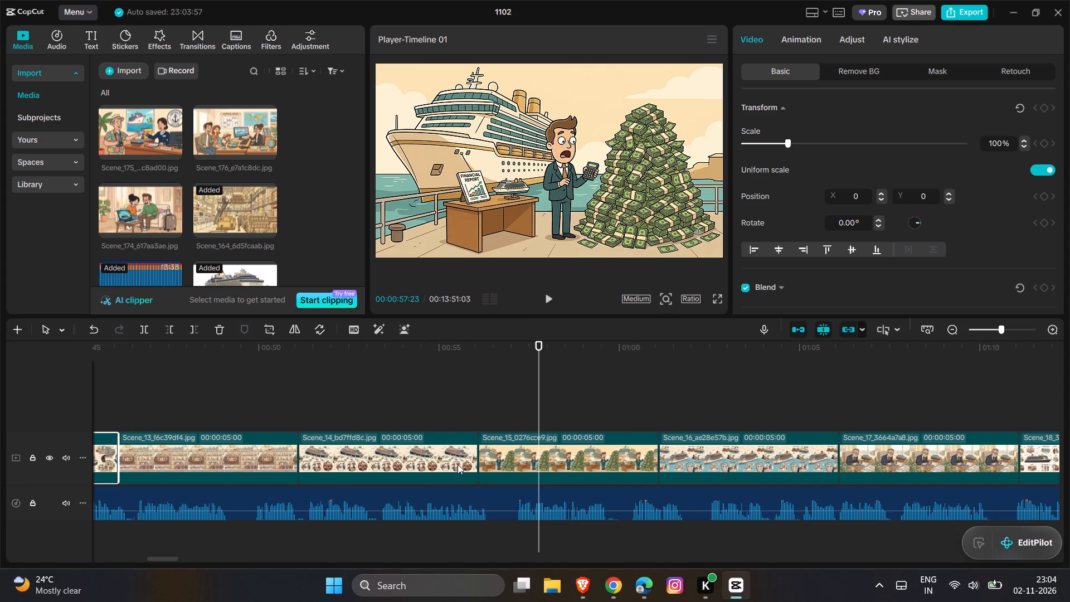
drag(479, 457, 510, 457)
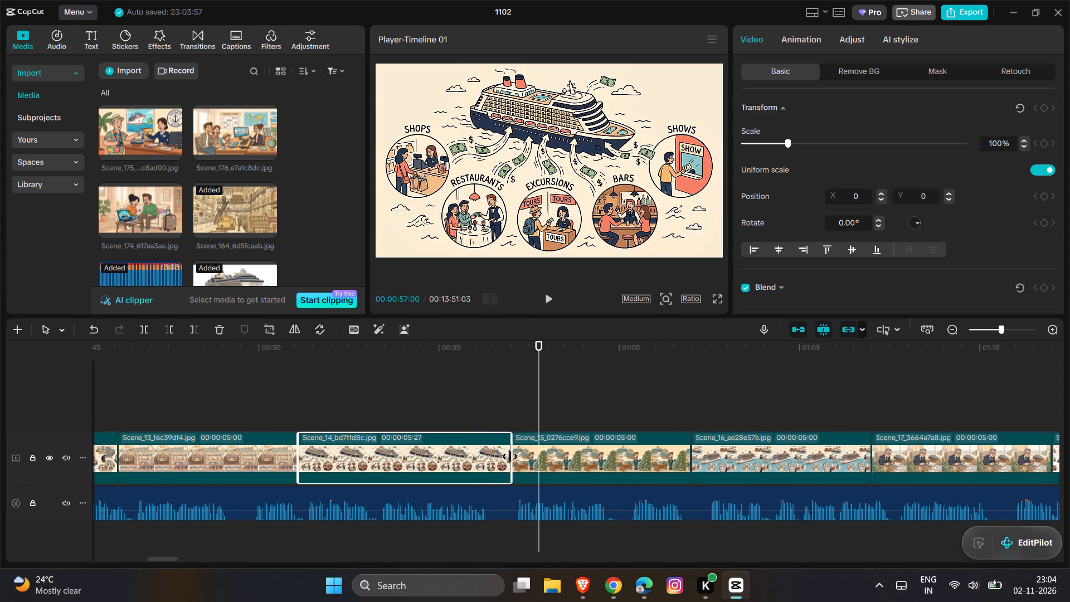
drag(510, 457, 516, 457)
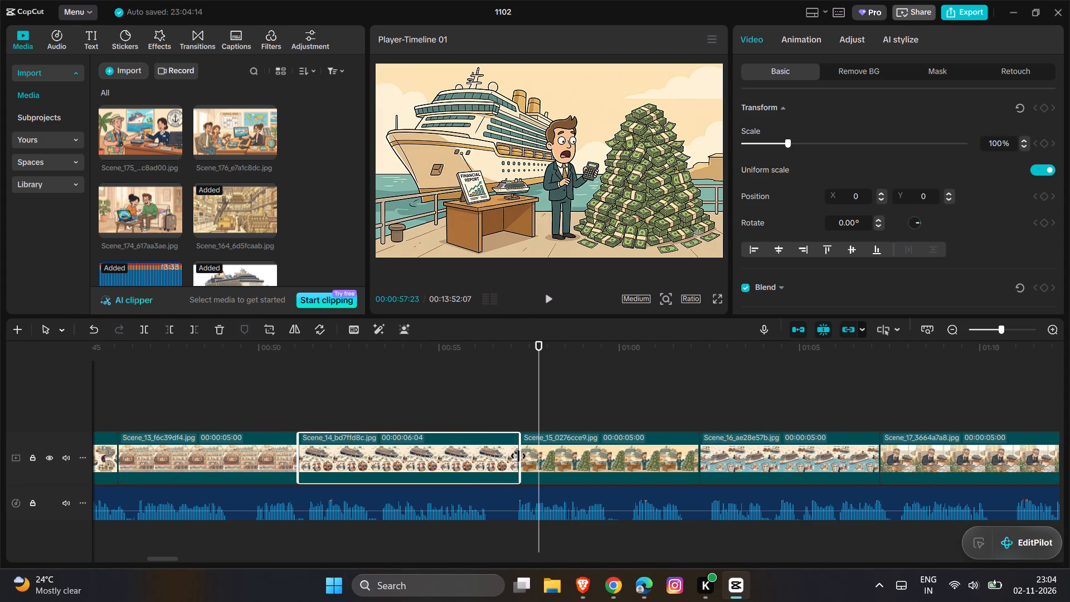
drag(518, 456, 528, 457)
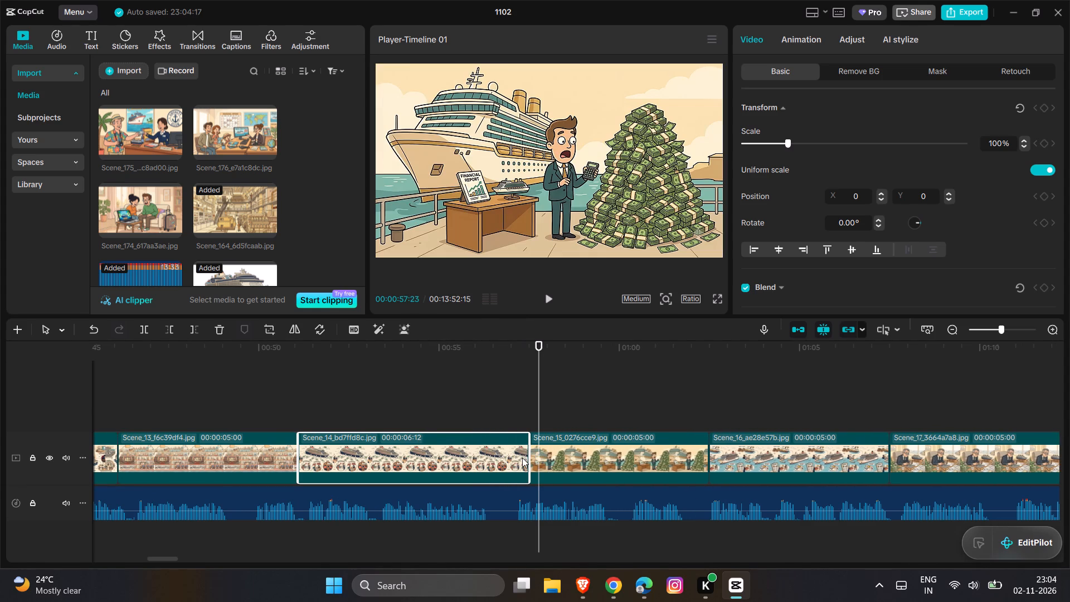
Play the narration on through Scene_15 and Scene_16 and extend the end of the Scene_16 clip to a duration of 00:00:06:08.
key(space)
scroll(522, 458, left, 1)
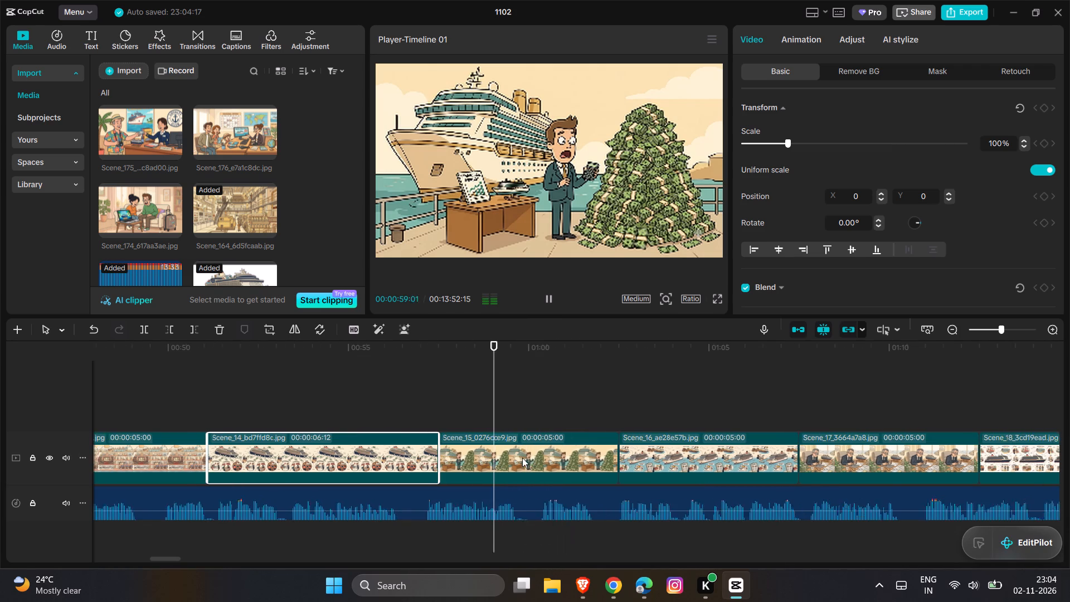
scroll(522, 458, left, 1)
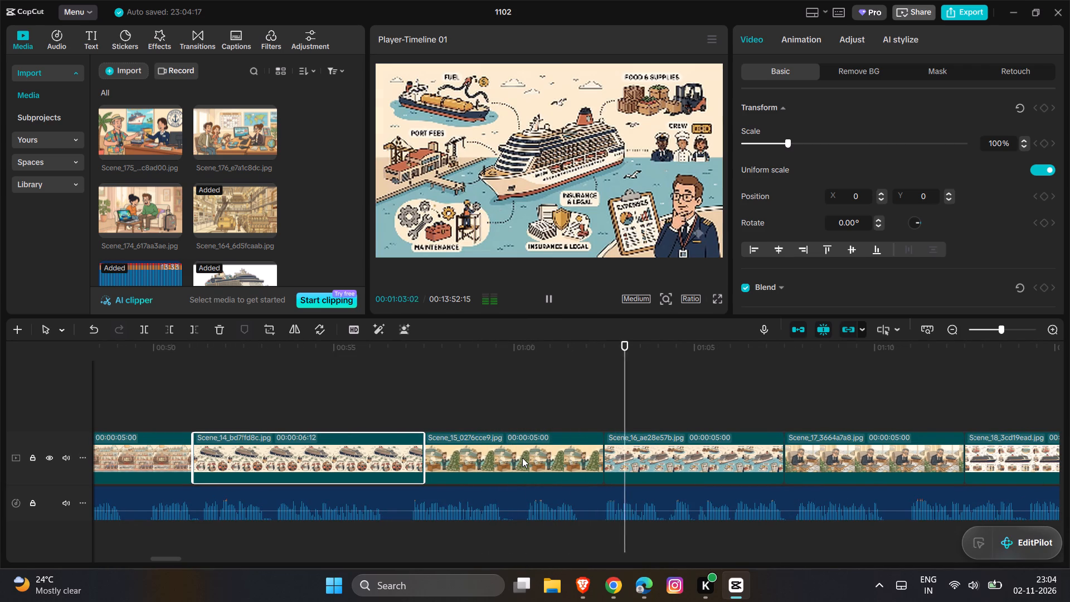
scroll(522, 458, left, 1)
key(space)
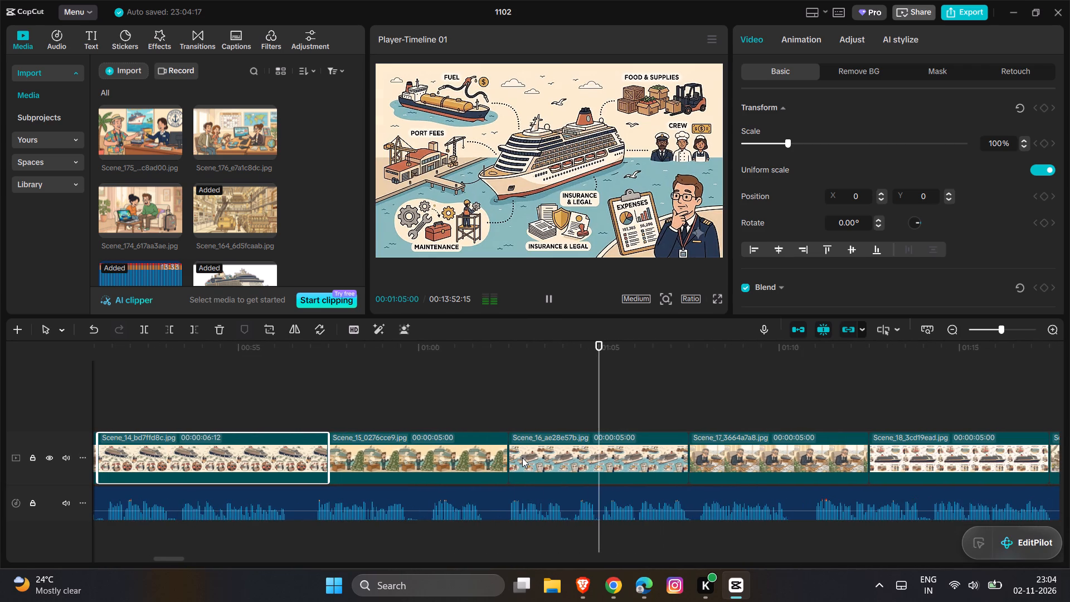
key(space)
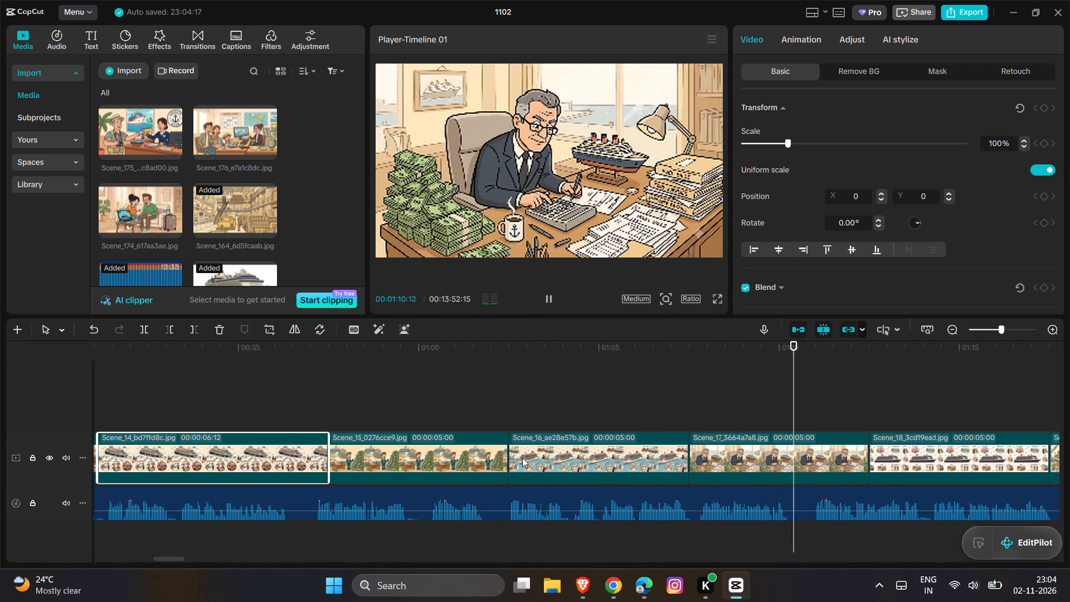
key(space)
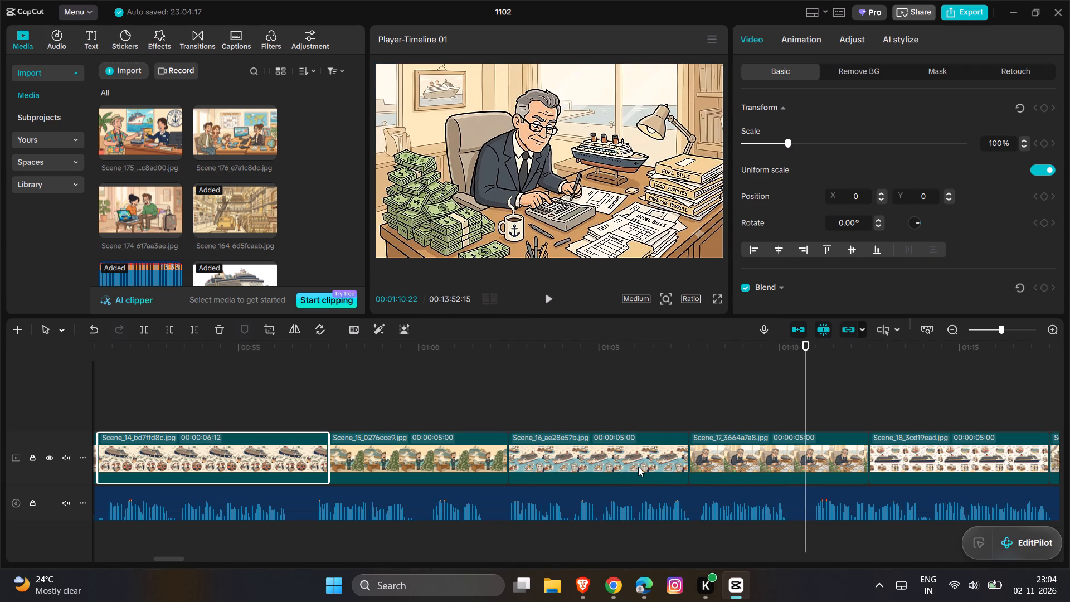
click(648, 460)
drag(689, 460, 731, 462)
Replay the narration from the end of Scene_16 and trim the end of the Scene_17 clip to its cue at about 00:01:11:16.
key(space)
click(726, 402)
key(space)
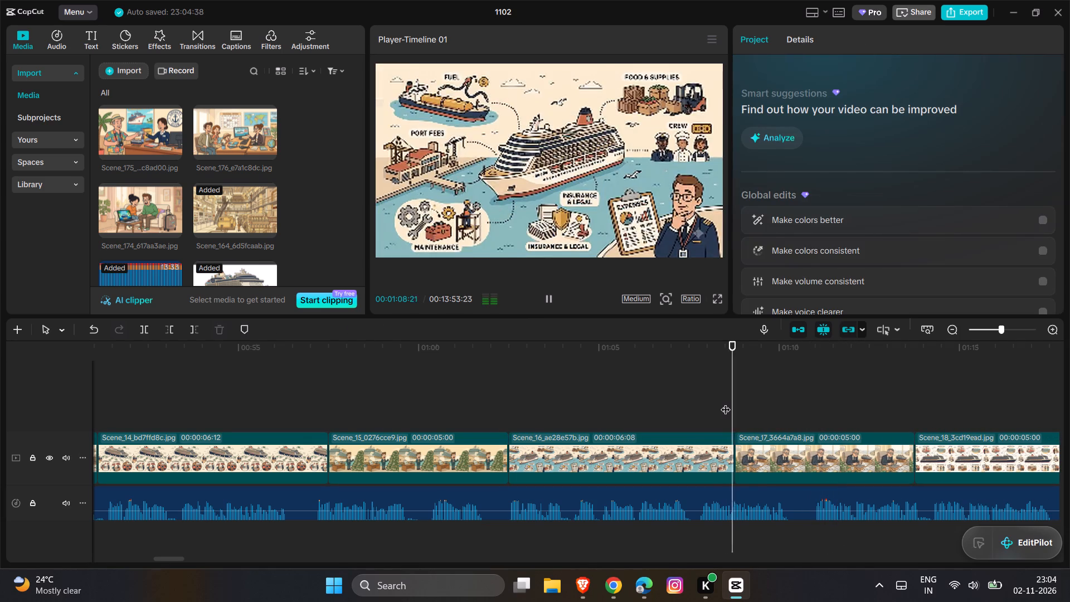
scroll(726, 402, left, 1)
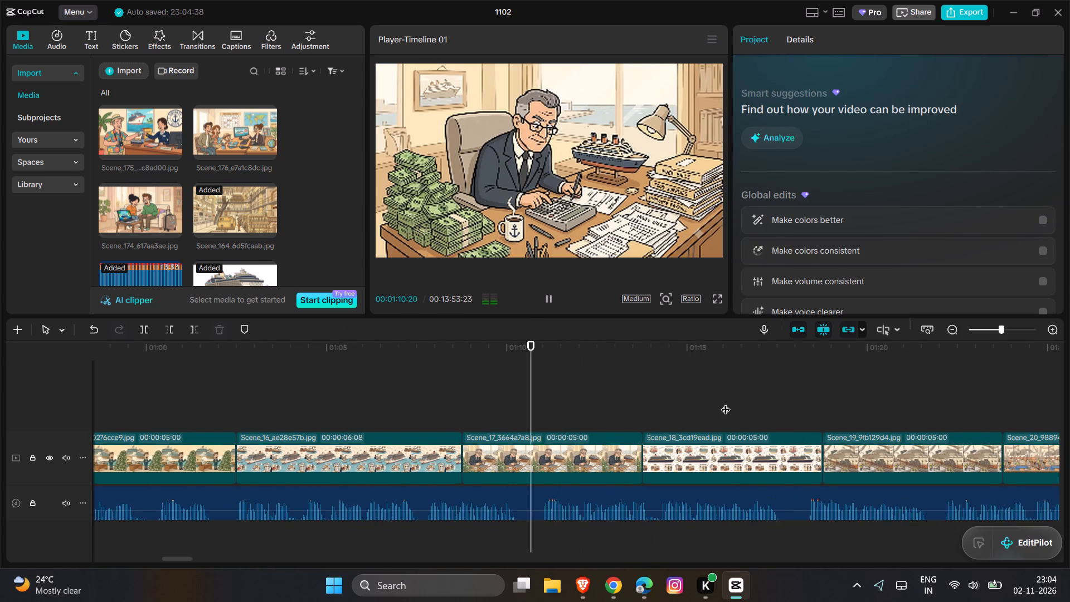
key(space)
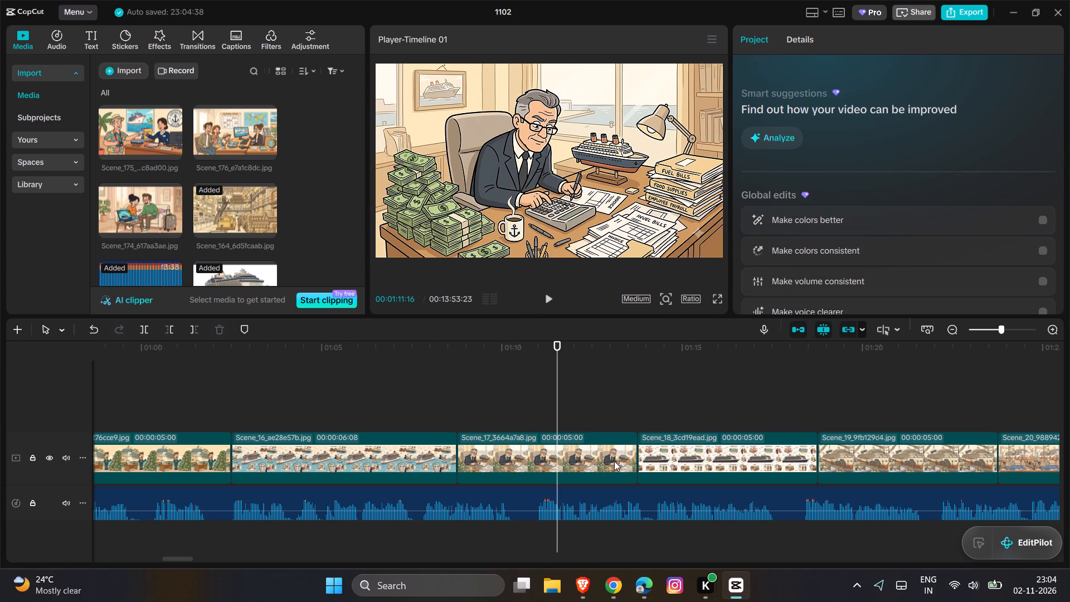
click(611, 463)
drag(638, 460, 561, 470)
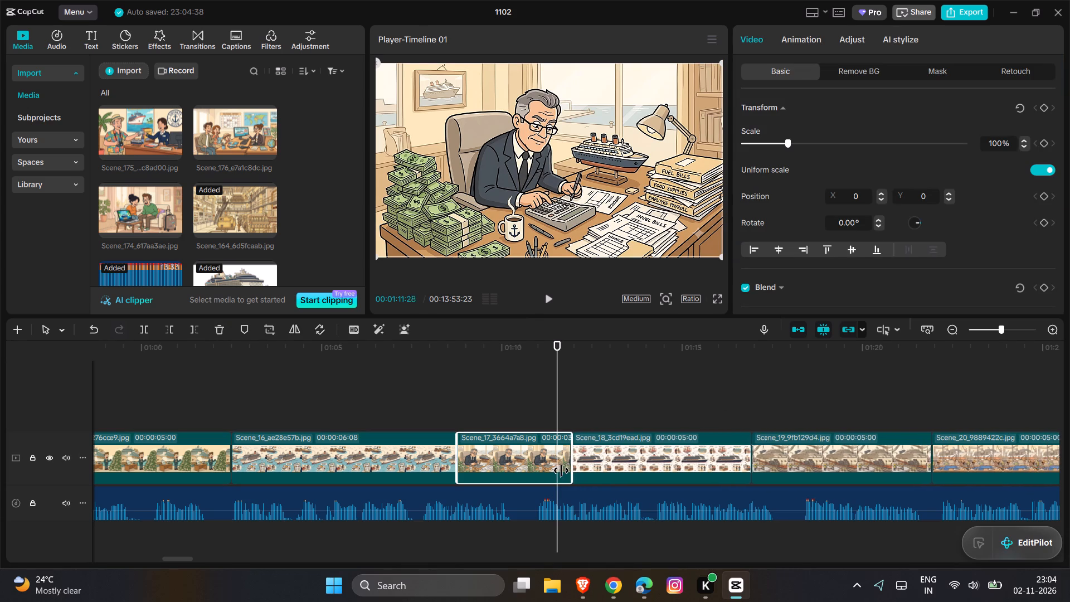
drag(561, 470, 555, 471)
Play the narration from Scene_18 through Scene_20 in short stretches to examine where the Scene_18 narration ends.
key(space)
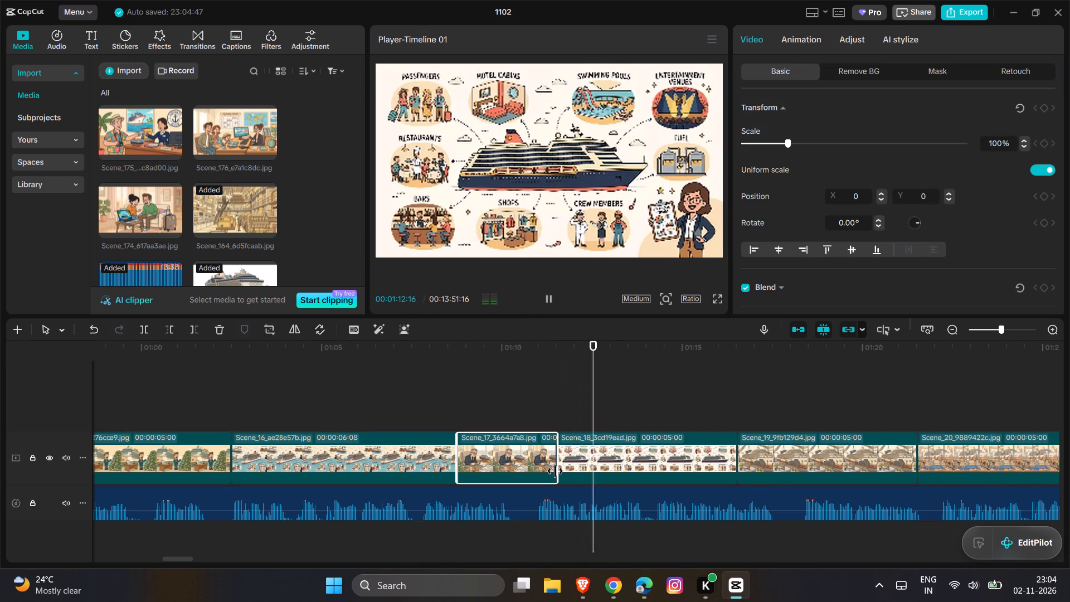
key(space)
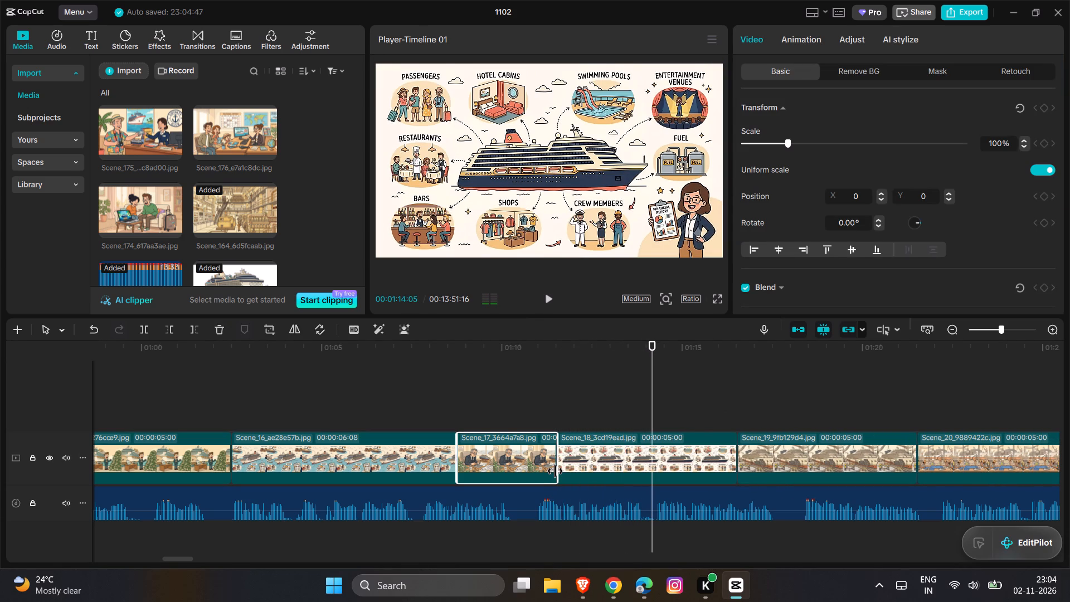
key(space)
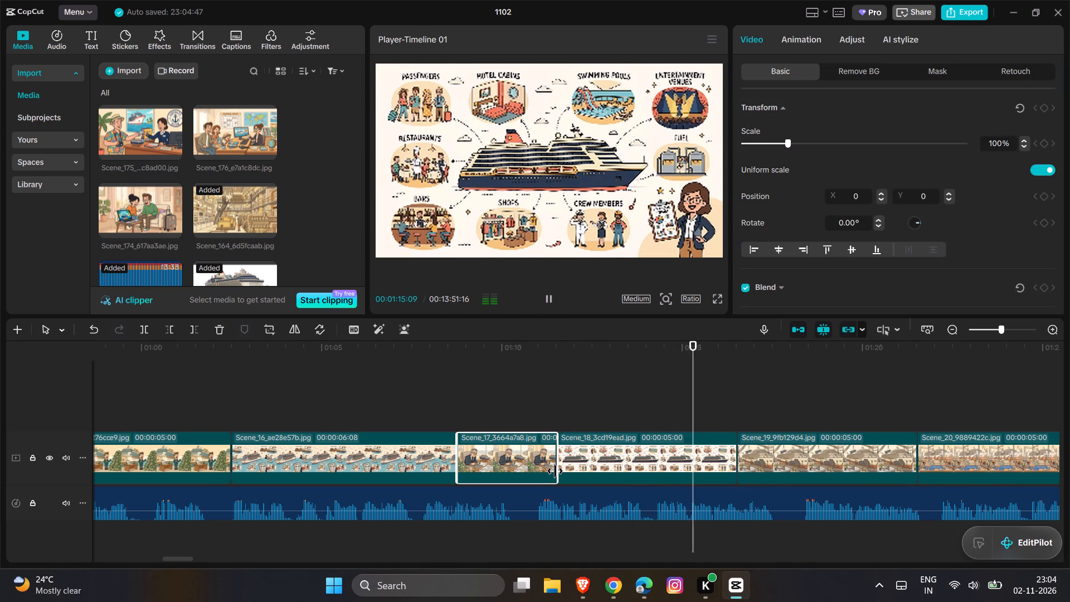
key(space)
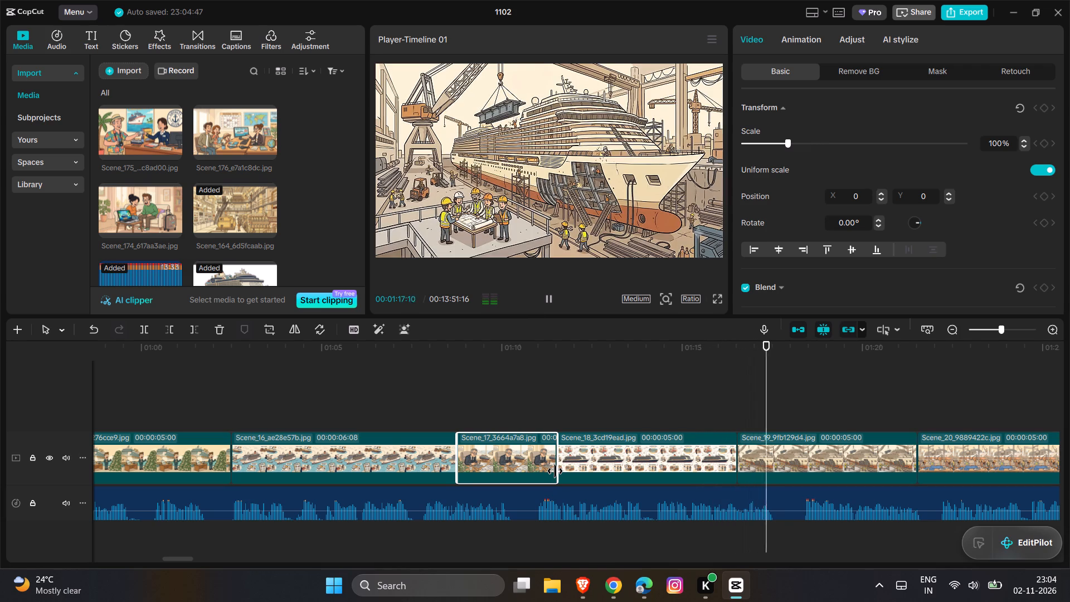
key(space)
scroll(555, 471, left, 1)
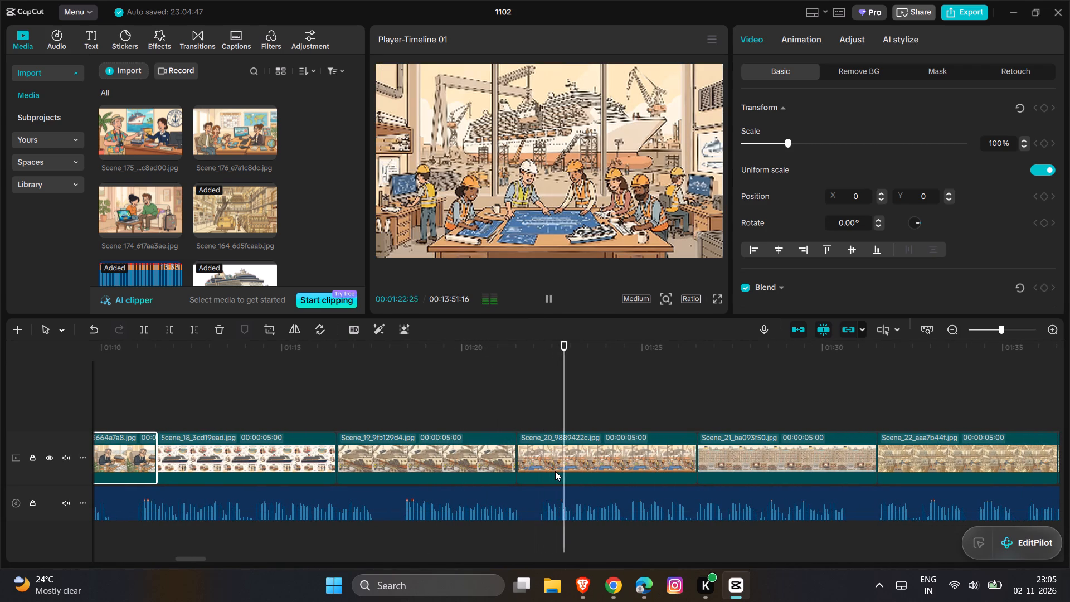
key(space)
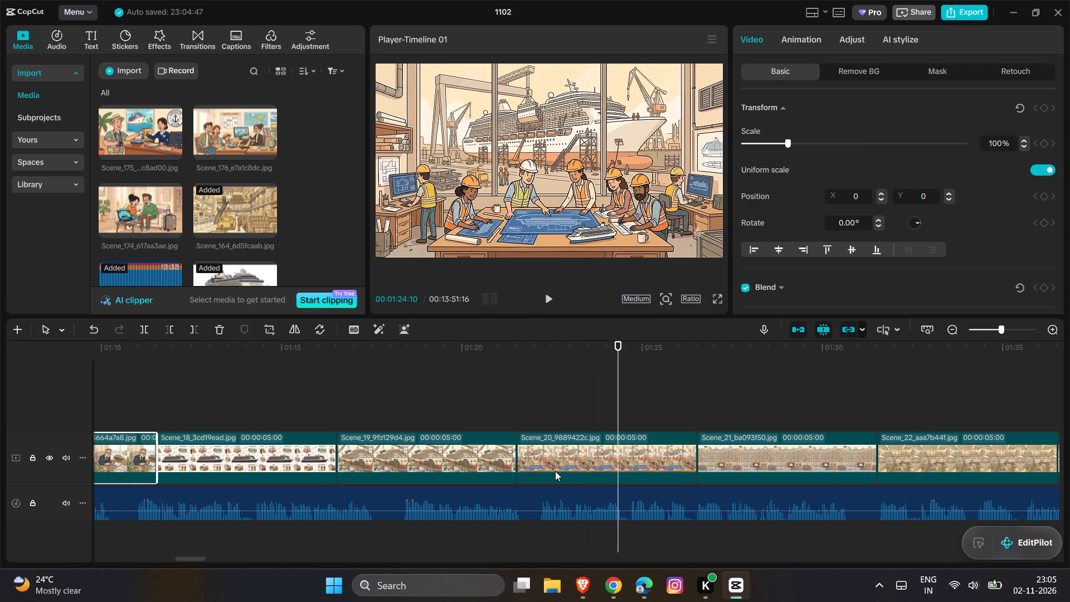
click(744, 404)
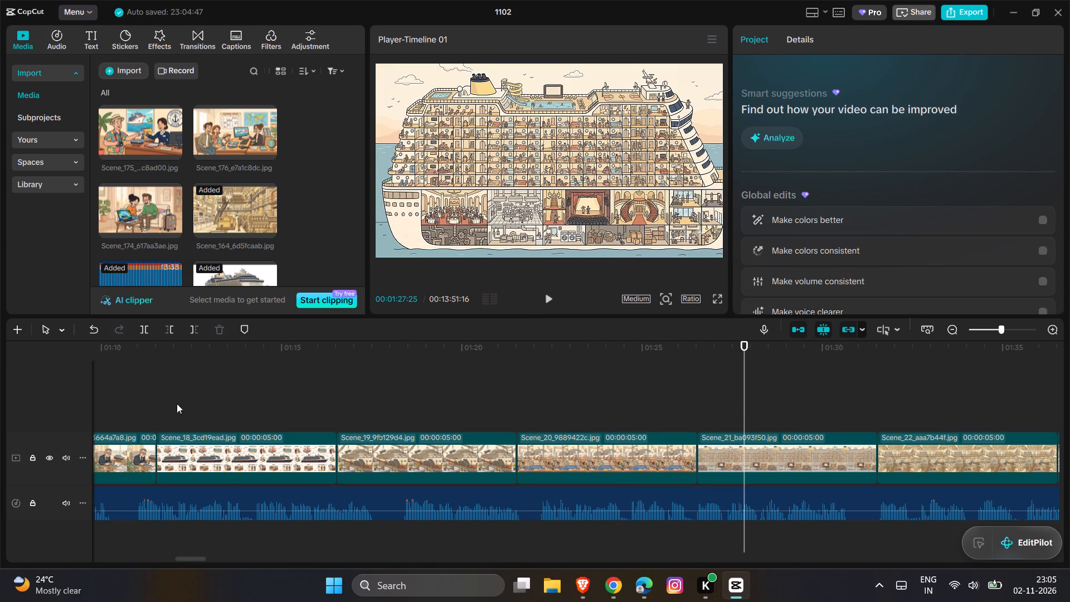
Replay the narration from the start of Scene_18 to its cue and extend the end of the Scene_18 clip to a duration of 00:00:05:24.
click(159, 398)
key(space)
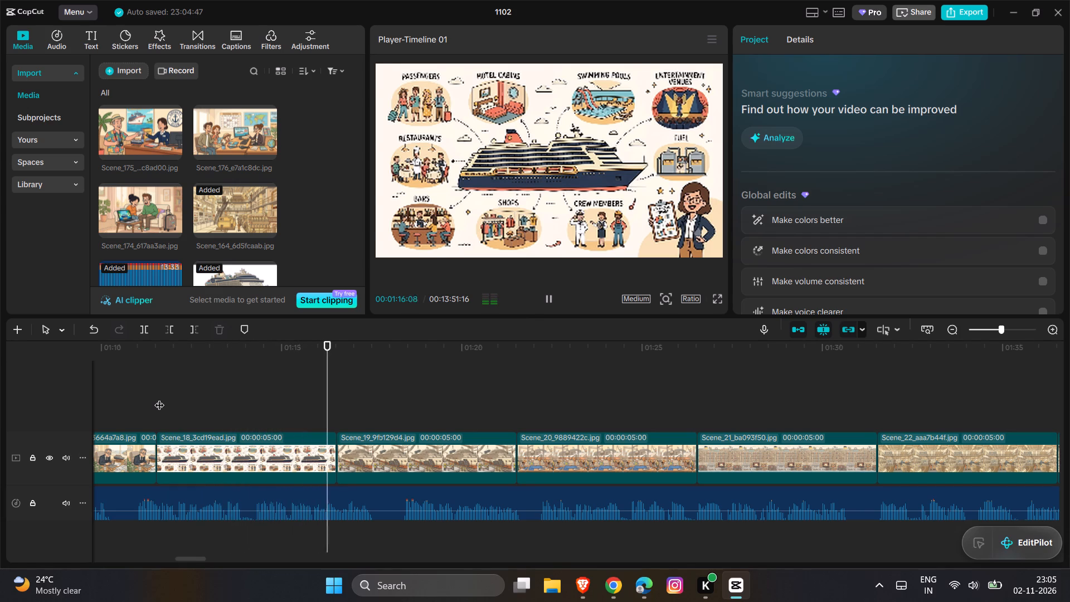
key(space)
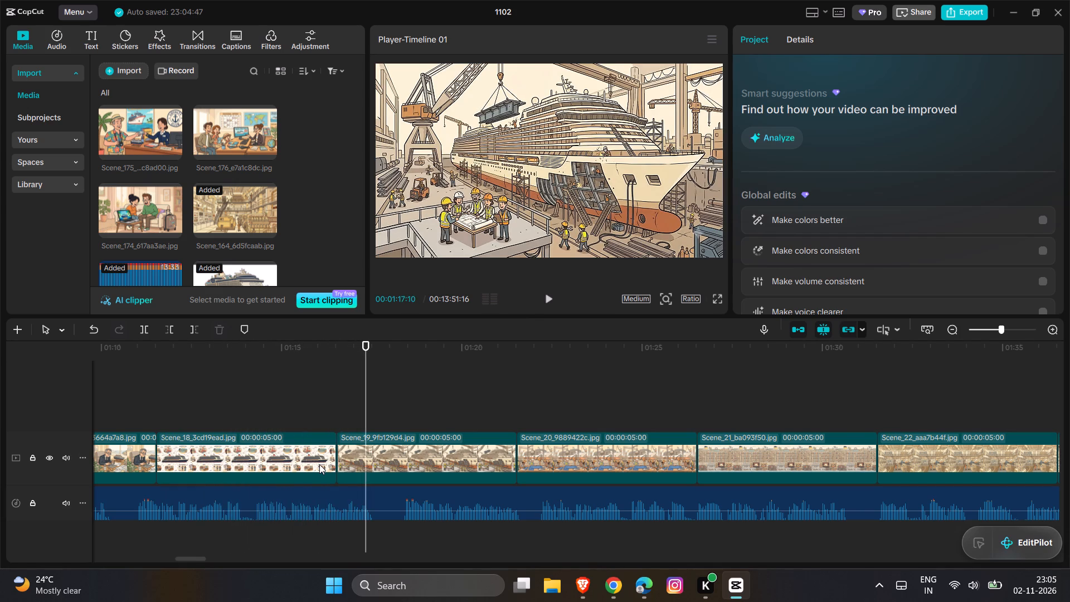
click(319, 464)
drag(337, 460, 364, 460)
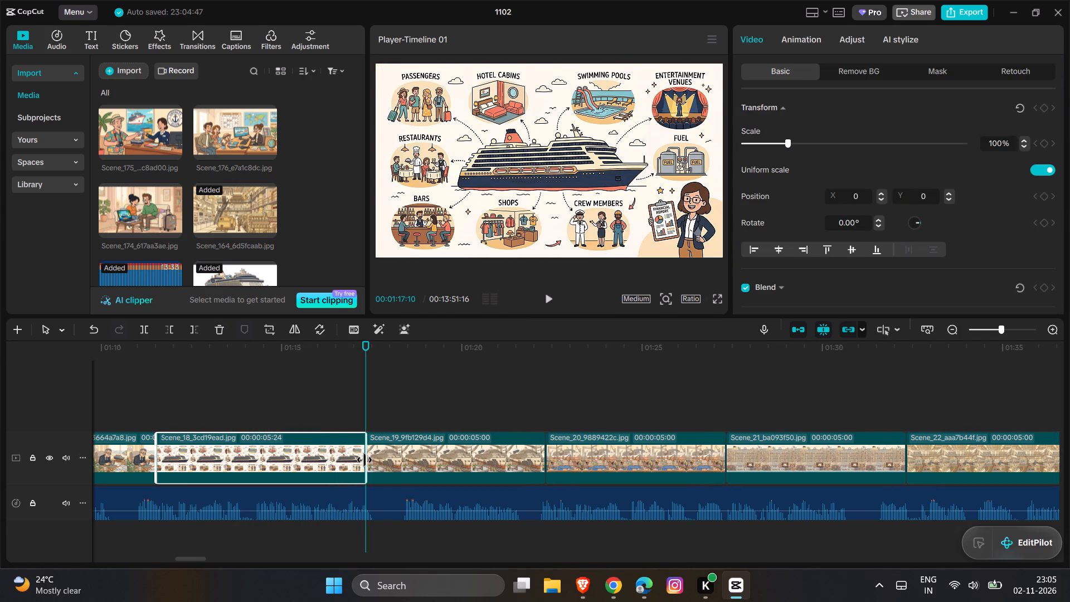
drag(364, 460, 366, 460)
Play the narration from the start of Scene_19 into Scene_23 and replay part of Scene_22 to examine where the narration cues fall.
key(space)
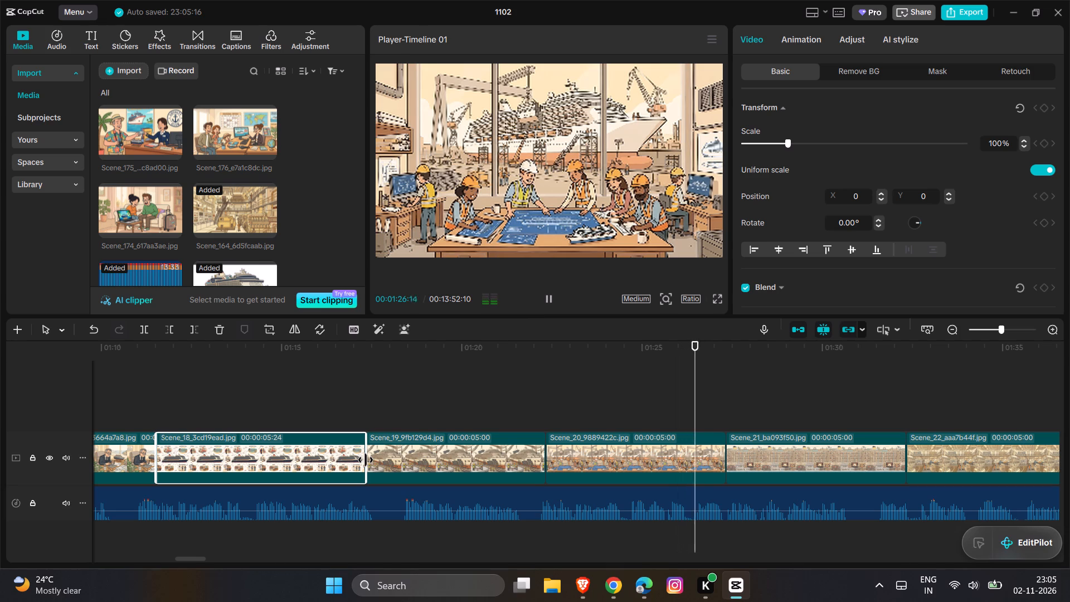
key(space)
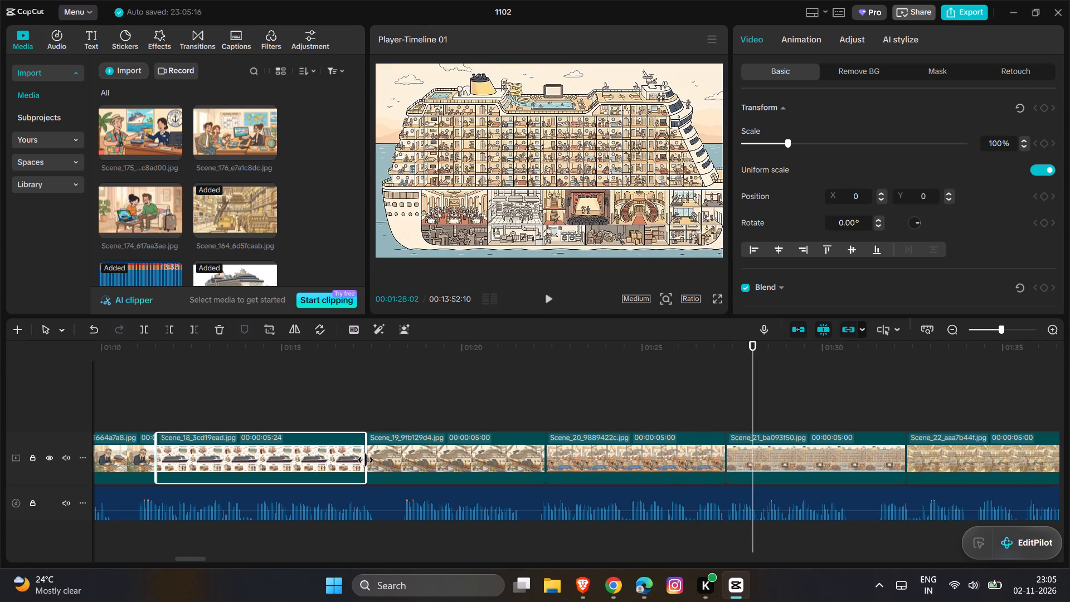
key(space)
scroll(366, 460, left, 1)
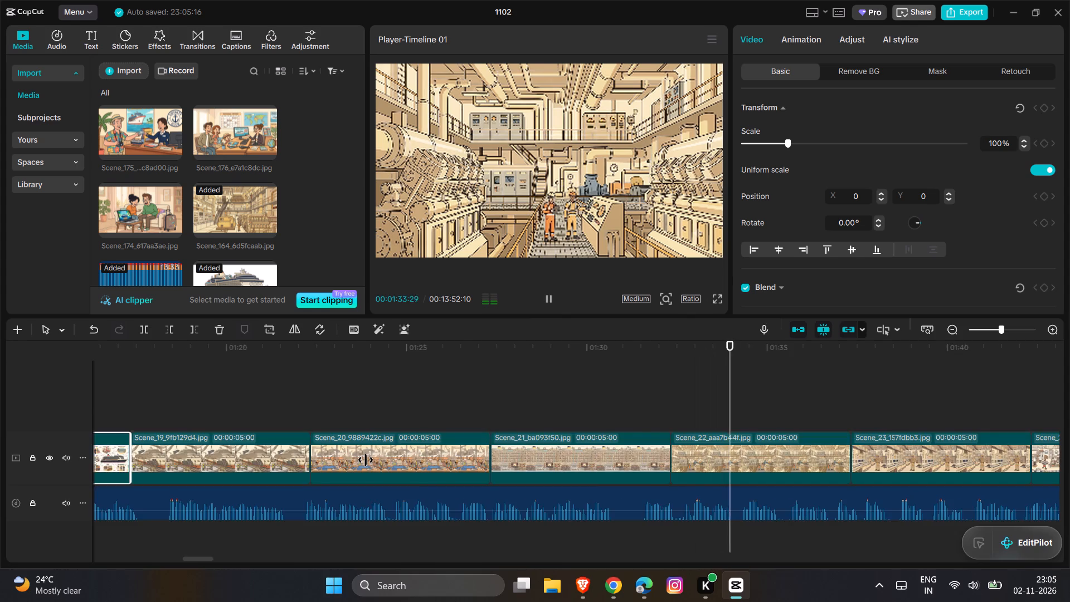
scroll(366, 460, left, 1)
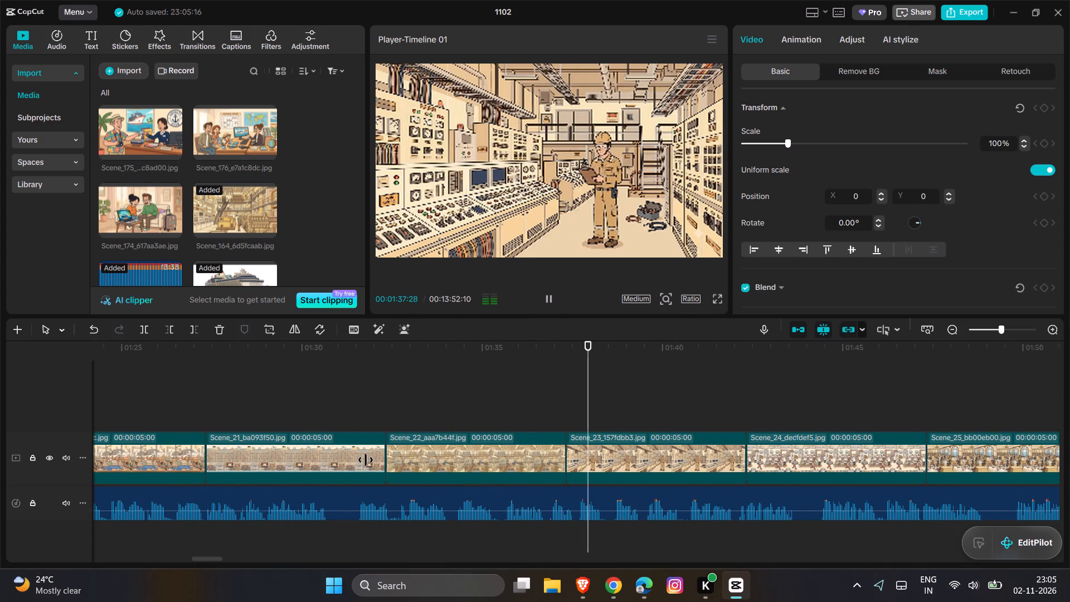
key(space)
click(388, 395)
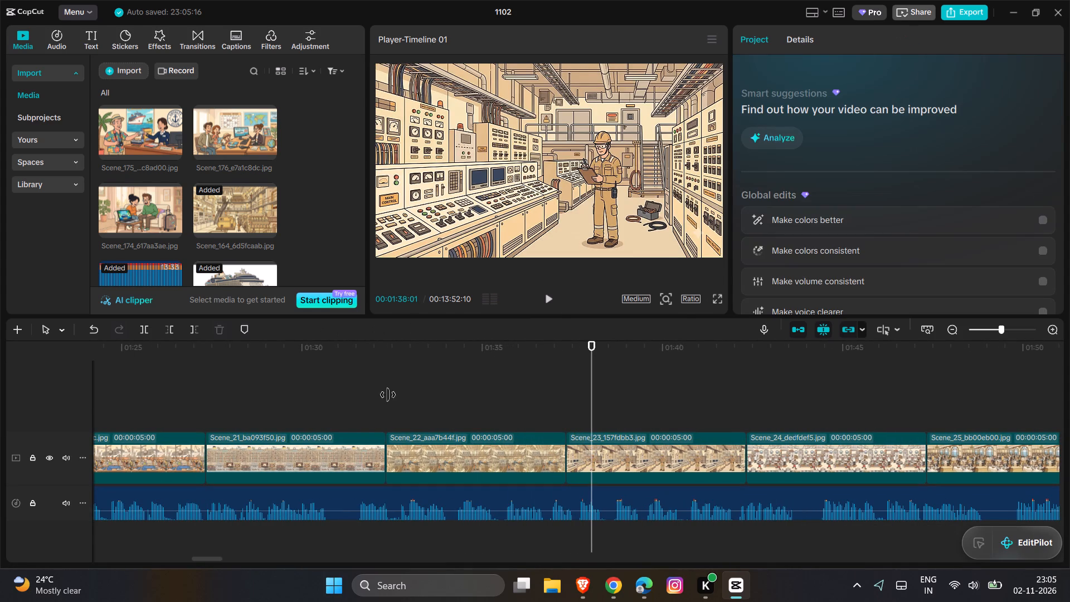
key(space)
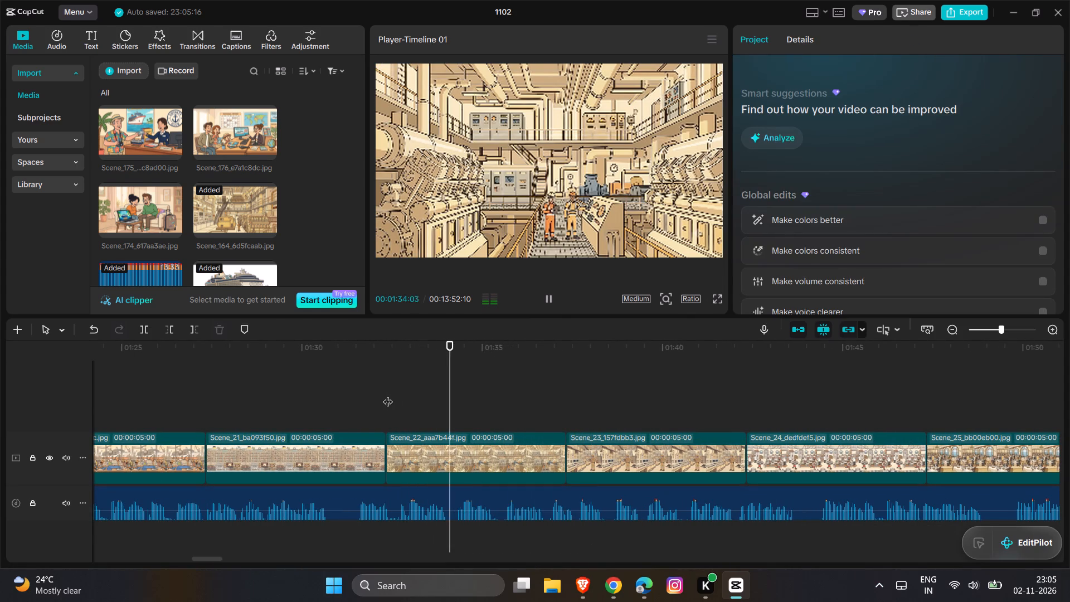
key(space)
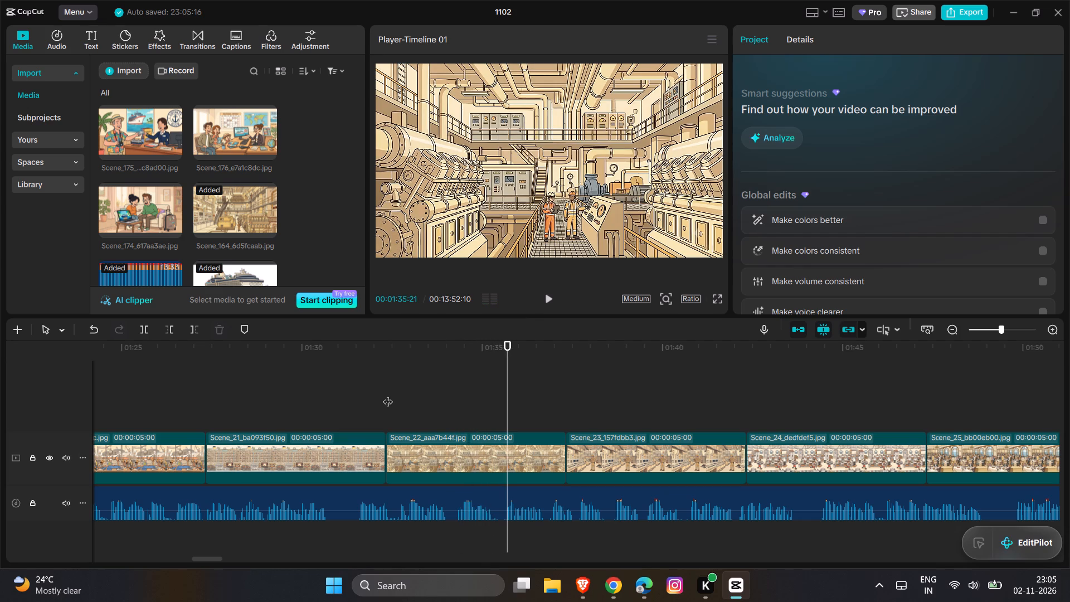
click(547, 463)
click(570, 458)
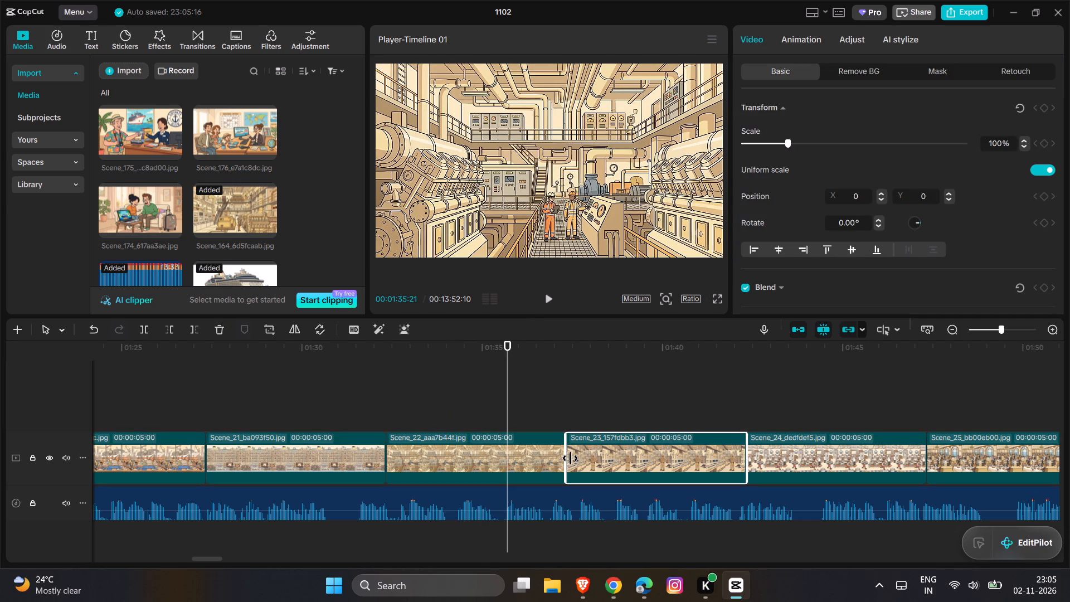
click(218, 384)
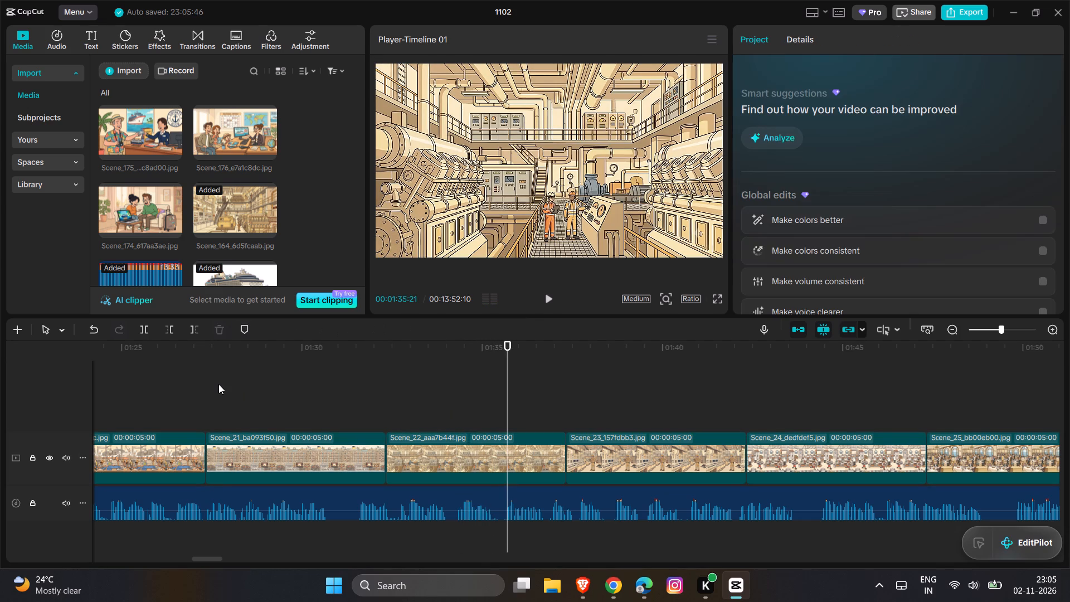
Replay short stretches of the narration from Scene_21 and from Scene_19 into Scene_20 to check the images against the voice-over.
key(space)
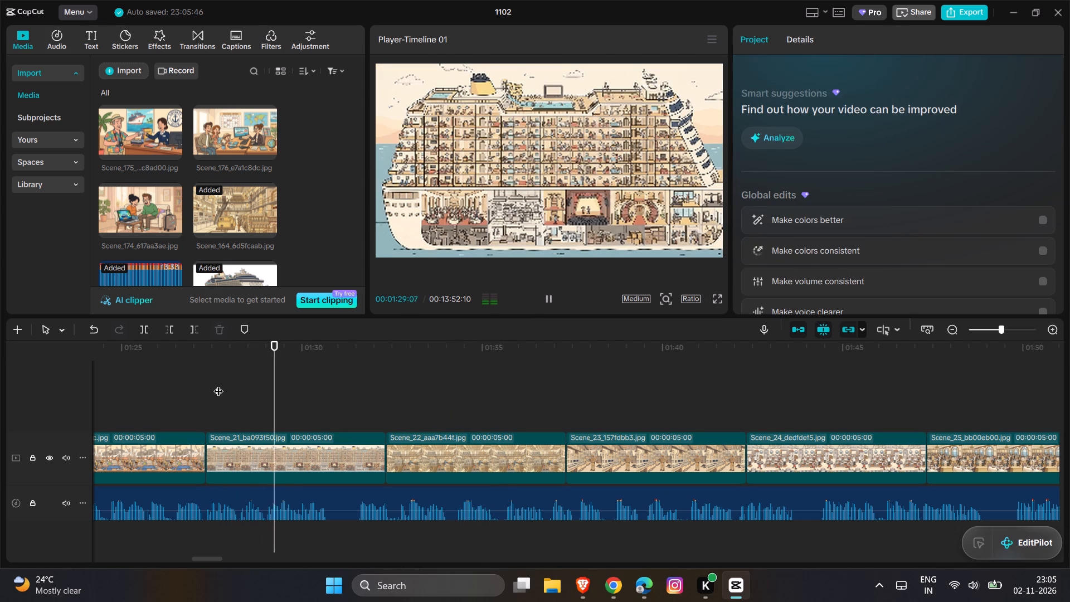
key(space)
click(108, 407)
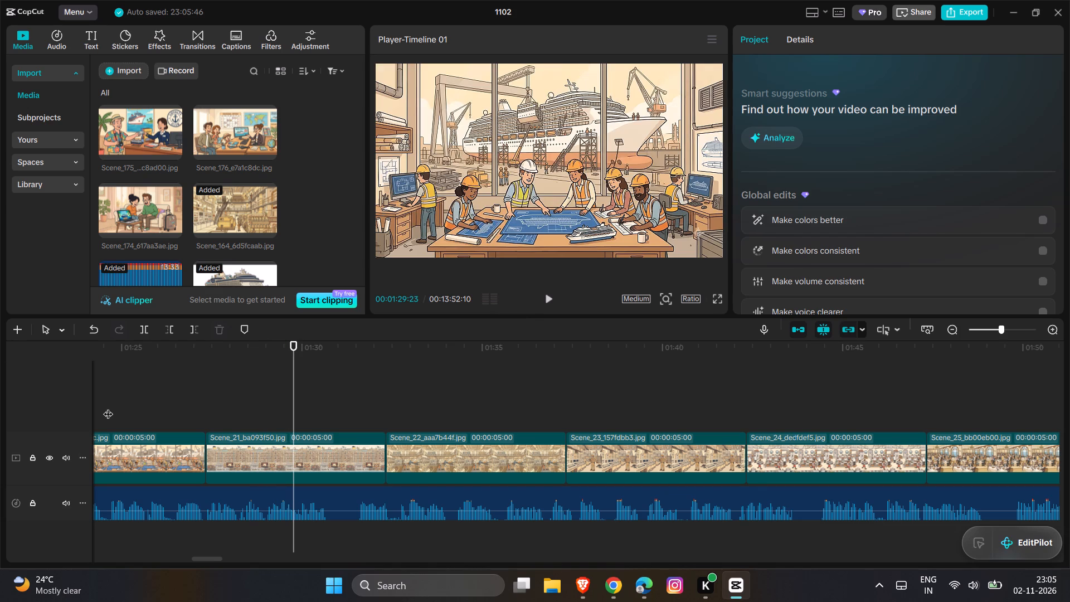
scroll(108, 407, right, 2)
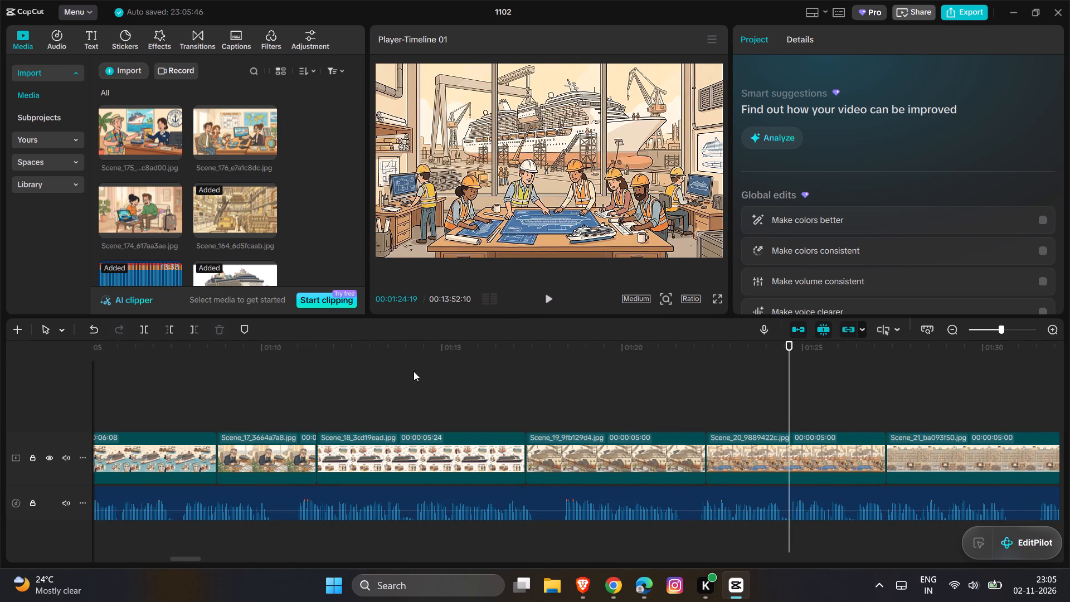
click(491, 378)
key(space)
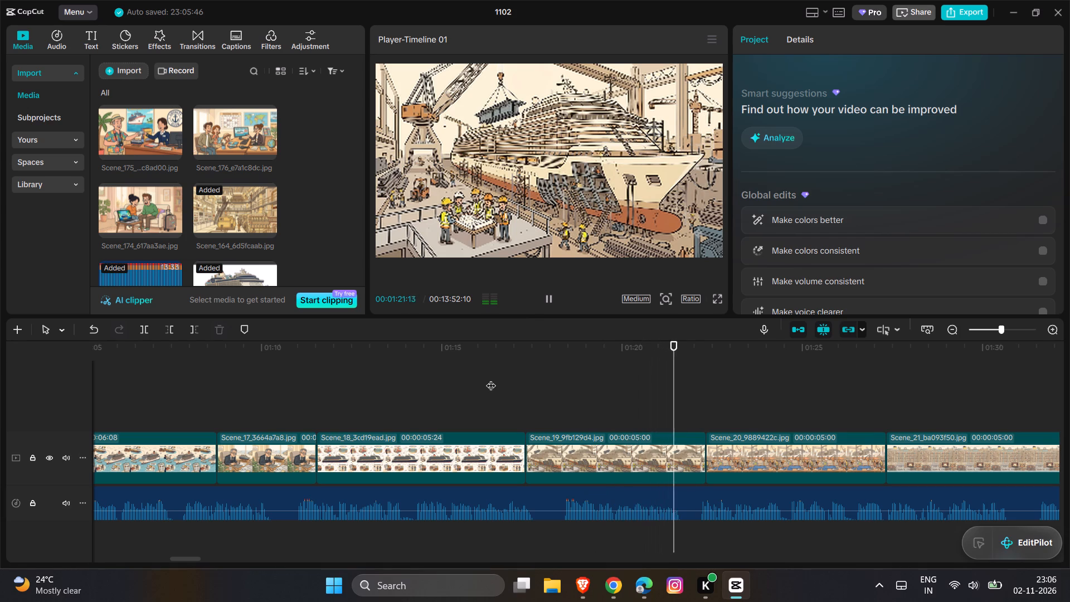
scroll(491, 378, left, 1)
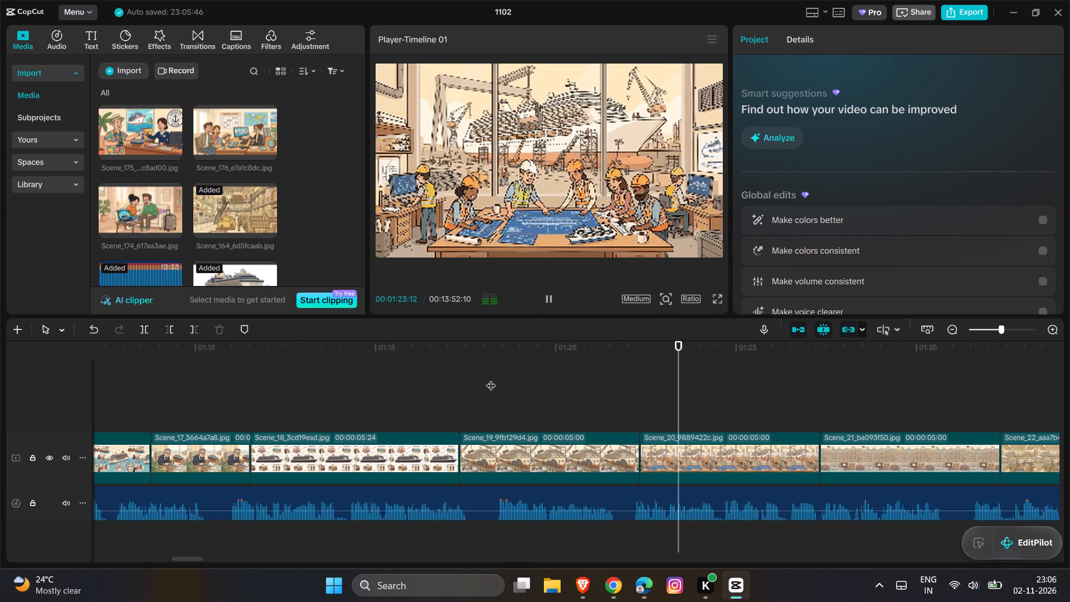
scroll(491, 378, left, 1)
click(491, 378)
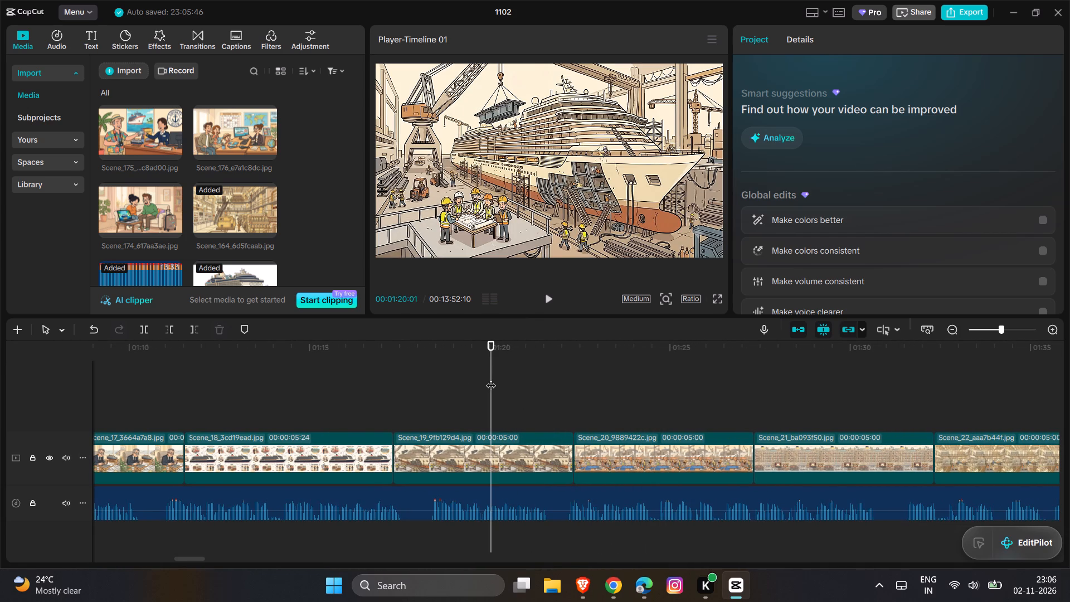
Play the narration from the start of Scene_20 through Scene_21 into Scene_22 to check the images against the voice-over.
click(580, 388)
key(space)
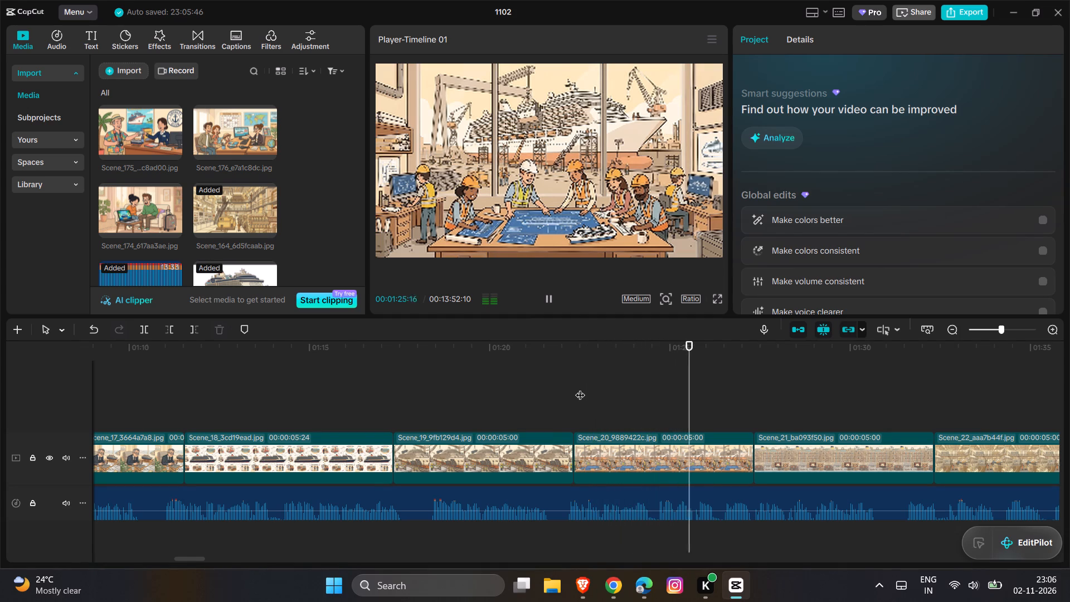
scroll(580, 388, left, 1)
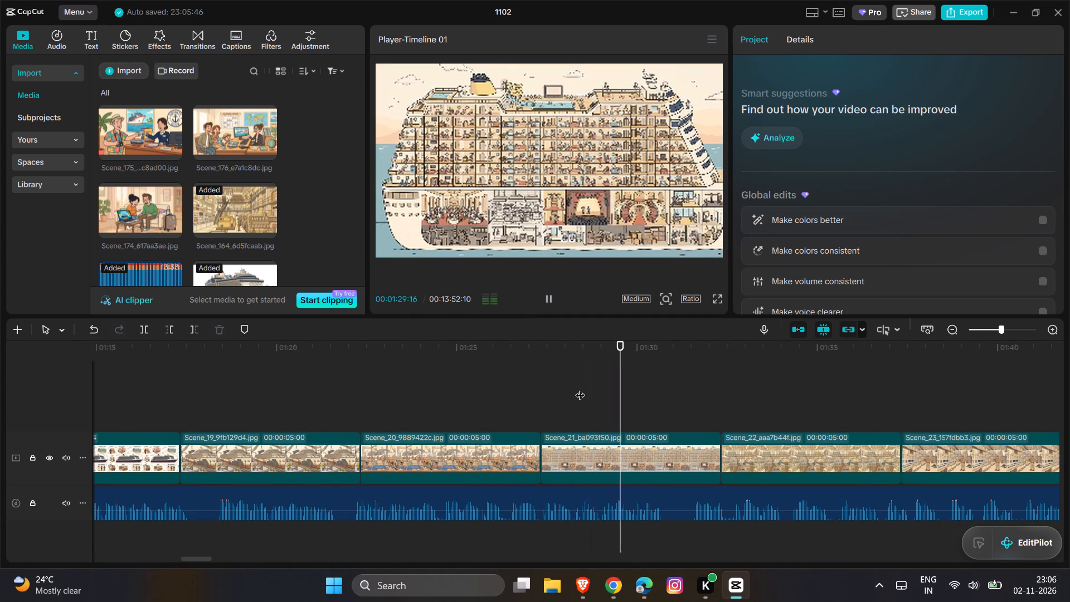
scroll(580, 388, left, 1)
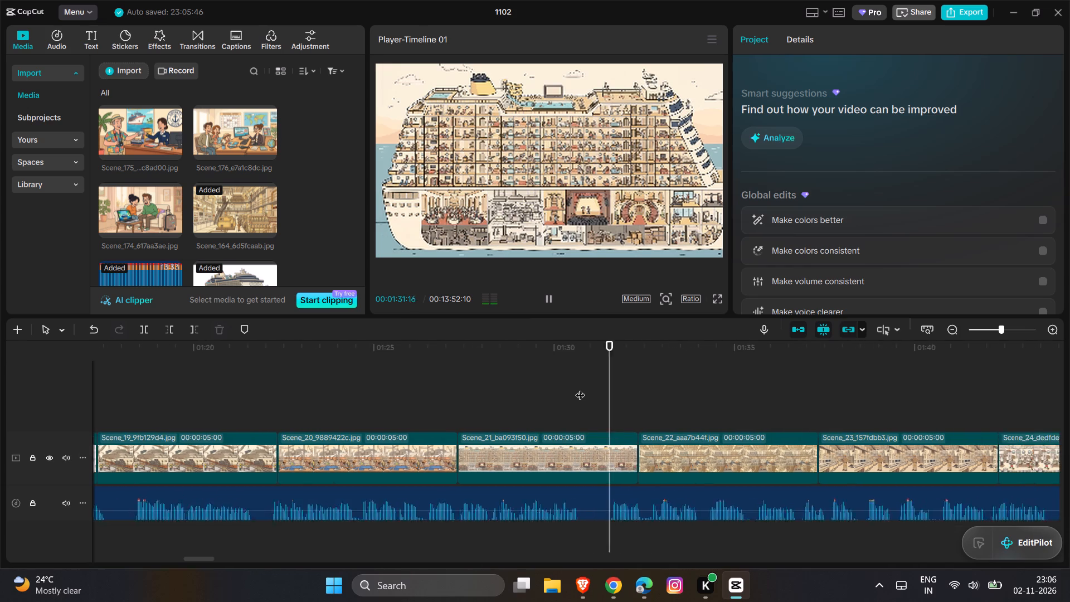
scroll(580, 388, left, 2)
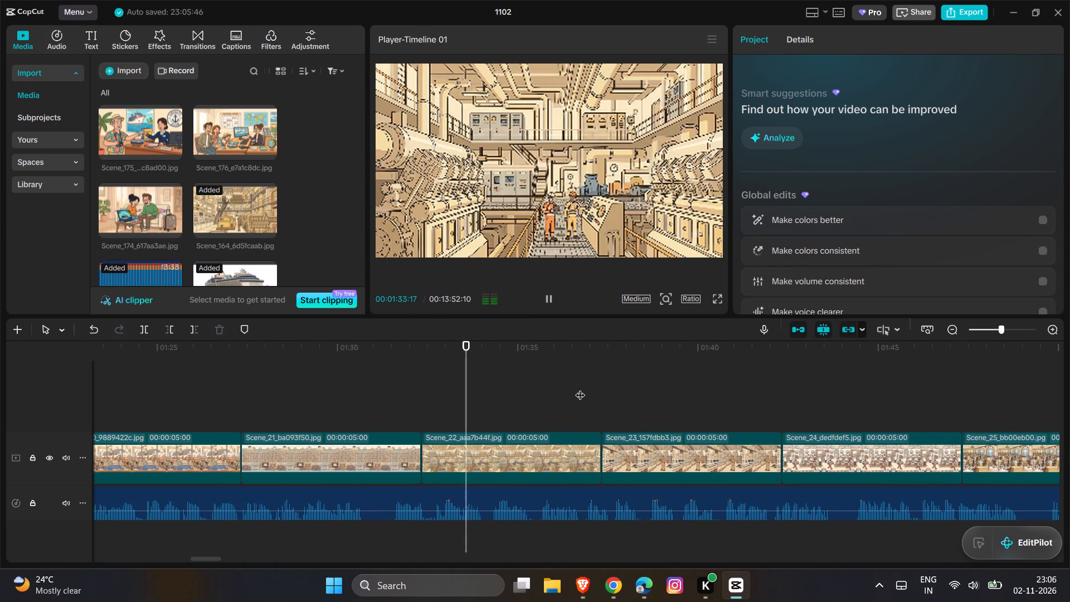
key(space)
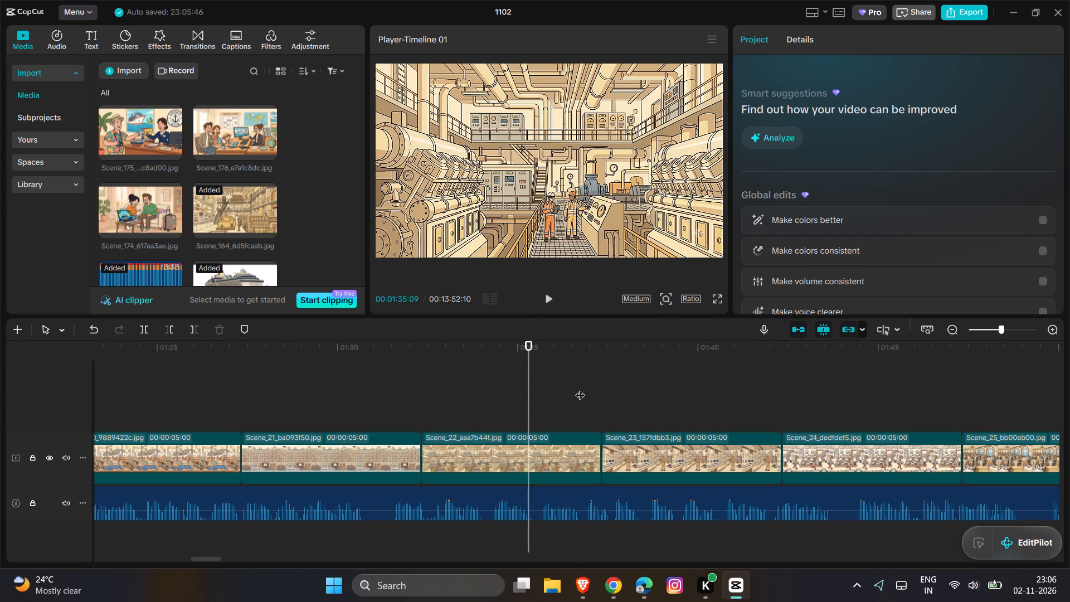
Replay the narration around the end of Scene_22 and trim the end of the Scene_22 clip to its cue at about 00:01:35:22.
click(550, 303)
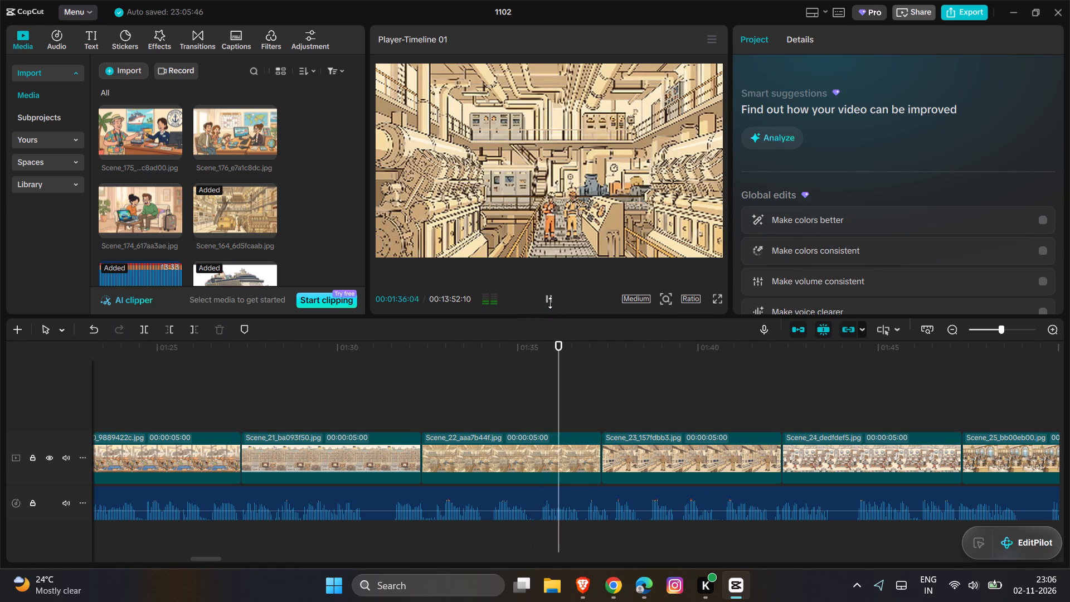
key(space)
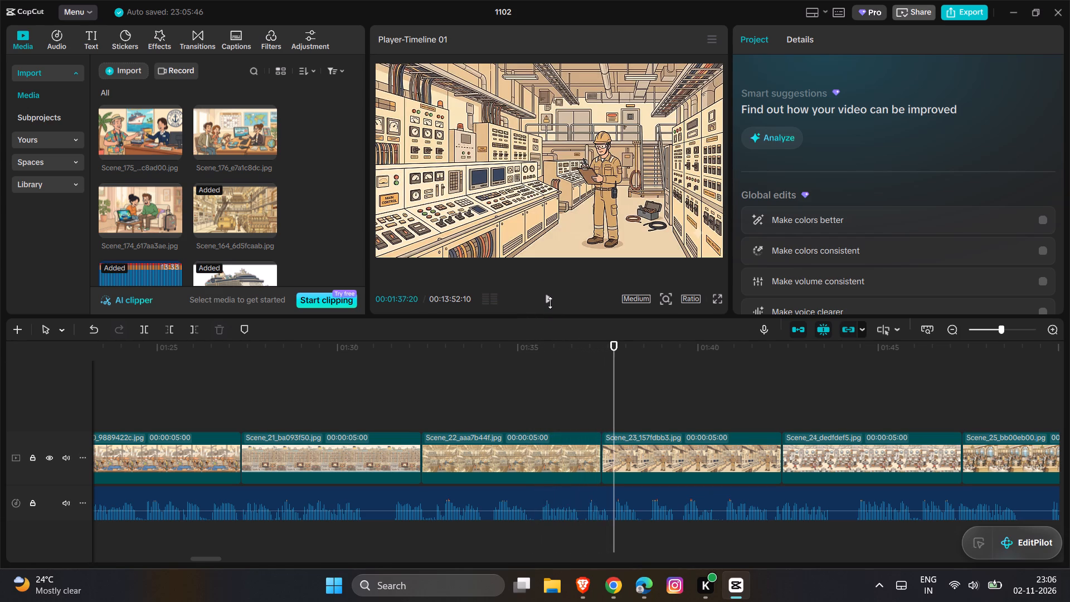
click(497, 381)
key(space)
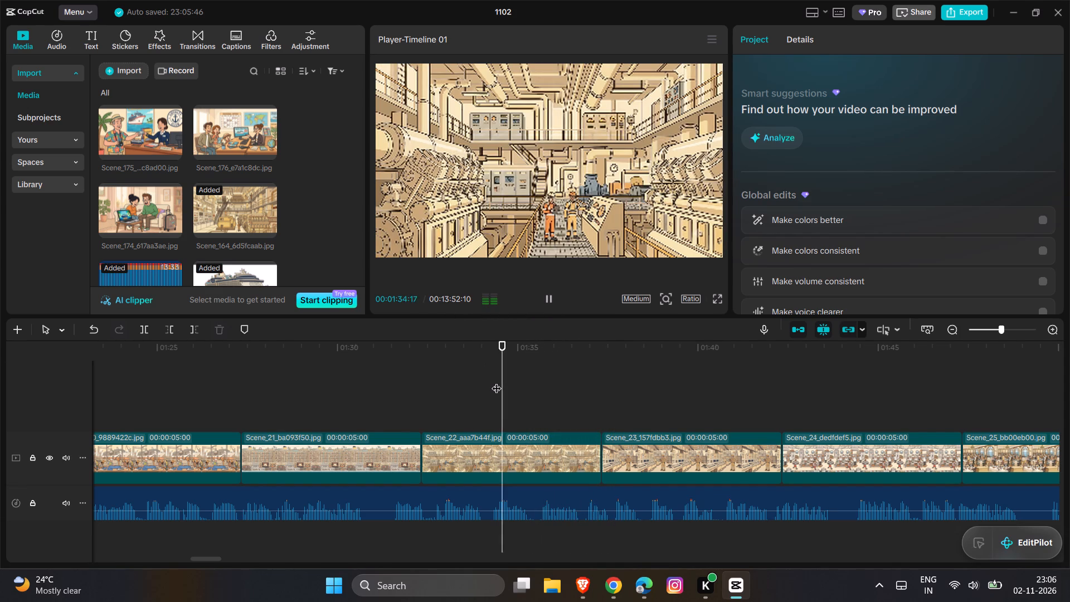
key(space)
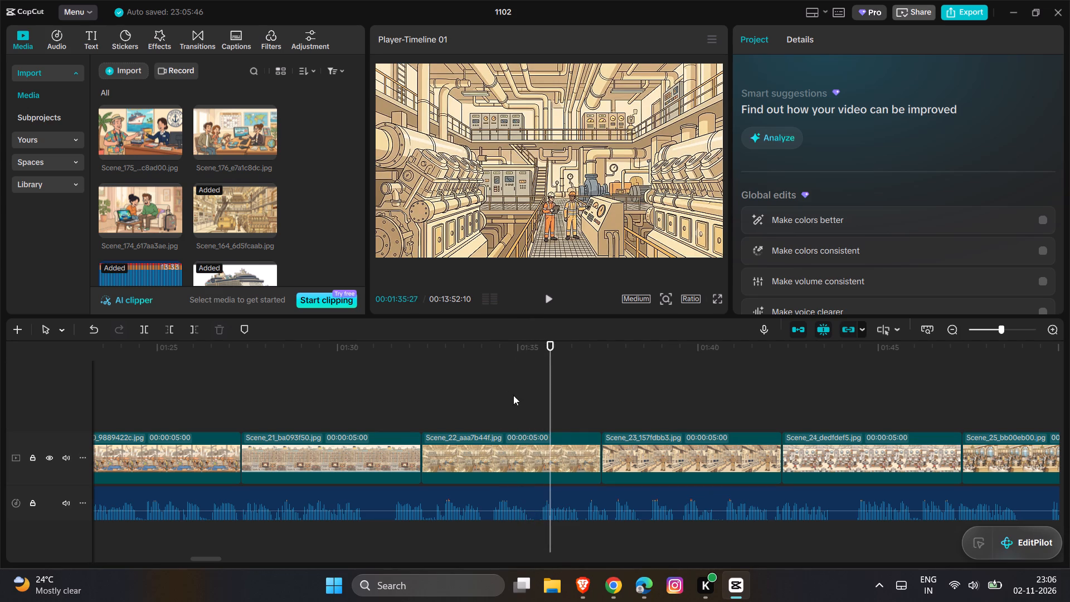
click(566, 441)
drag(600, 453, 557, 457)
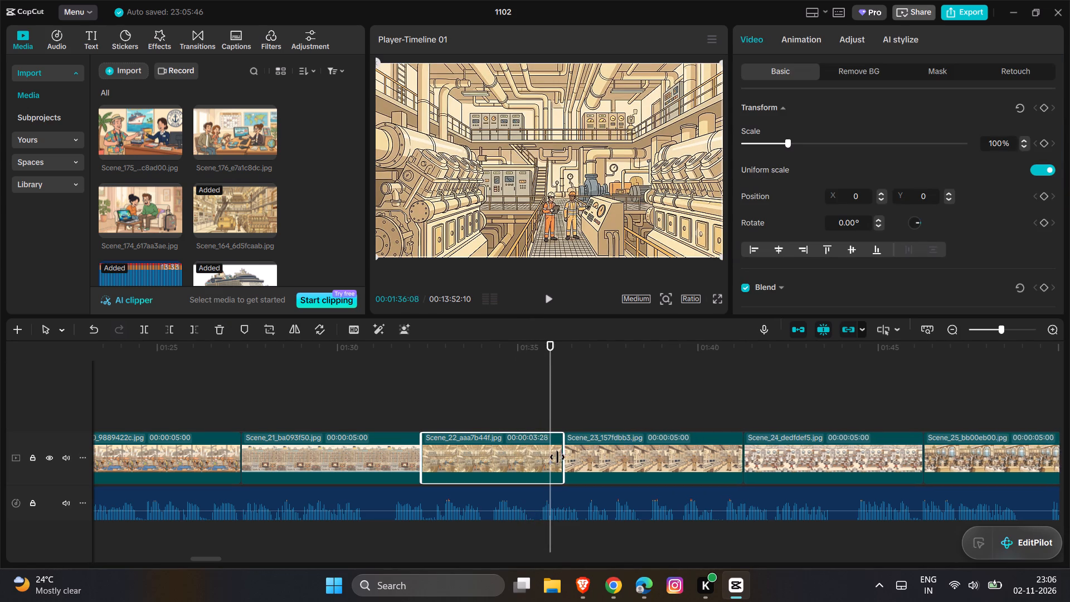
drag(557, 457, 543, 465)
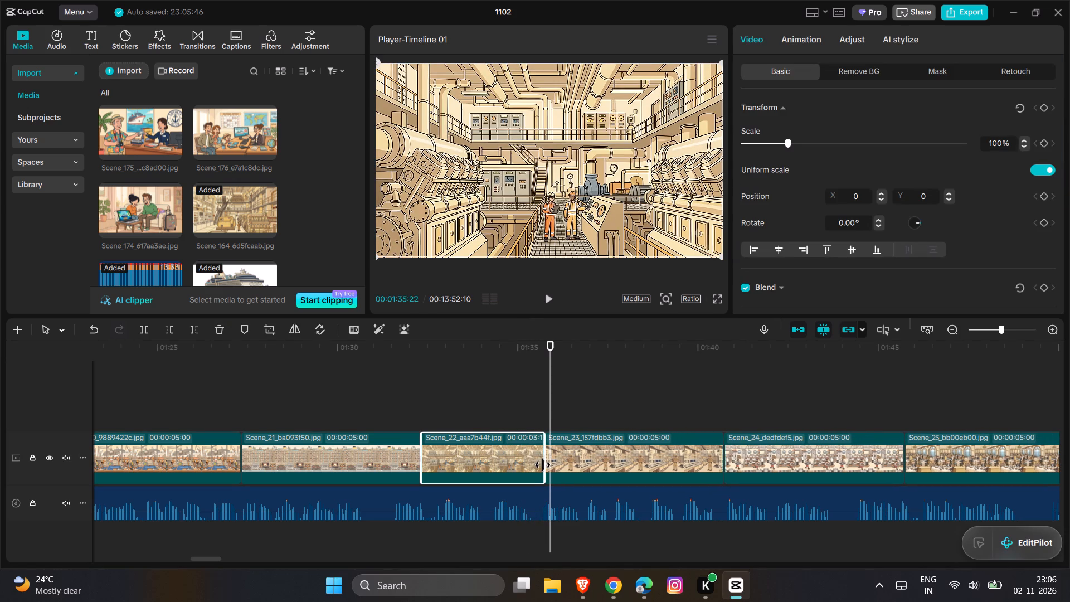
drag(543, 465, 542, 465)
Play the narration for Scene_23 and trim the end of the Scene_23 clip to its cue at about 00:01:37:00.
key(space)
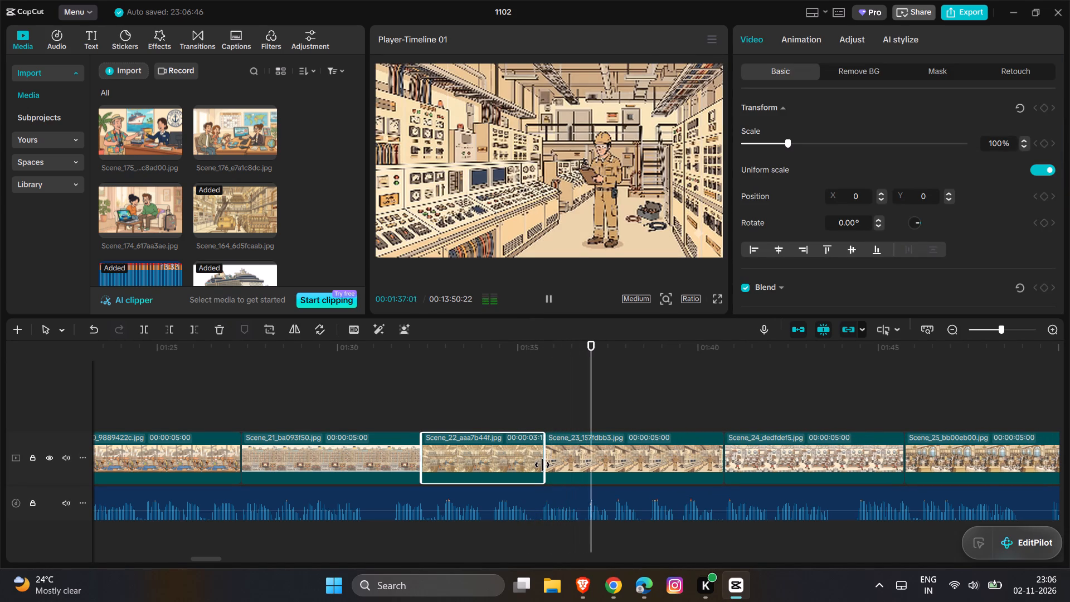
key(space)
click(665, 482)
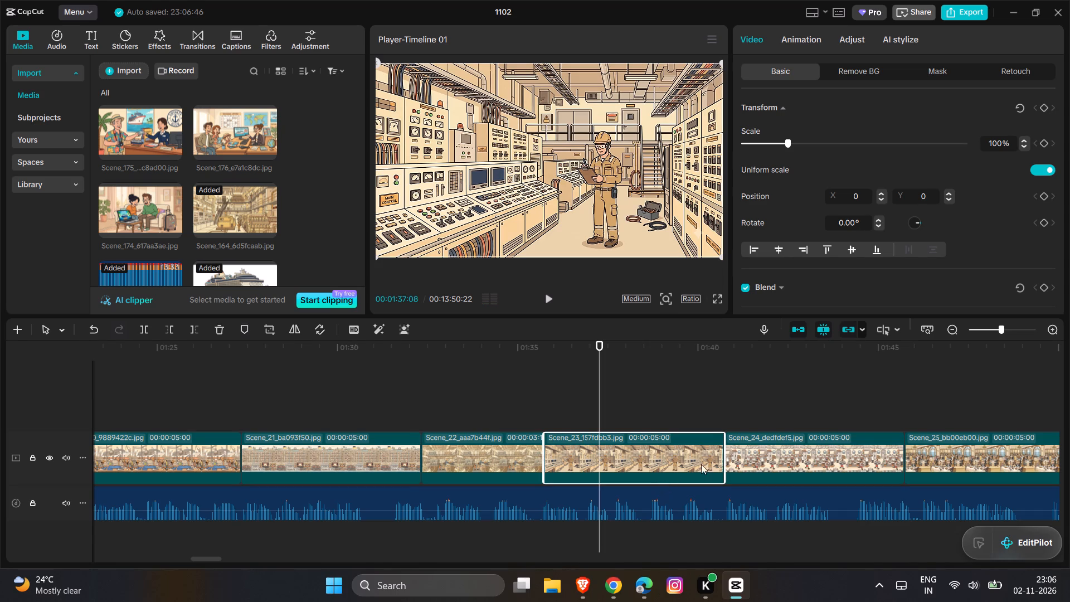
drag(724, 461, 585, 480)
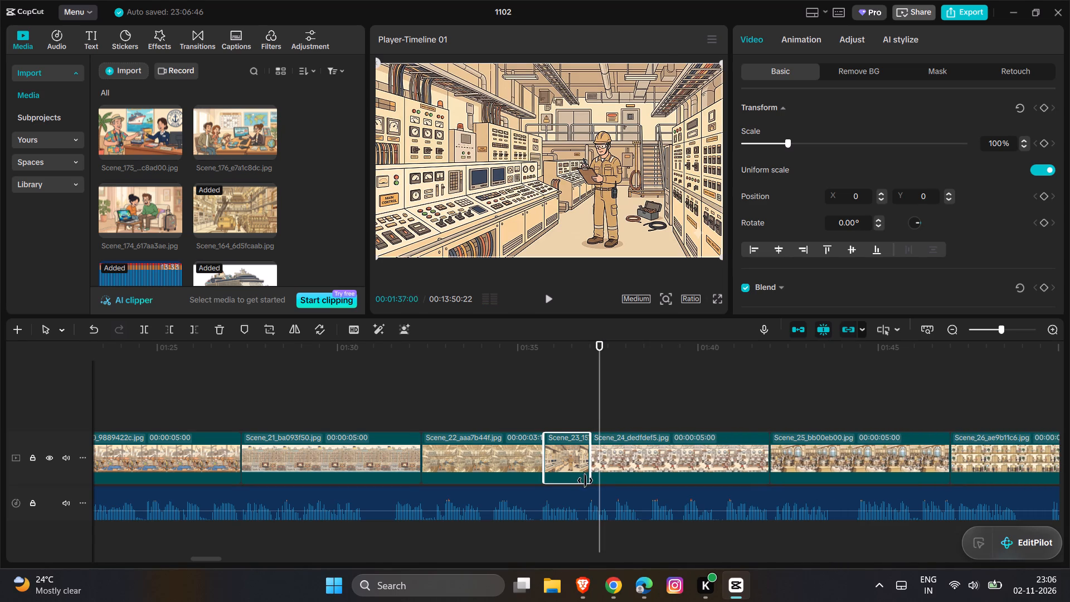
drag(585, 480, 585, 480)
Replay the narration around the start of Scene_24 and trim the end of the Scene_24 clip to its cue at about 00:01:37:24.
key(space)
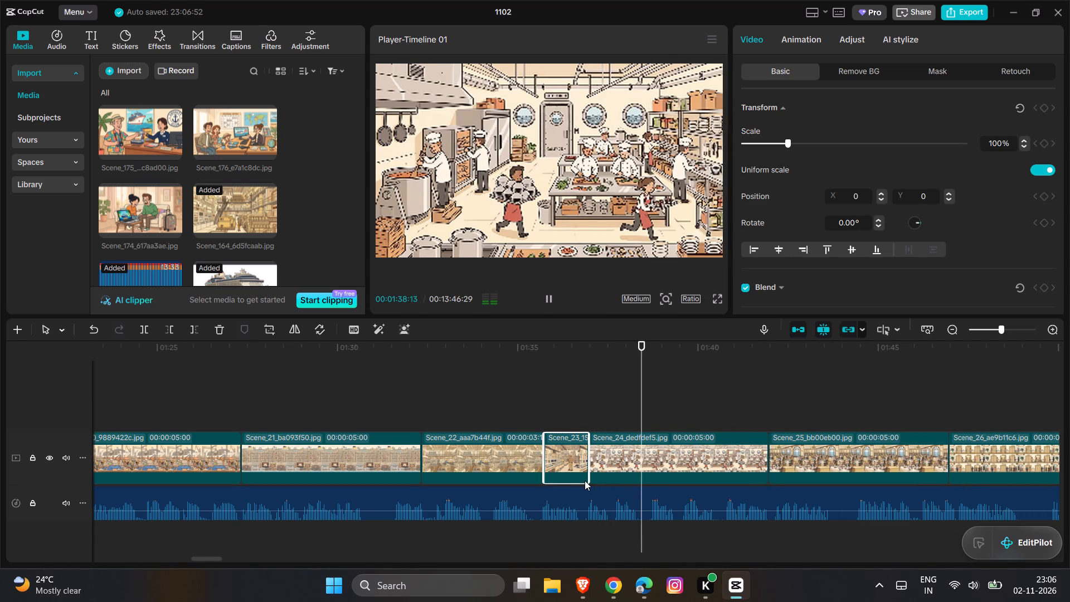
key(space)
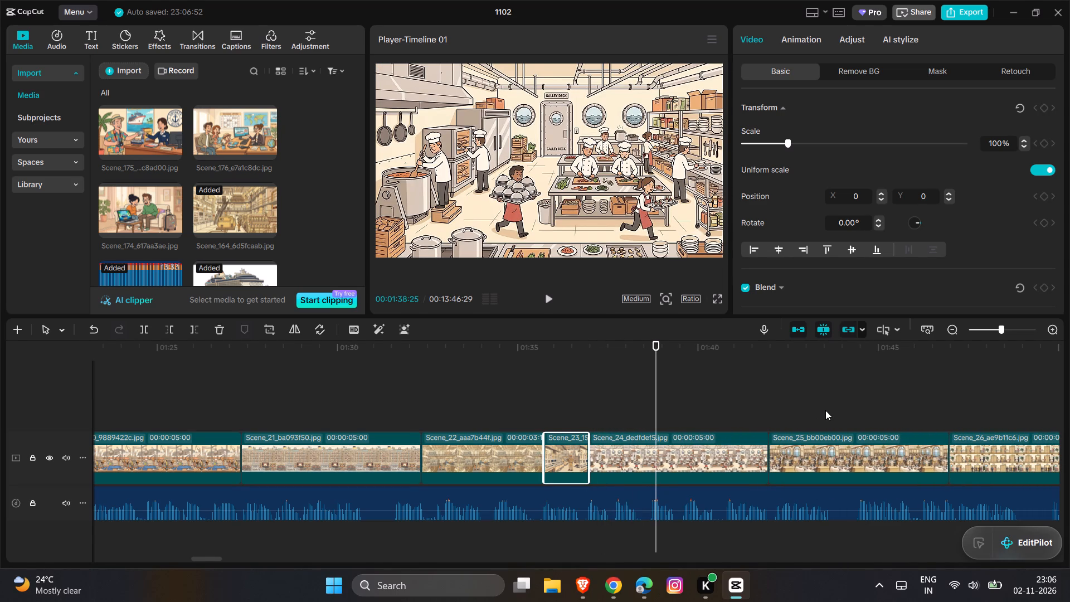
click(825, 410)
click(592, 402)
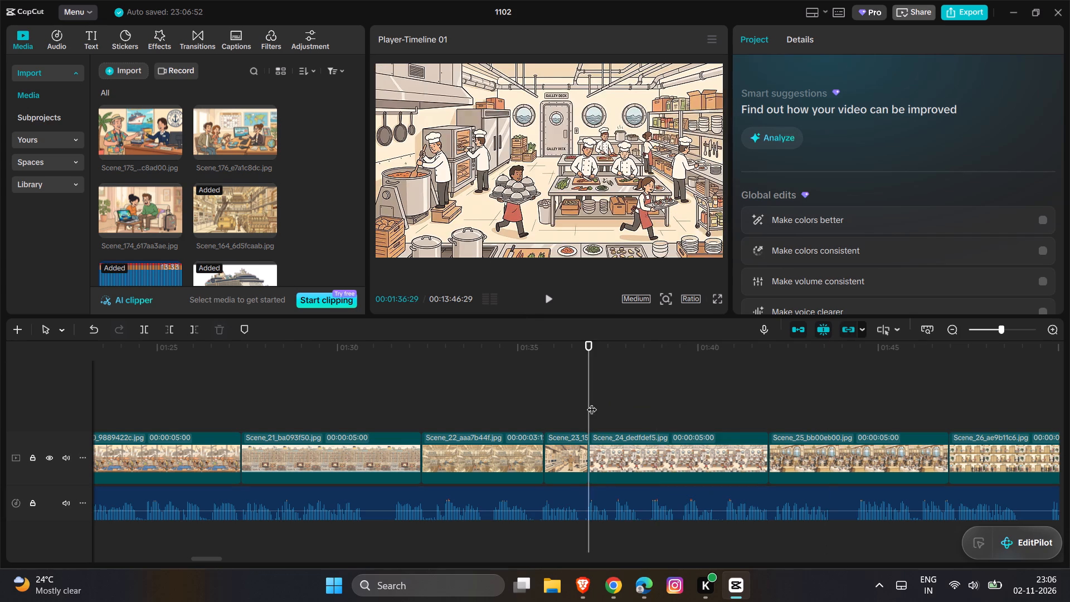
key(space)
key(space)
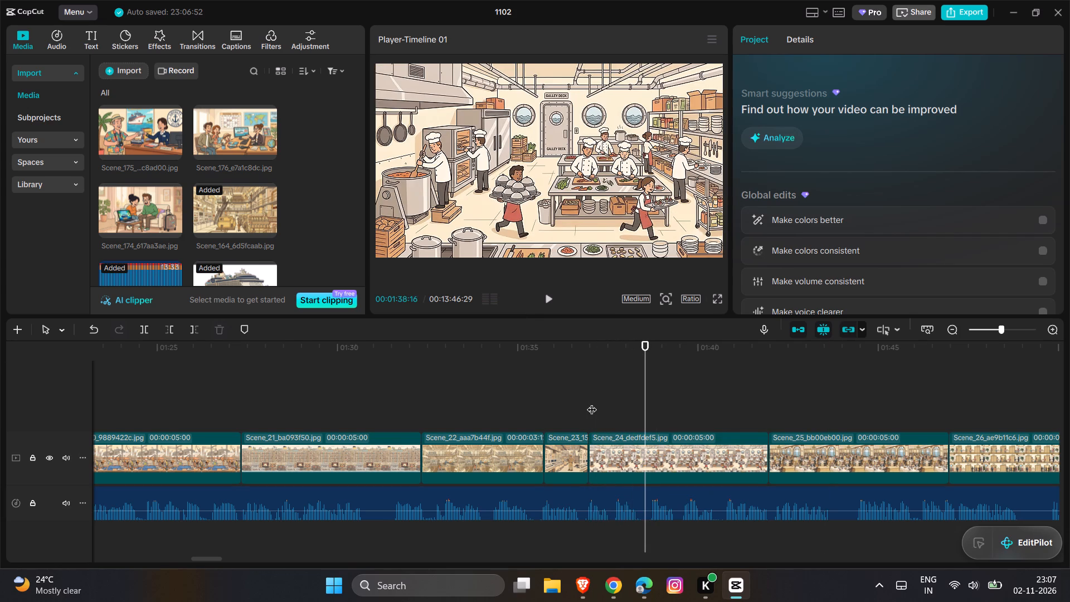
click(774, 469)
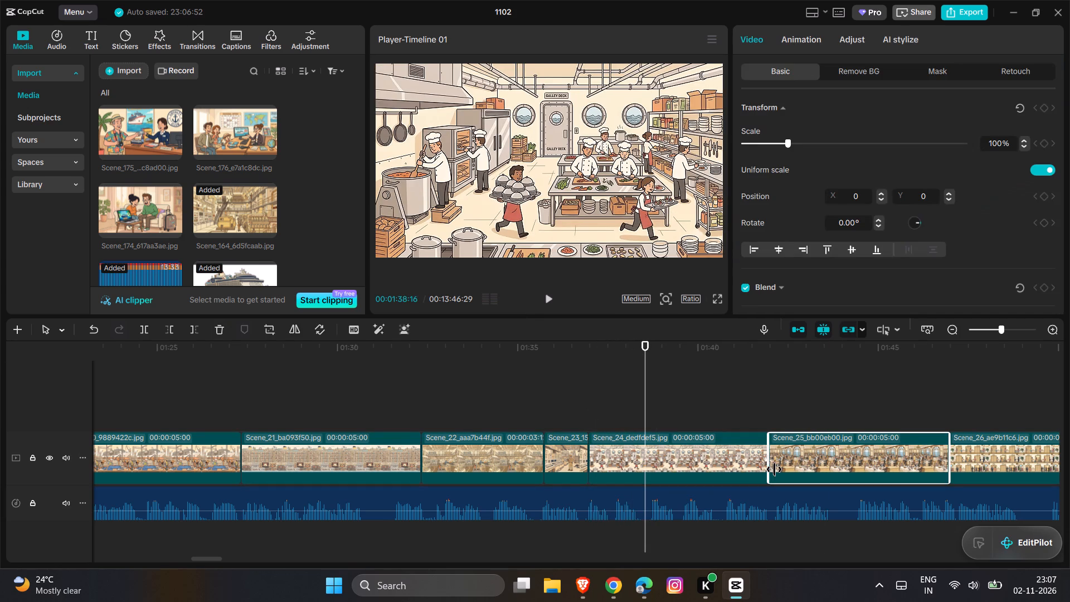
click(567, 392)
key(space)
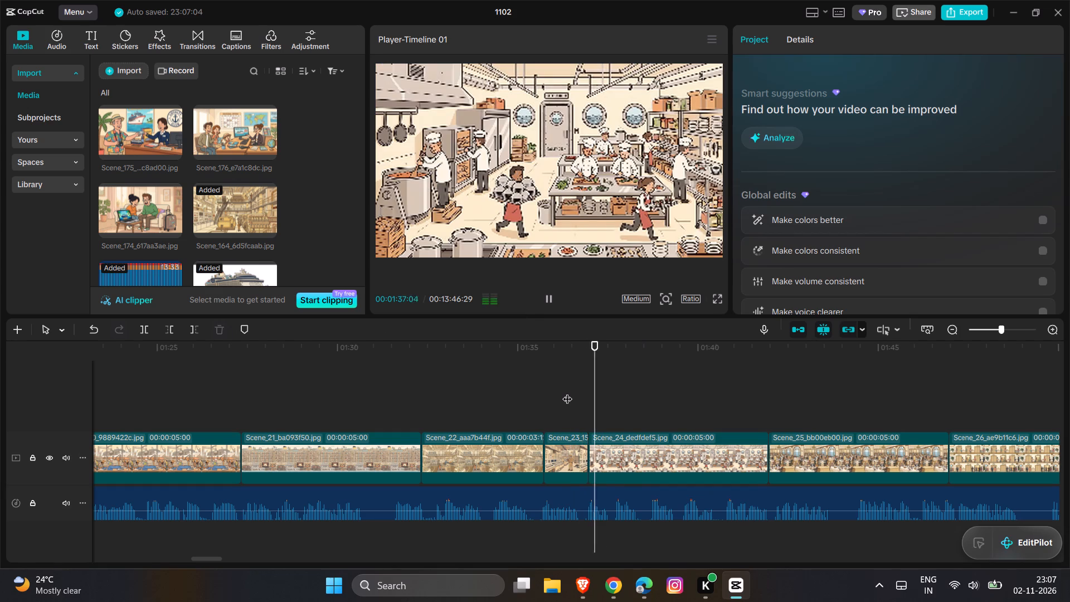
key(space)
click(662, 451)
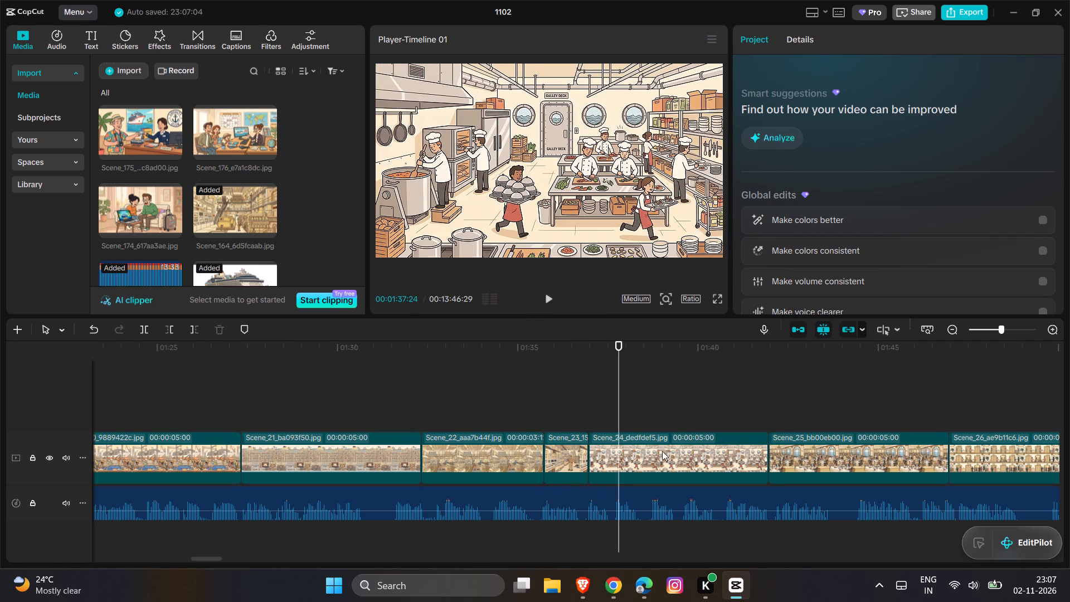
drag(769, 452, 615, 473)
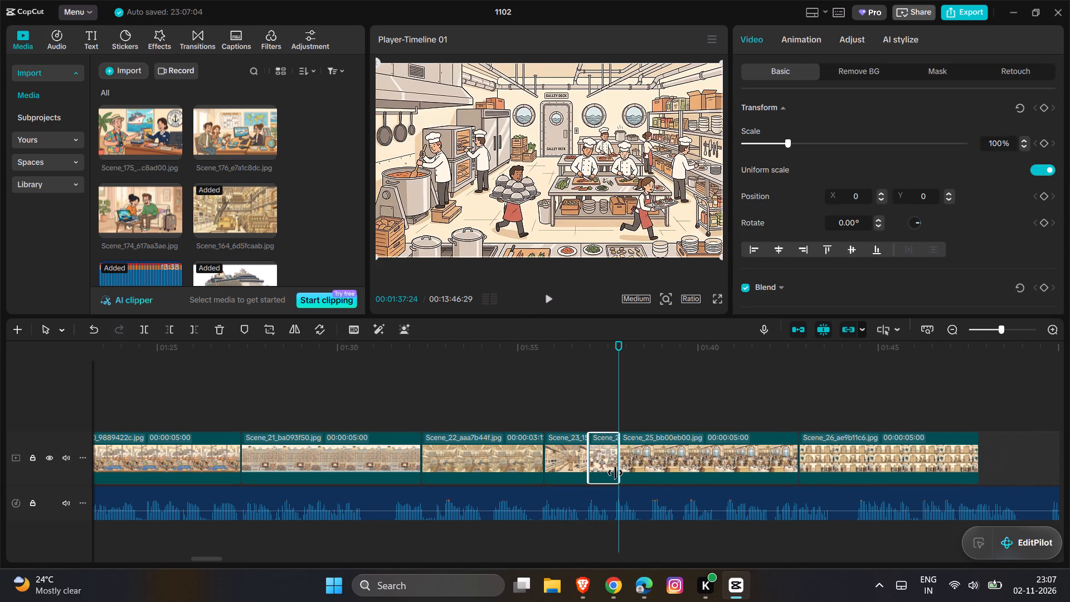
drag(615, 473, 612, 480)
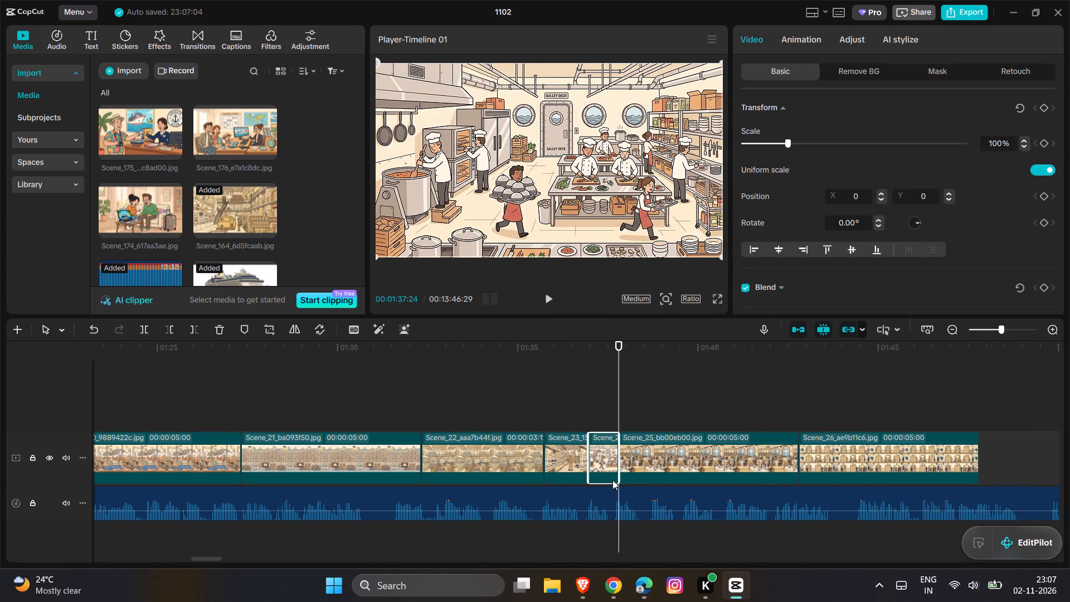
Play the narration for Scene_25 and trim the end of the Scene_25 clip so it lasts about 1 second.
key(space)
key(space)
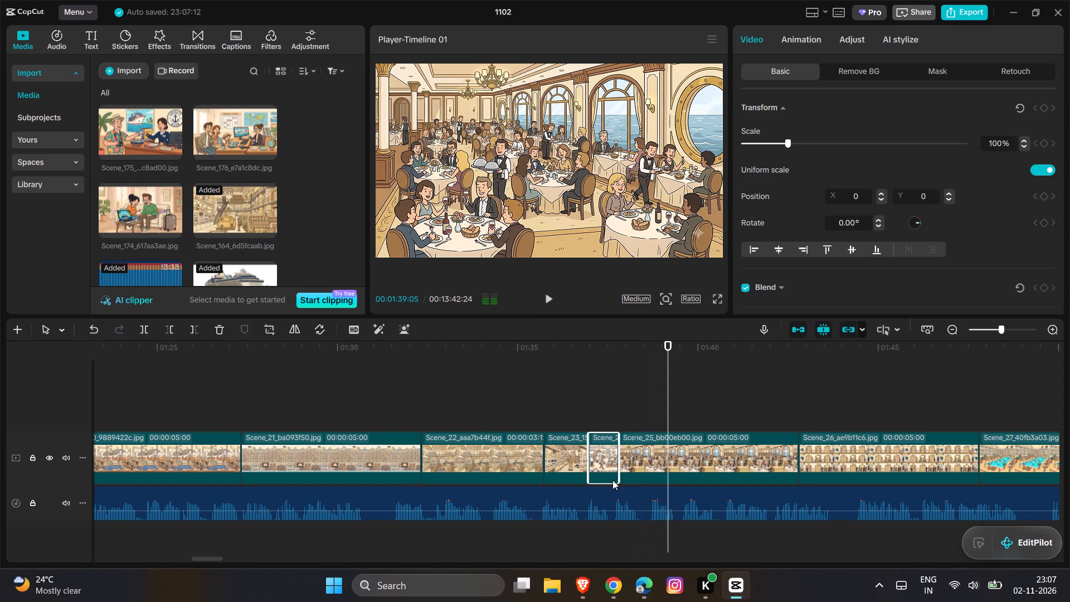
click(775, 458)
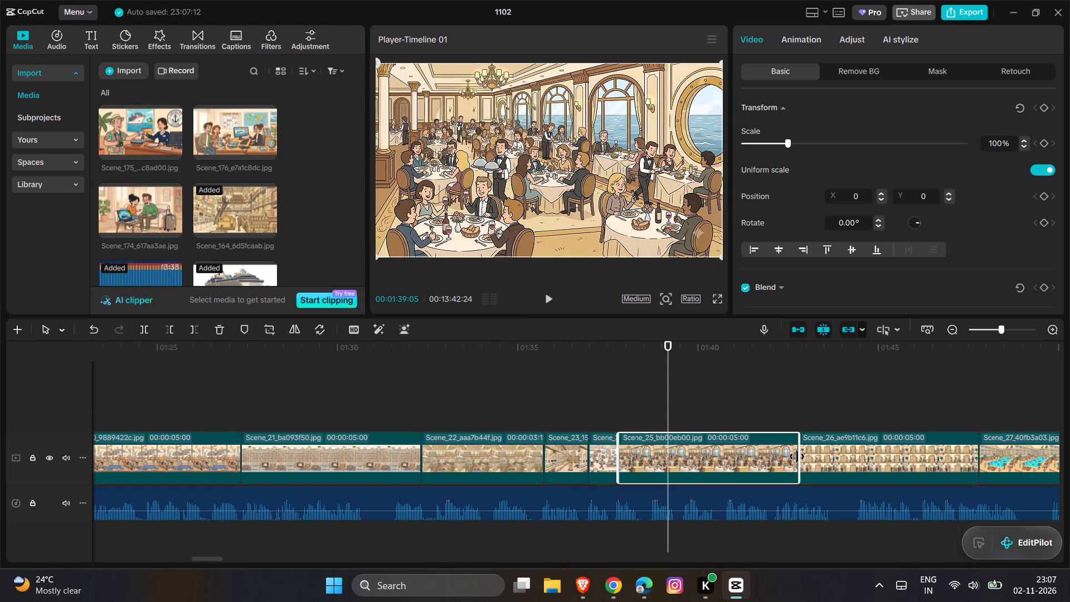
drag(799, 457, 648, 478)
Play the narration onward over Scene_26 and trim the end of the Scene_26 clip so it lasts just under 1 second.
key(space)
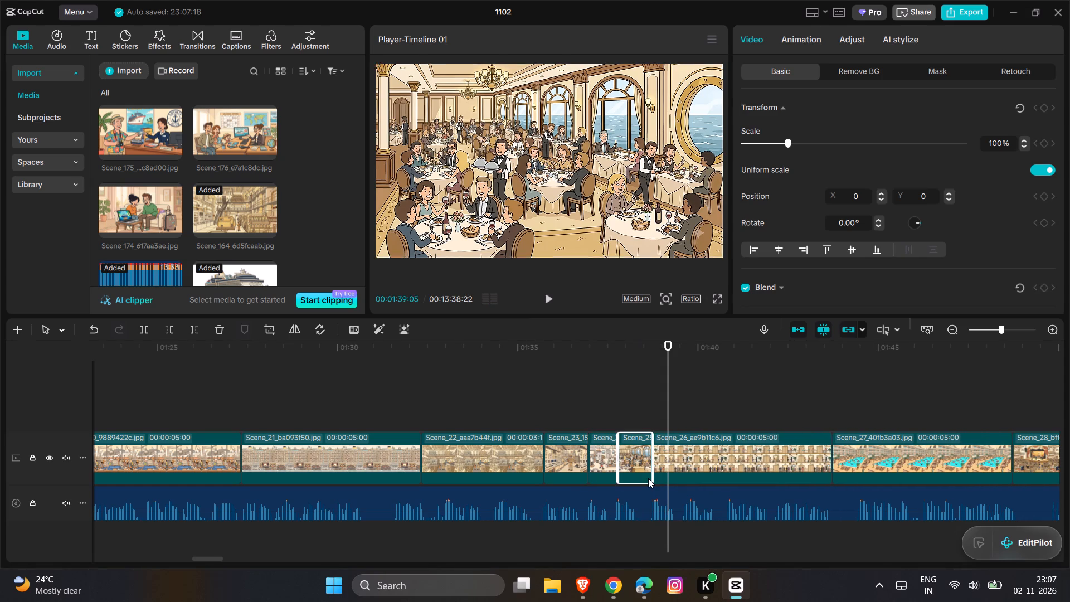
key(space)
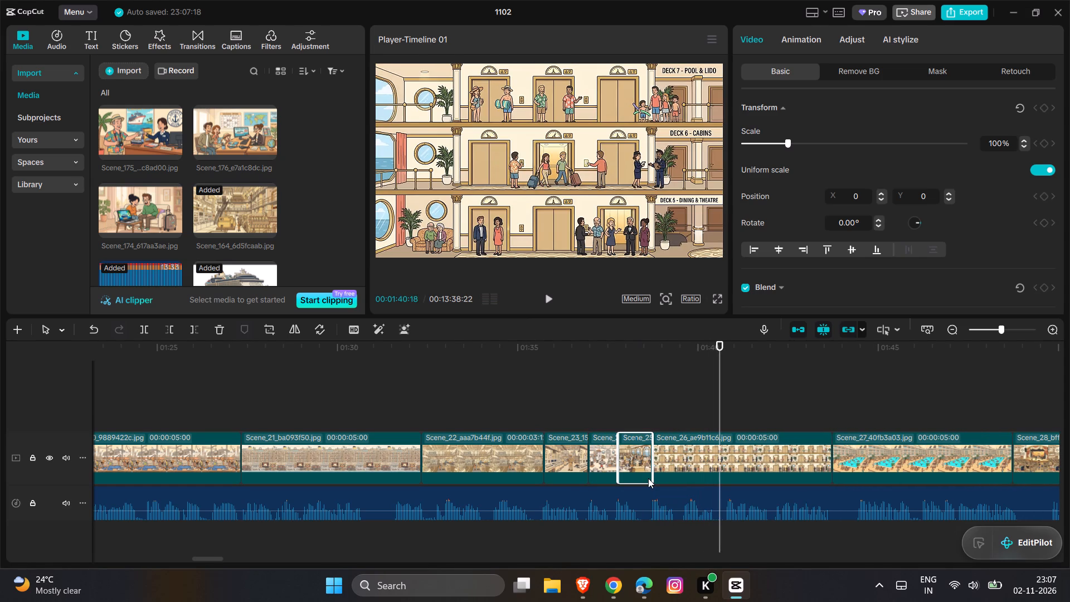
click(815, 453)
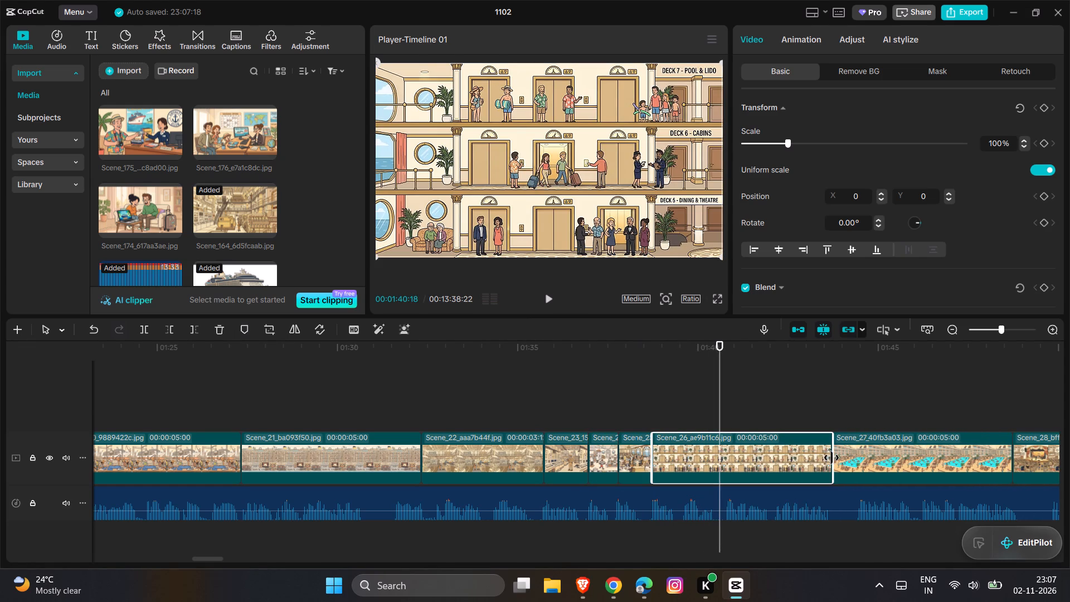
drag(831, 458, 683, 480)
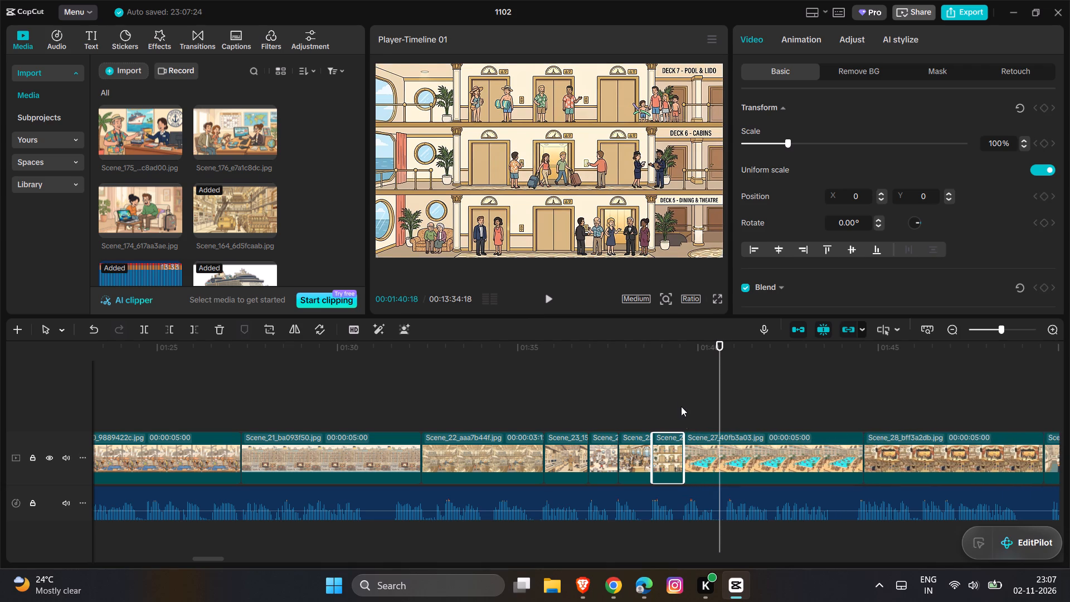
Replay the narration from Scene_25 into Scene_27 and trim the end of the Scene_27 clip to its cue at about 00:01:40:17.
click(631, 404)
key(space)
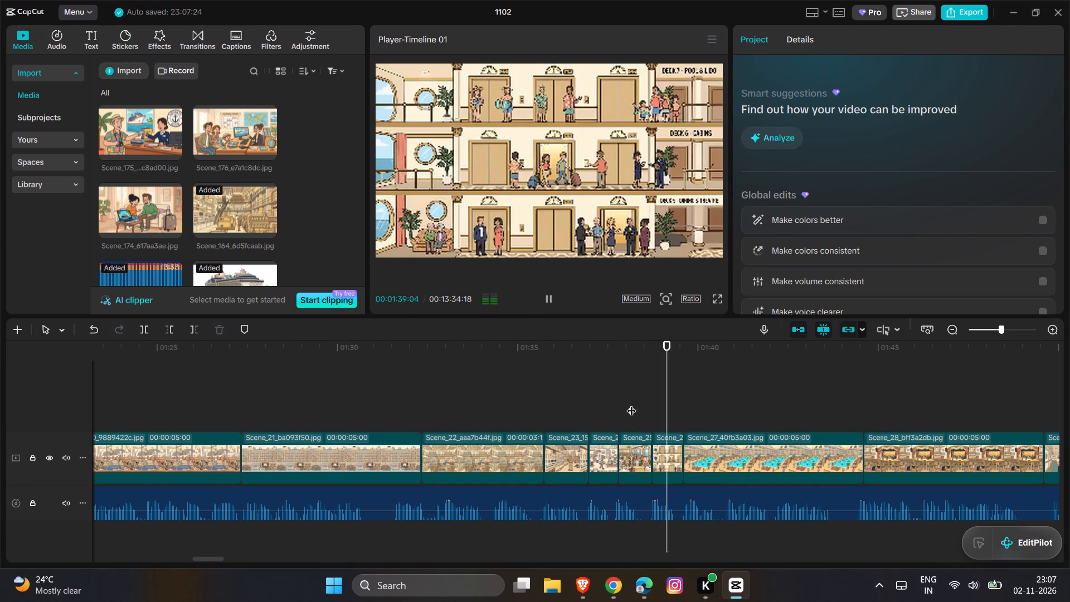
key(space)
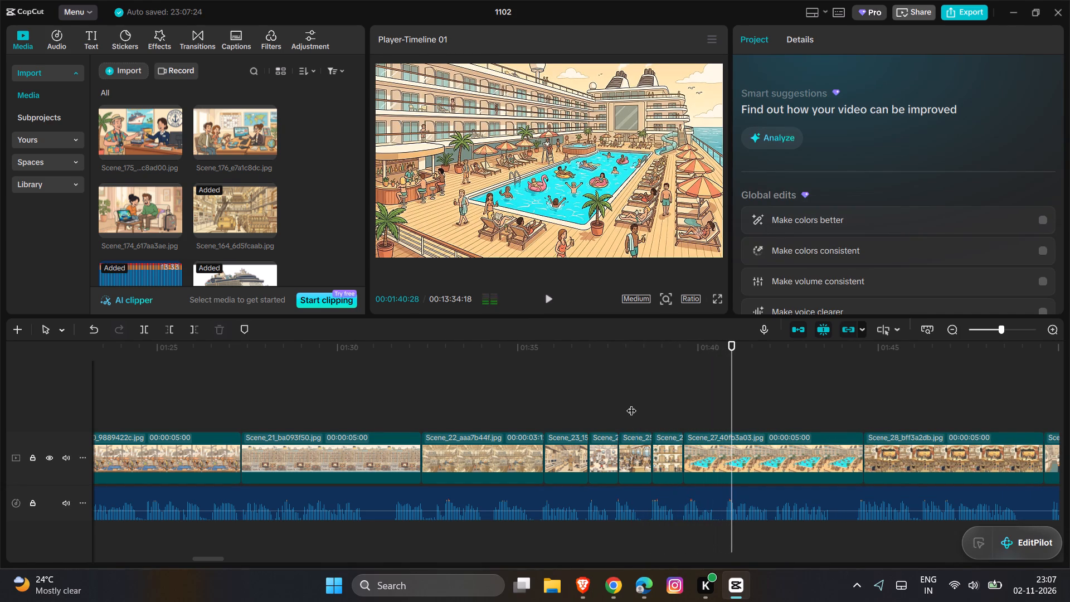
click(794, 449)
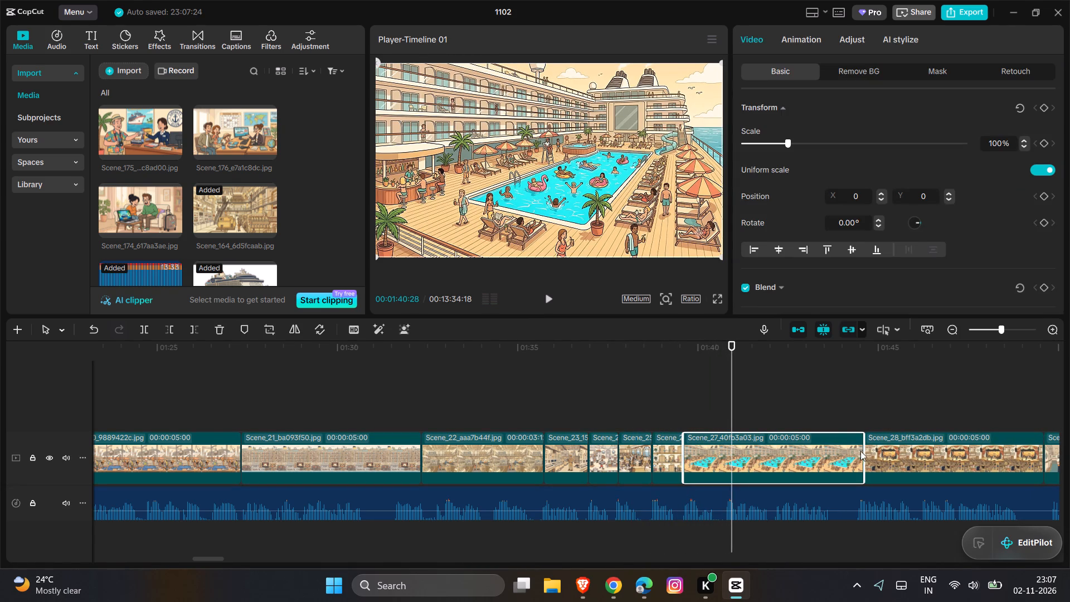
drag(864, 451, 715, 472)
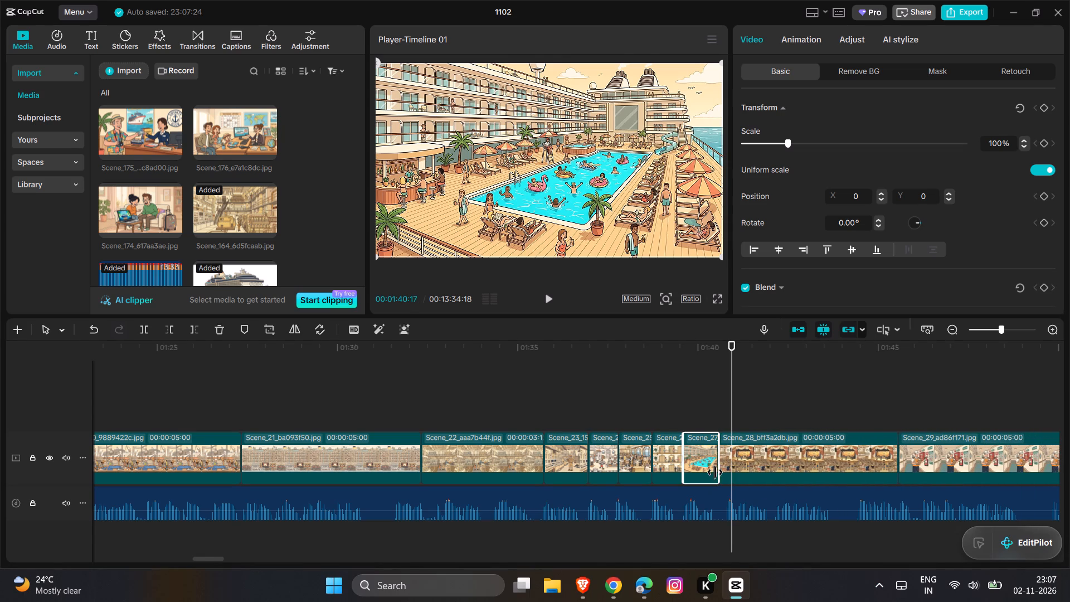
Play the narration for Scene_28 from the end of Scene_27 and trim the end of the Scene_28 clip to its cue at about 00:01:42.
click(714, 421)
key(space)
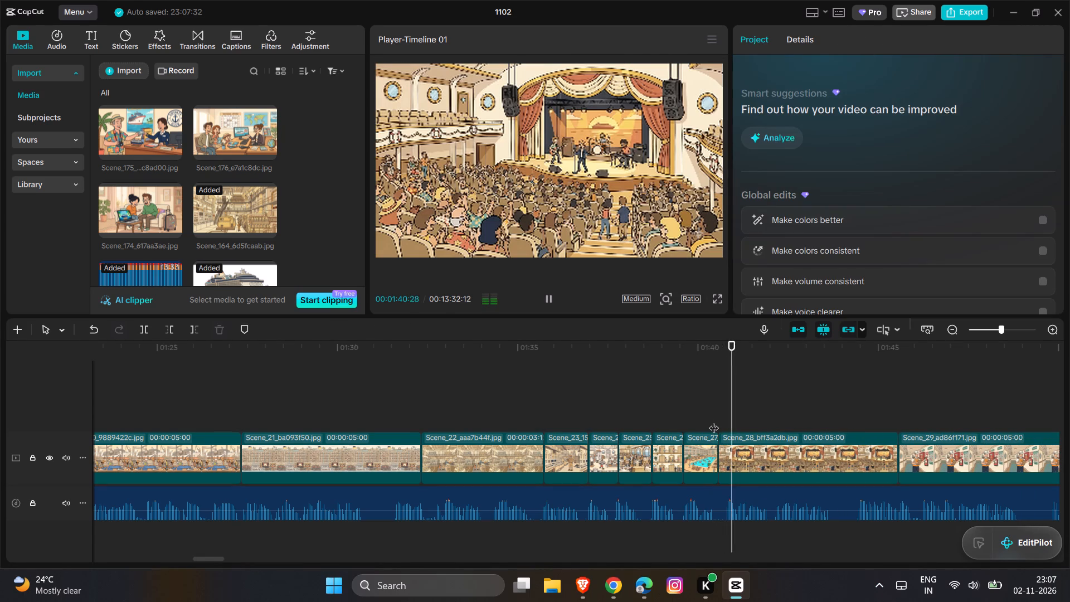
scroll(714, 421, left, 1)
key(space)
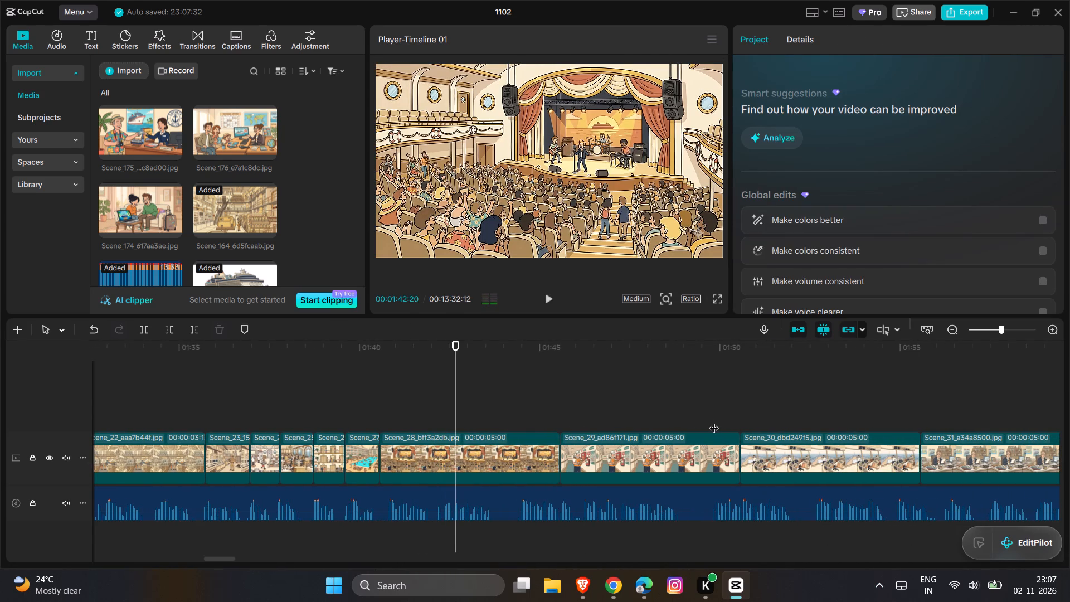
key(space)
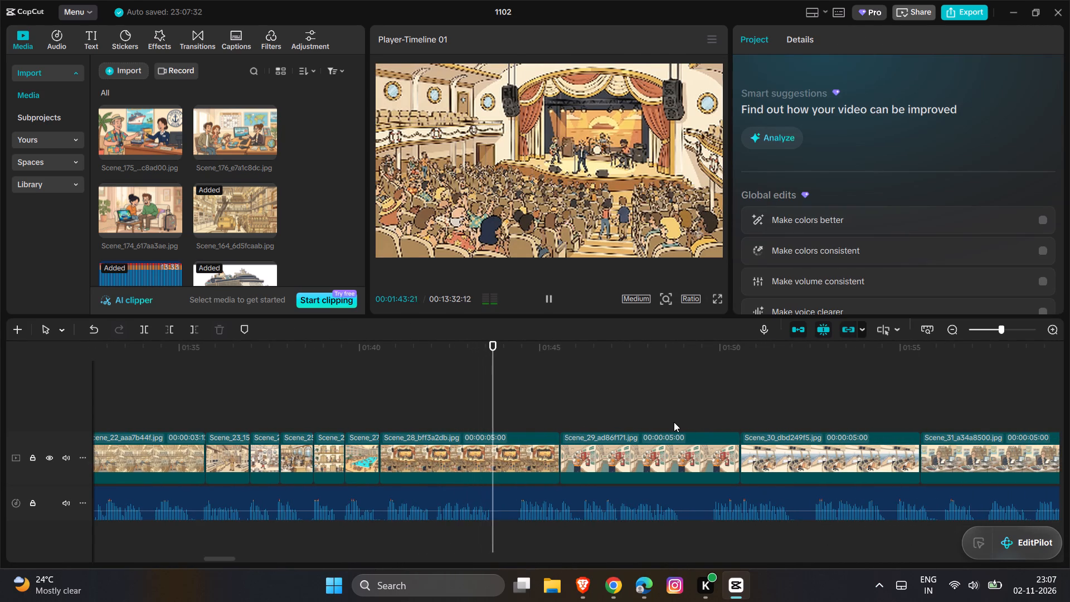
key(space)
click(532, 446)
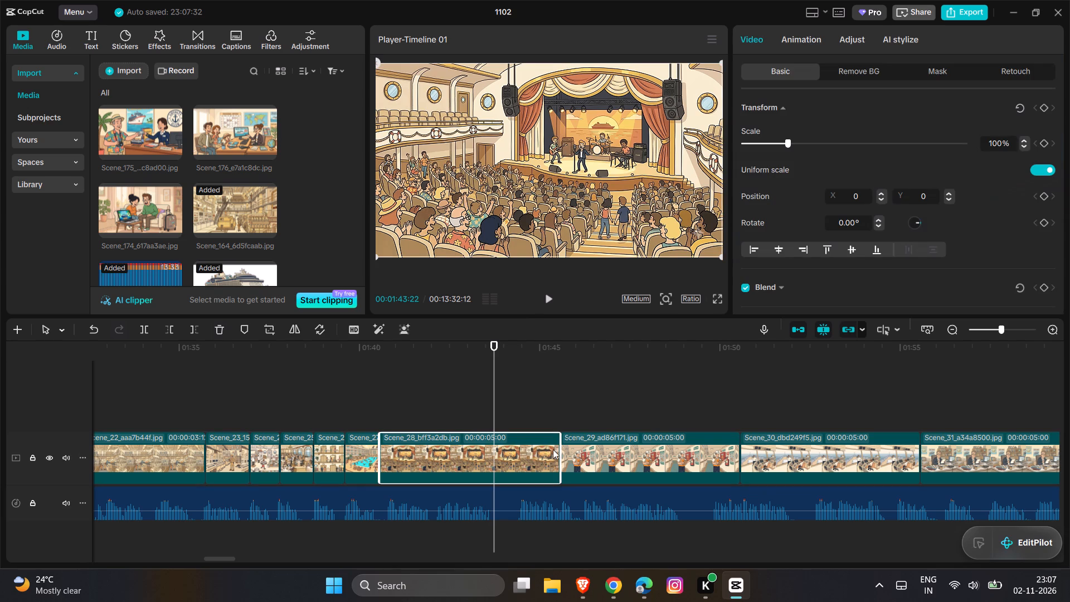
drag(561, 450, 437, 463)
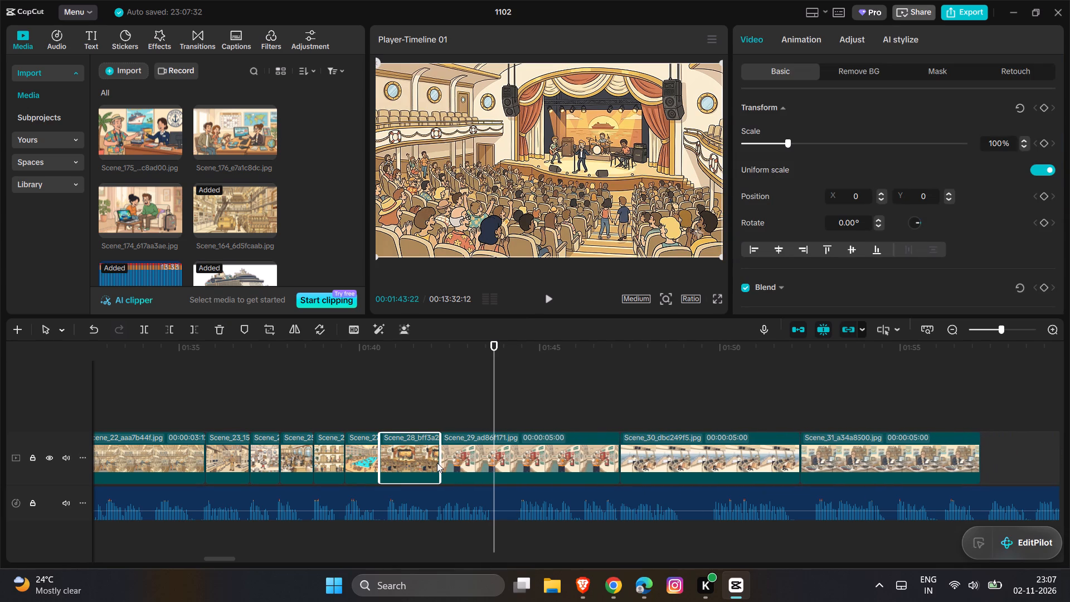
Play the narration from Scene_28 through Scene_29 and trim the end of the Scene_29 clip so it lasts about 3 seconds.
click(393, 409)
key(space)
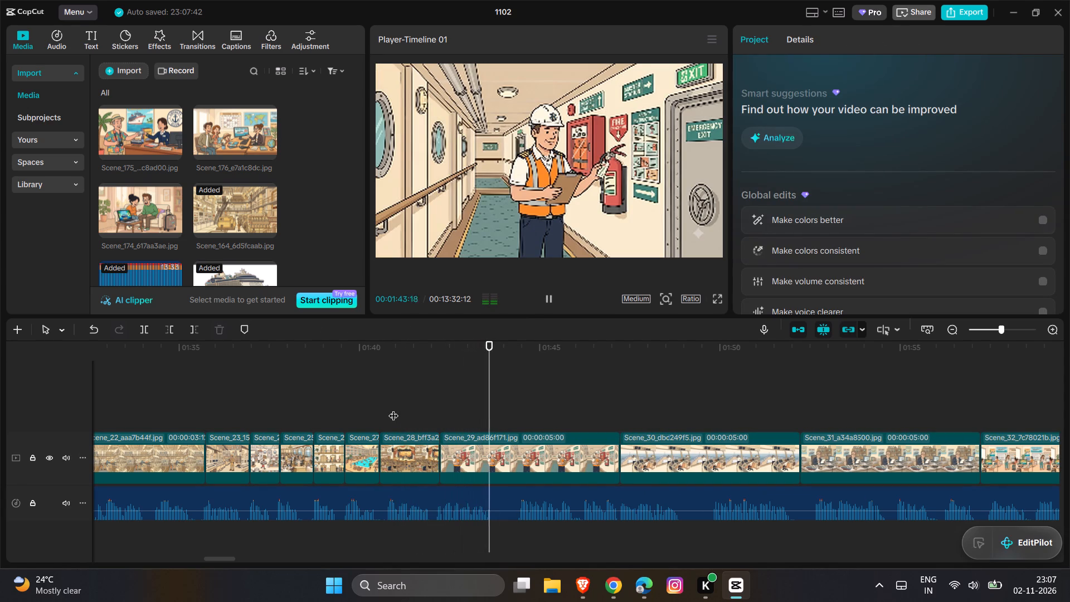
key(space)
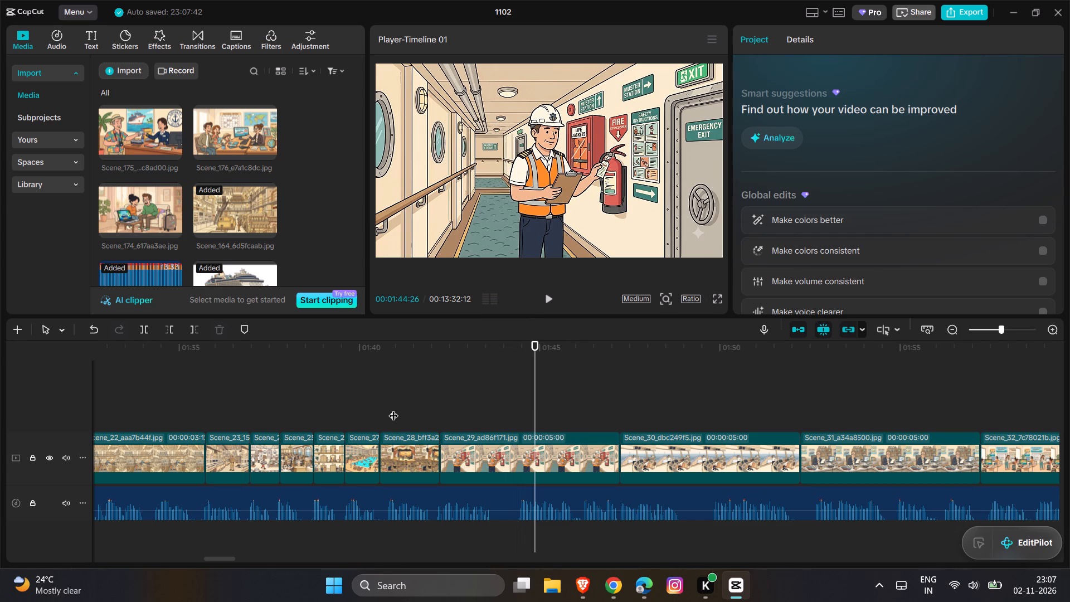
key(space)
key(space)
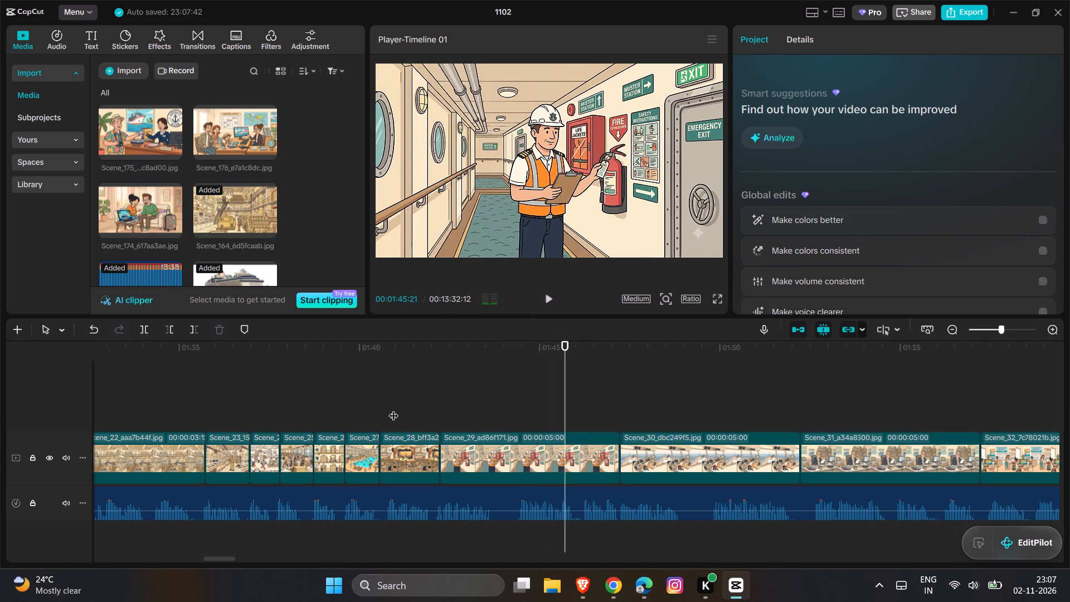
click(599, 457)
drag(622, 457, 556, 470)
Play the narration from Scene_29 through Scene_32 and preview the Scene_33, Scene_34 and Scene_35 images to check them against the voice-over.
click(494, 392)
key(space)
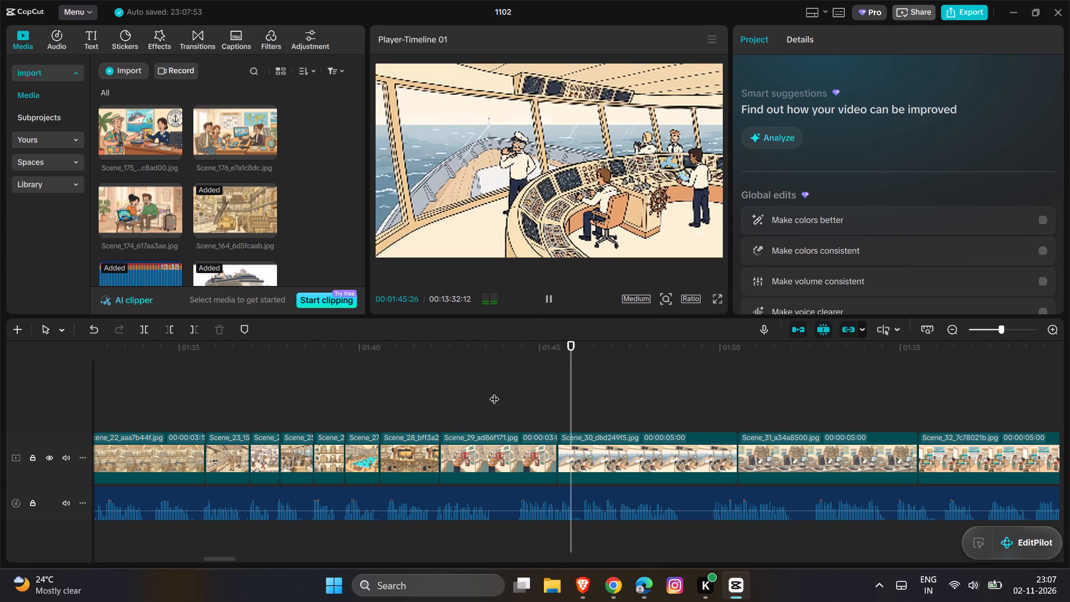
scroll(494, 392, left, 1)
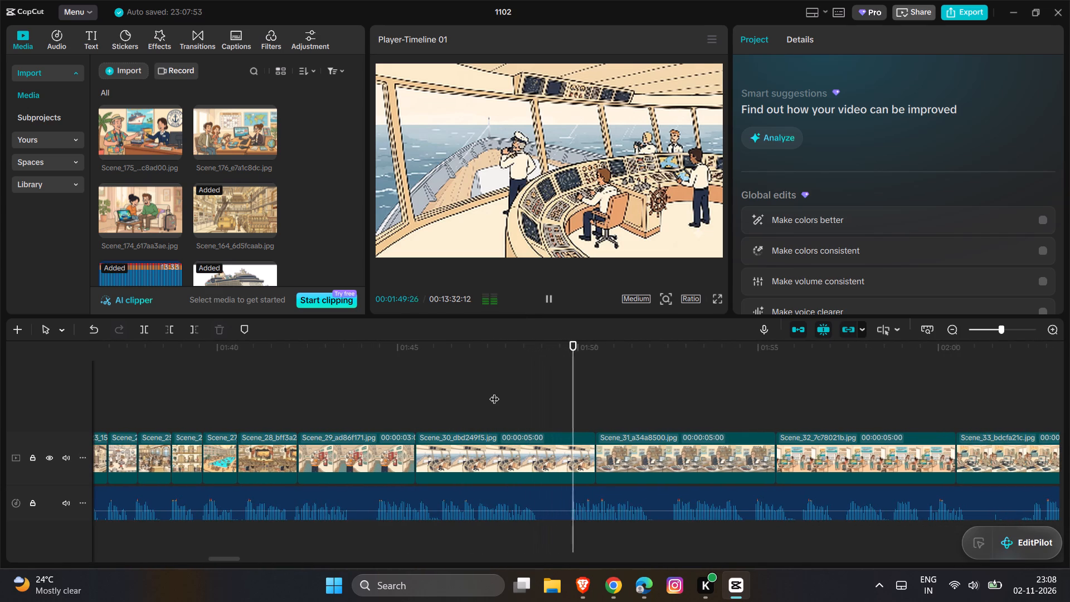
scroll(494, 392, left, 1)
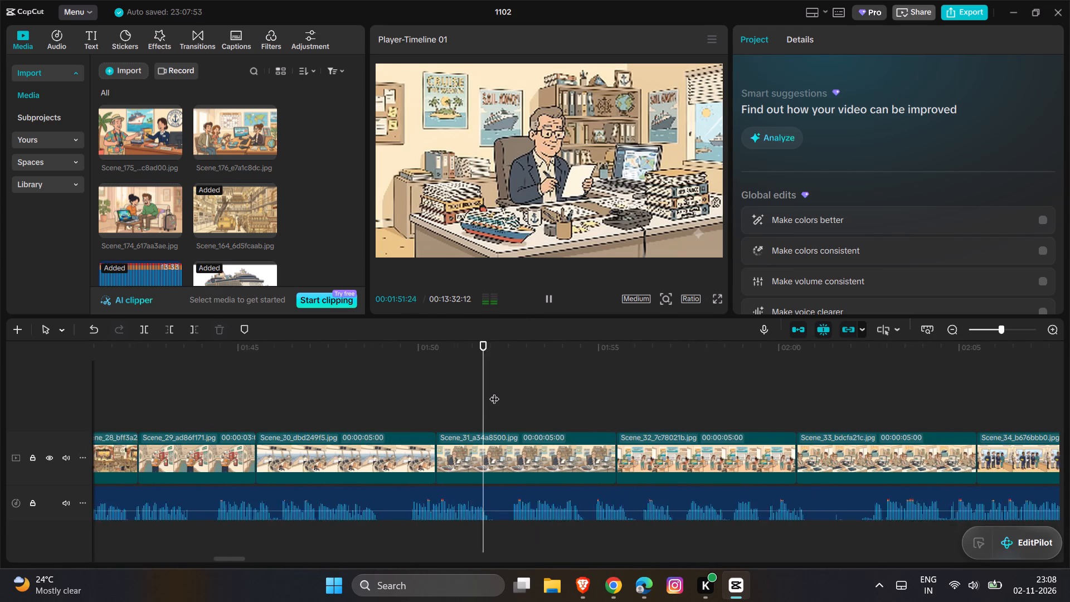
scroll(494, 392, left, 1)
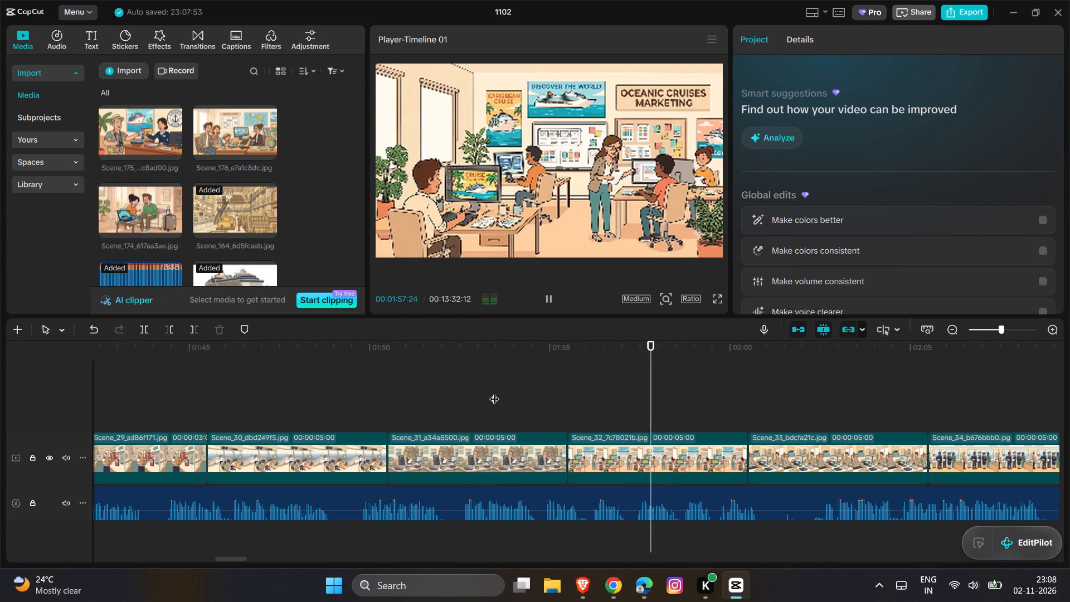
key(space)
scroll(494, 392, left, 1)
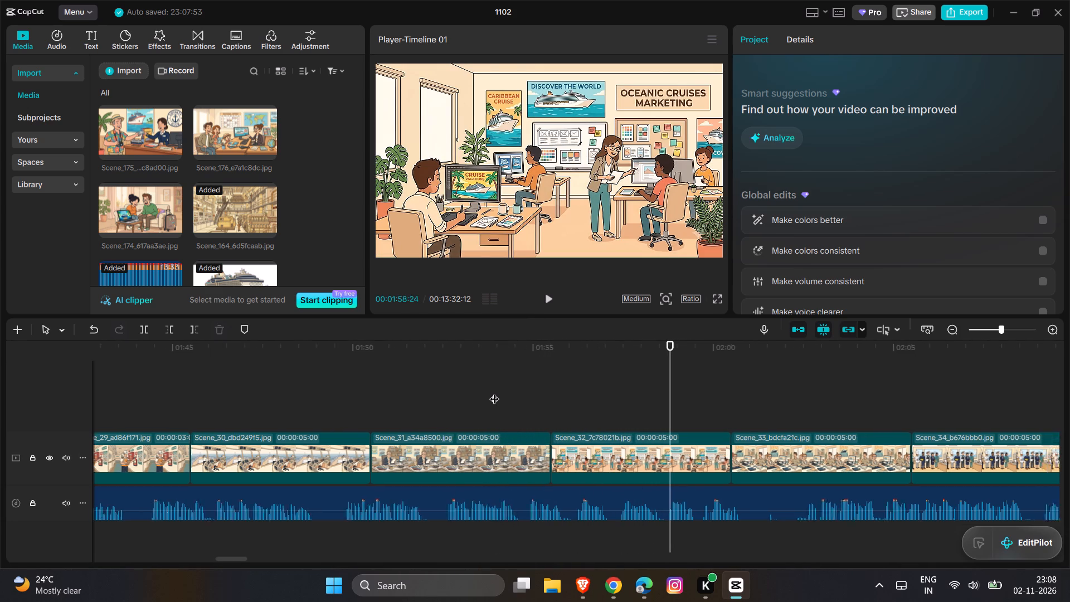
scroll(494, 392, left, 1)
click(502, 392)
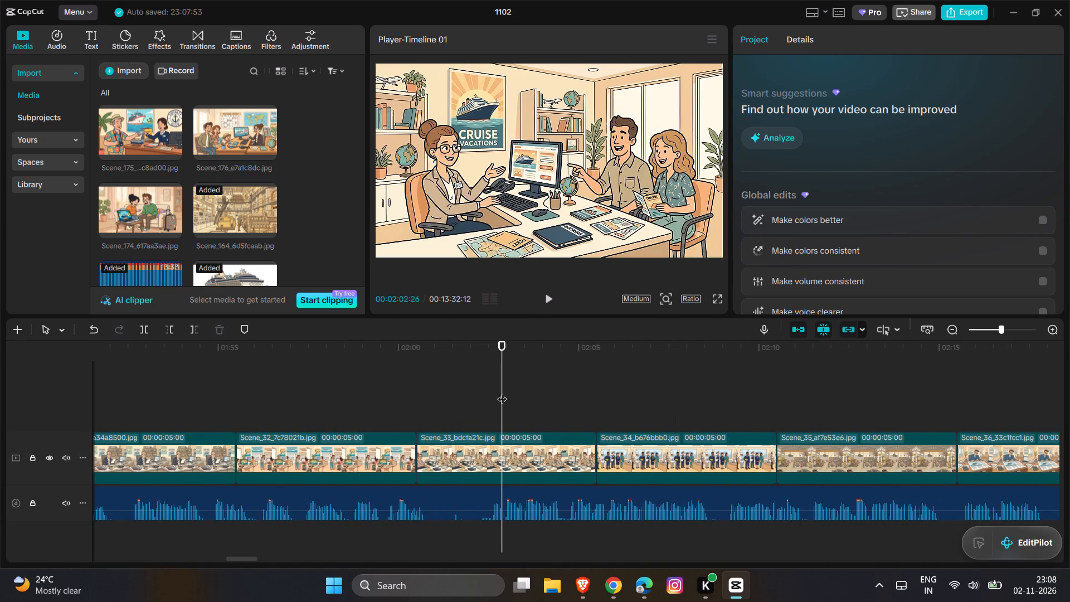
click(660, 388)
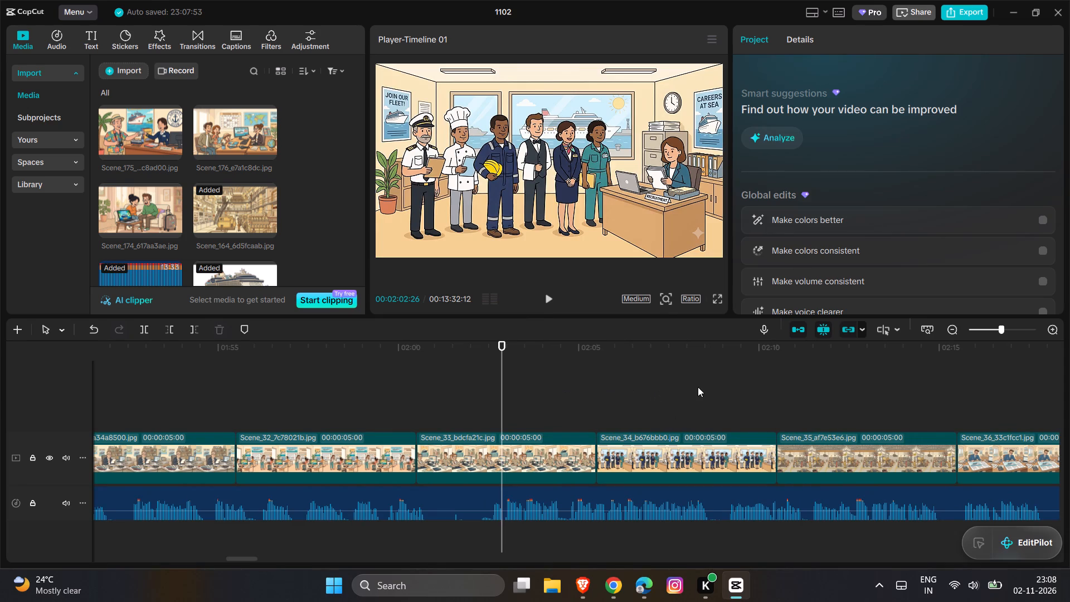
click(780, 389)
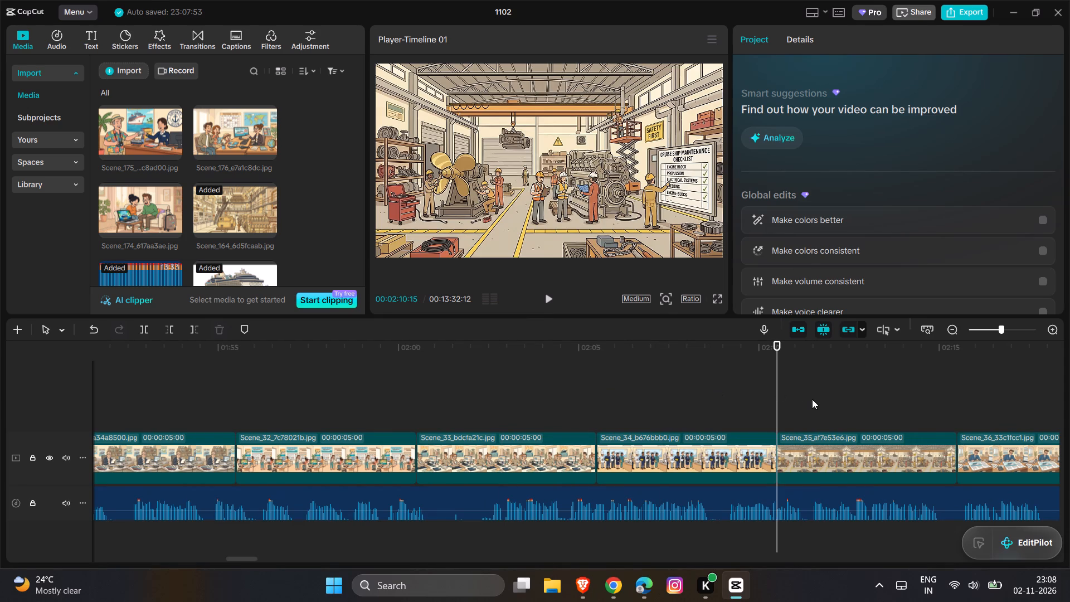
Replay the narration over Scene_30, Scene_31 and Scene_32 to check where the Scene_31 image should change.
scroll(300, 360, right, 1)
scroll(391, 429, right, 1)
click(424, 401)
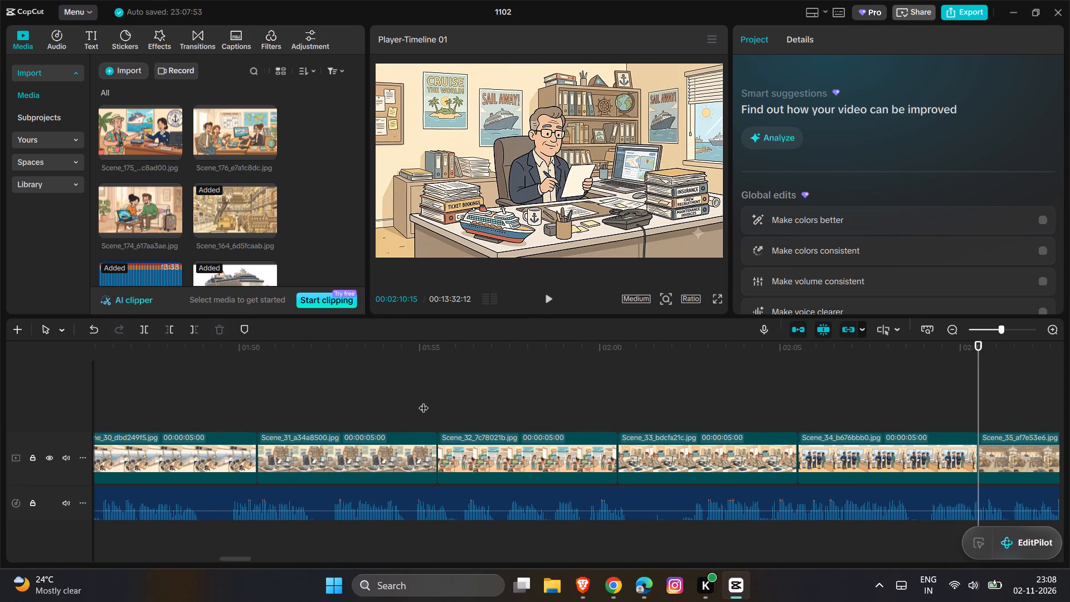
key(space)
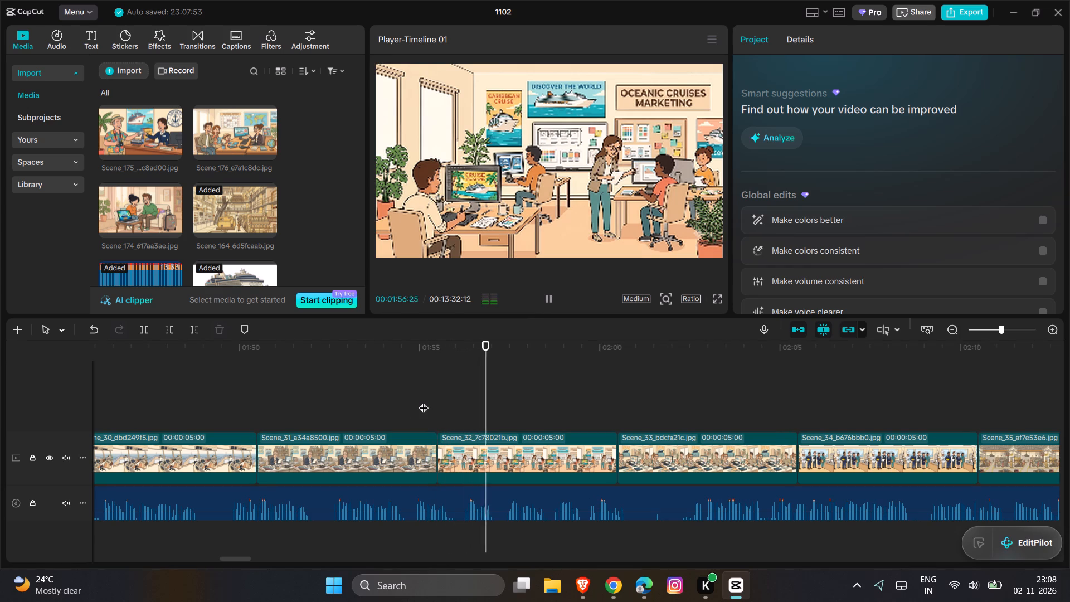
key(space)
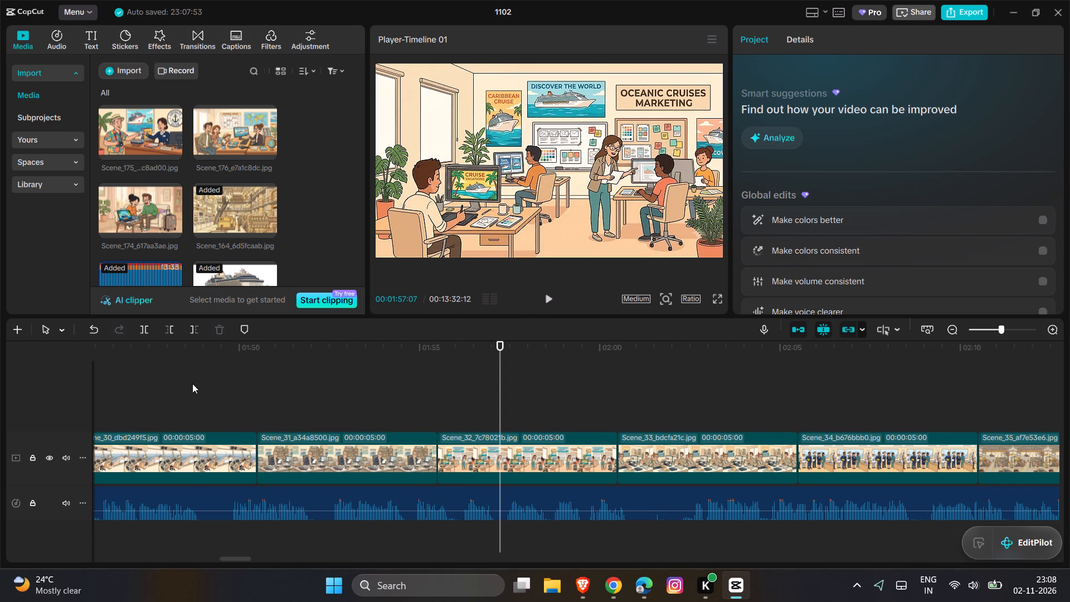
click(192, 383)
key(space)
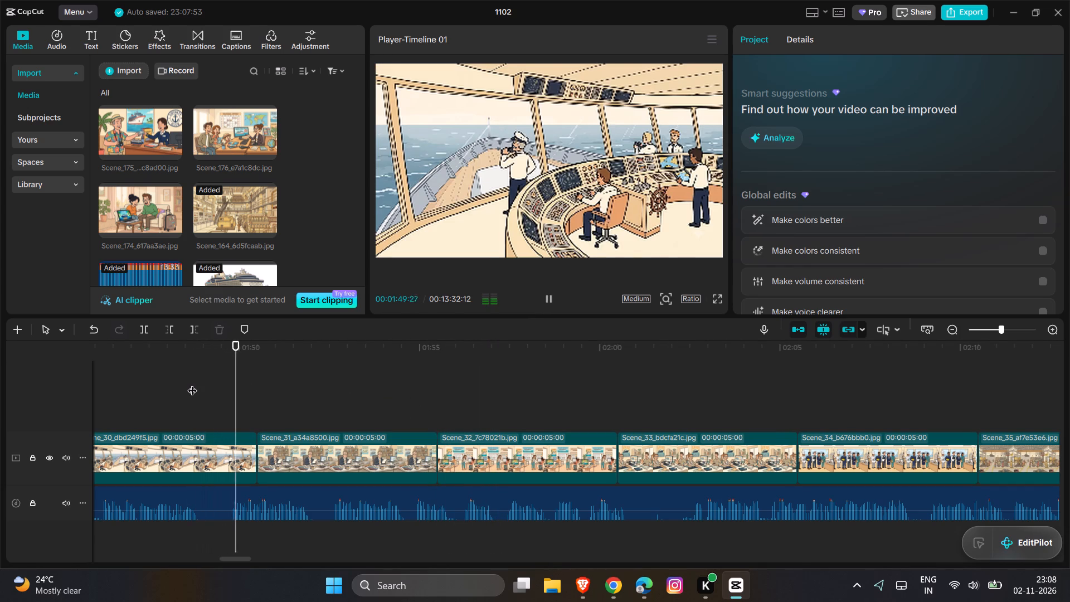
key(space)
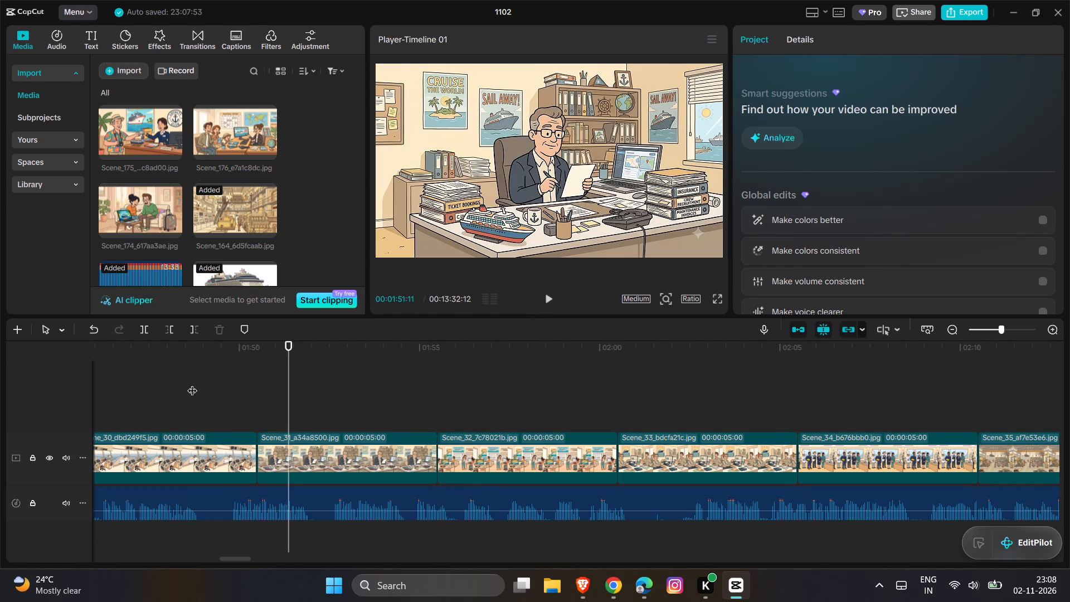
click(495, 387)
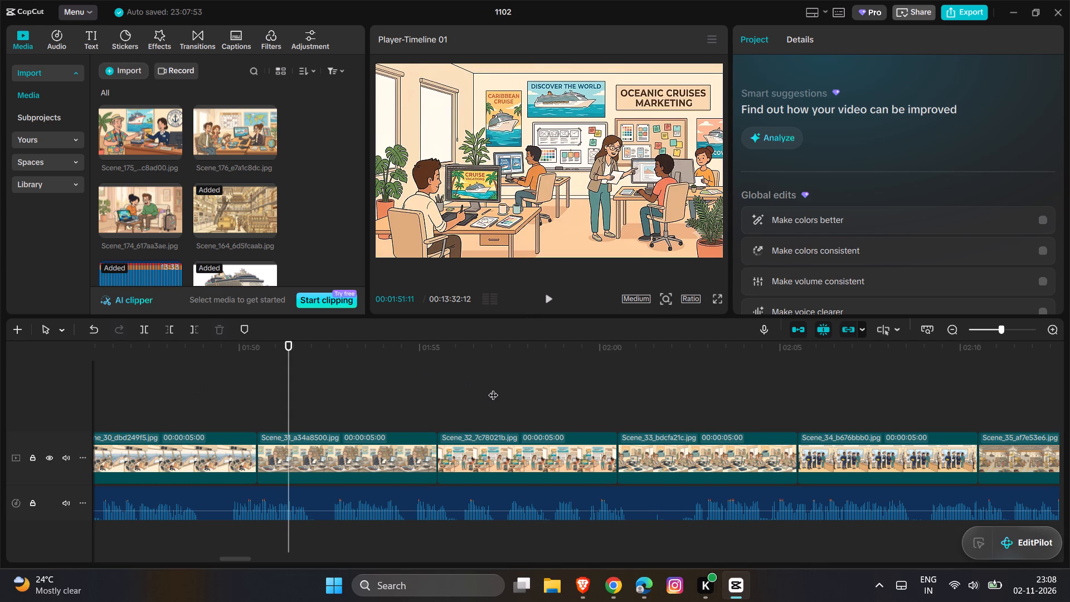
Play the narration from the end of Scene_30 through Scene_31 and trim the end of the Scene_31 clip to a duration of 00:00:03:22.
click(227, 380)
key(space)
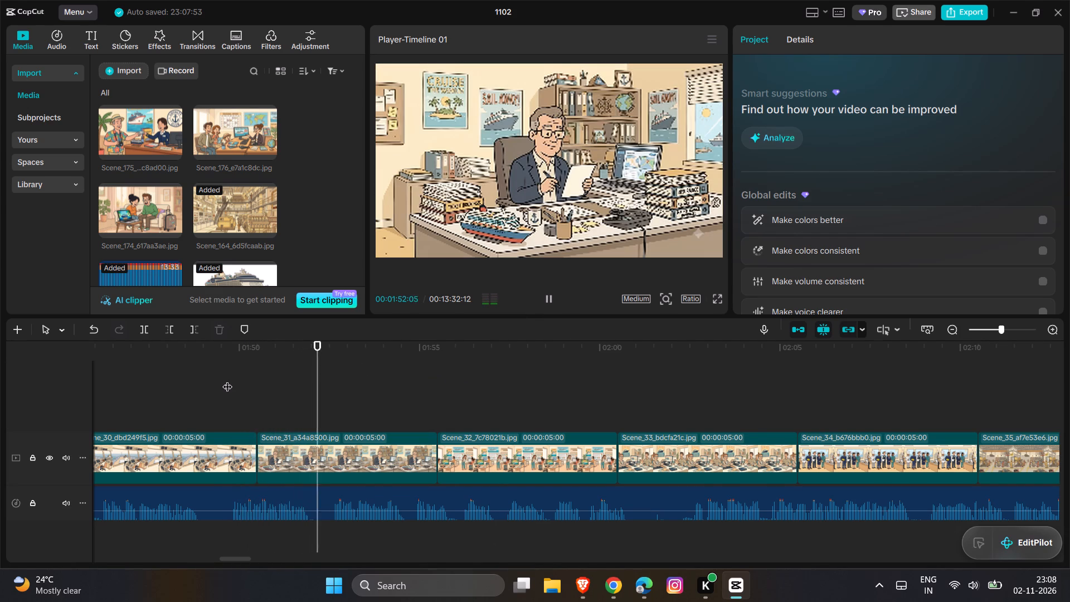
key(space)
key(space)
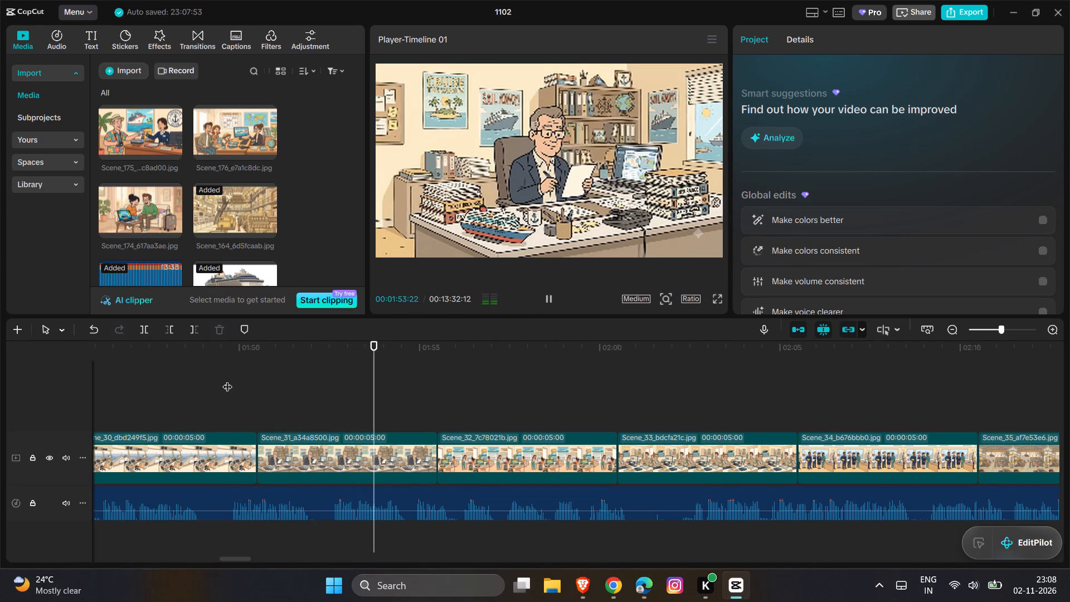
key(space)
click(411, 462)
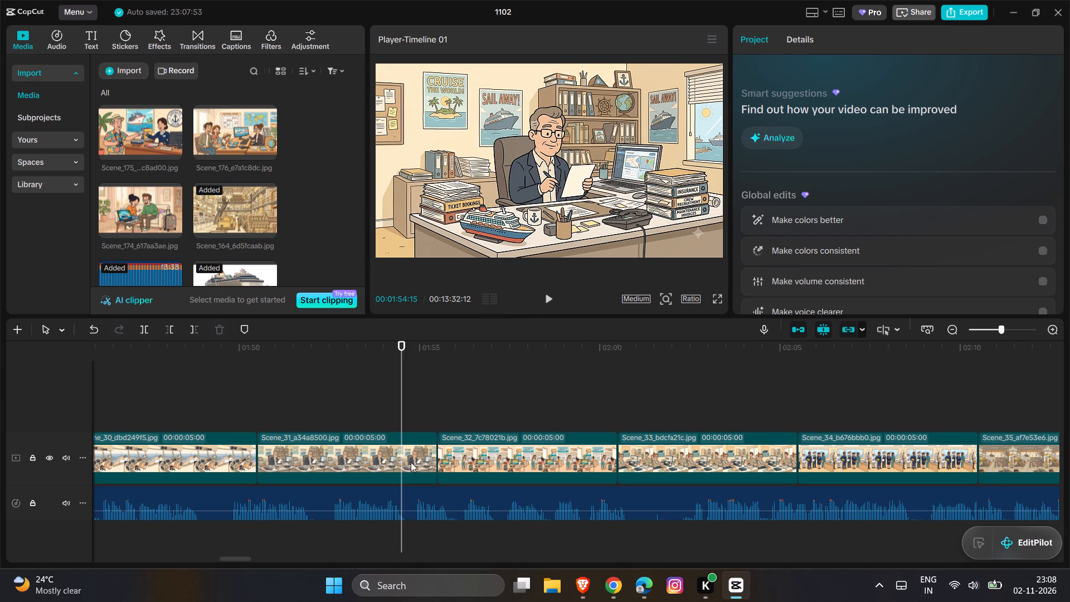
click(435, 463)
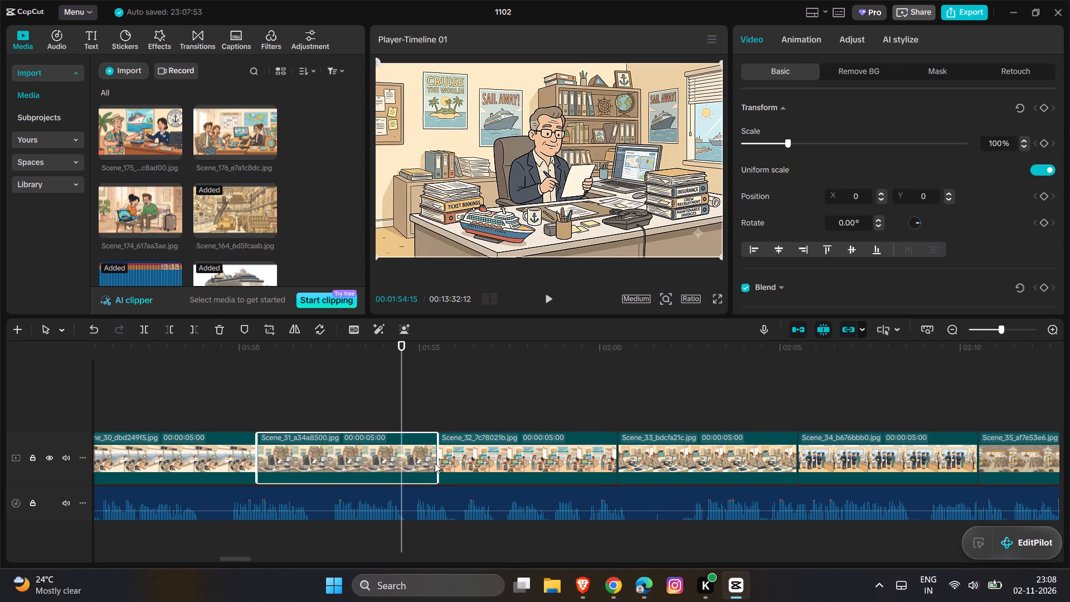
drag(438, 462, 388, 474)
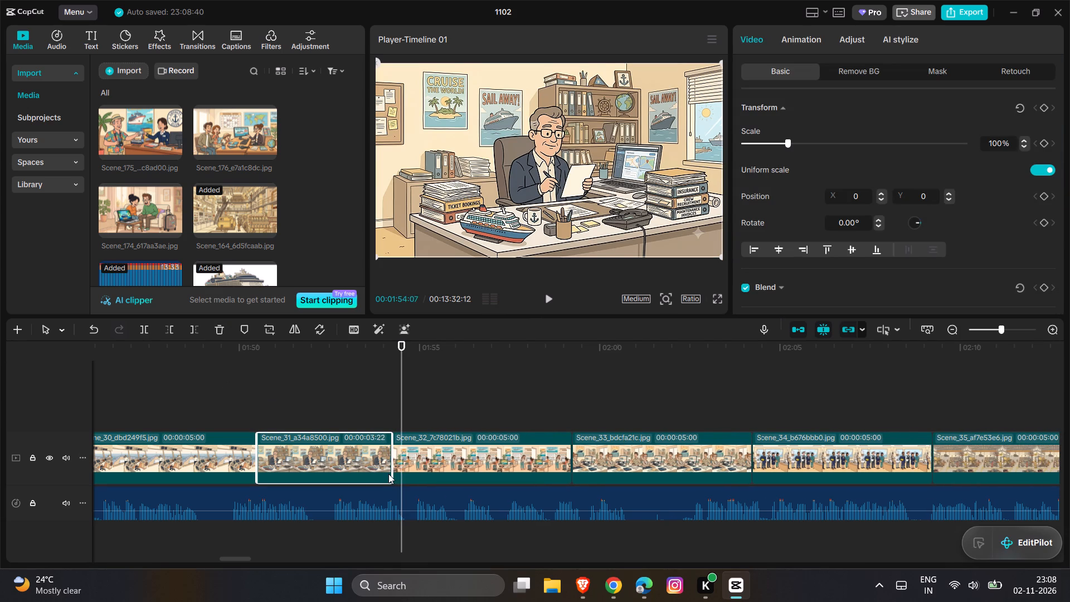
Play the narration over Scene_32 and trim the end of the Scene_32 clip to its cue at about 00:01:55.
key(space)
key(space)
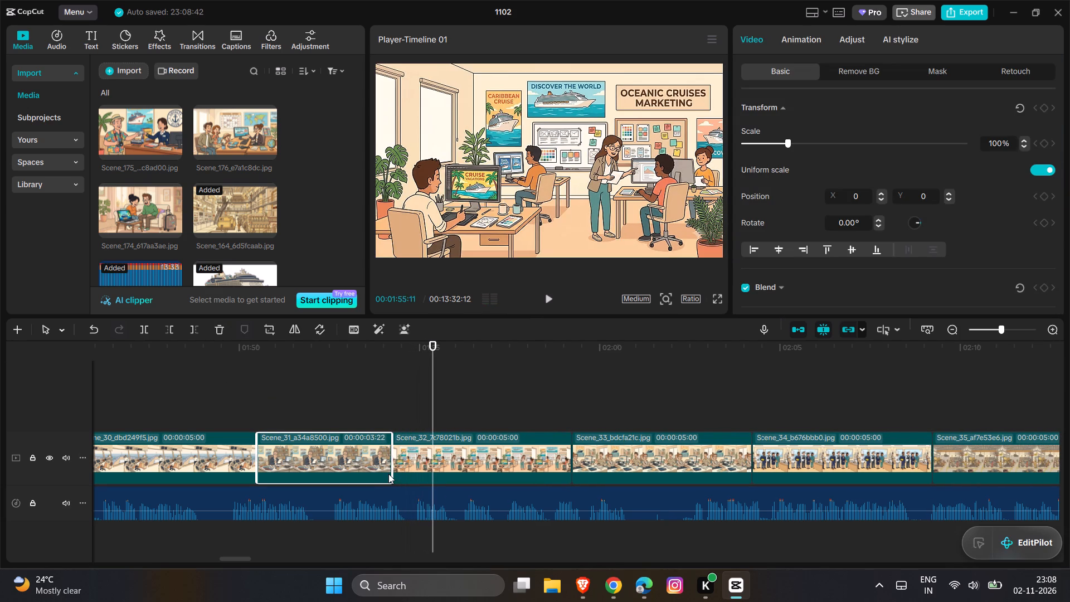
click(528, 469)
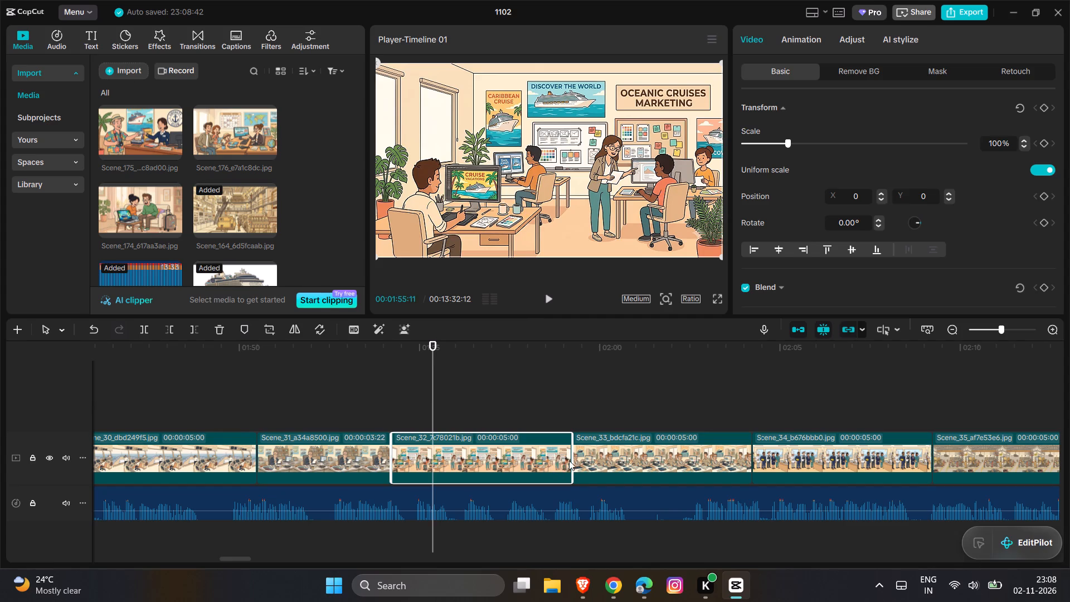
drag(571, 460, 417, 476)
Play the narration over Scene_33 and trim the end of the Scene_33 clip to its cue at about 00:01:56.
key(space)
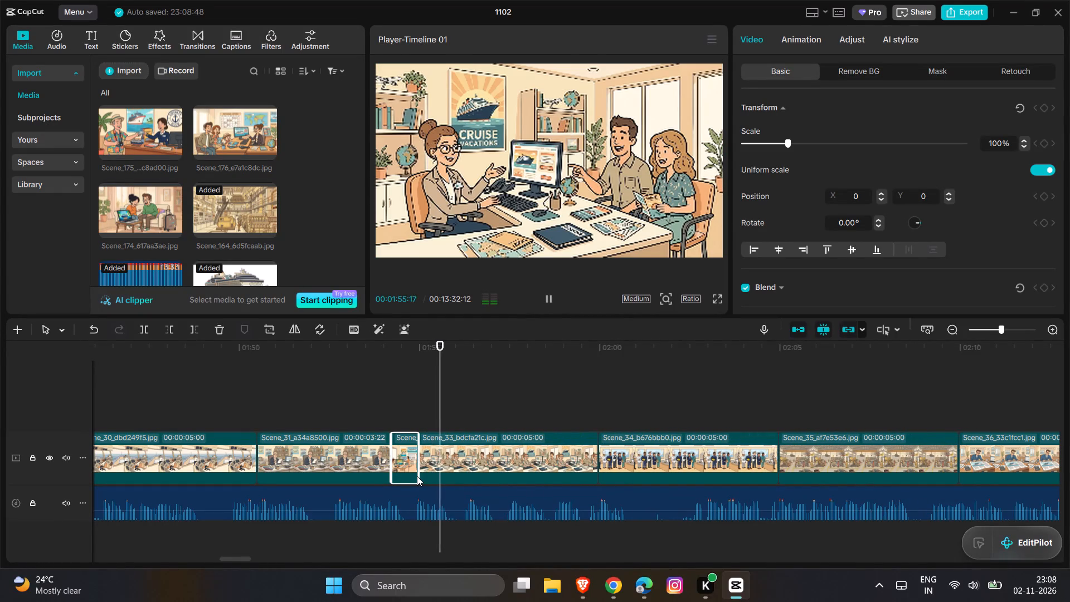
key(space)
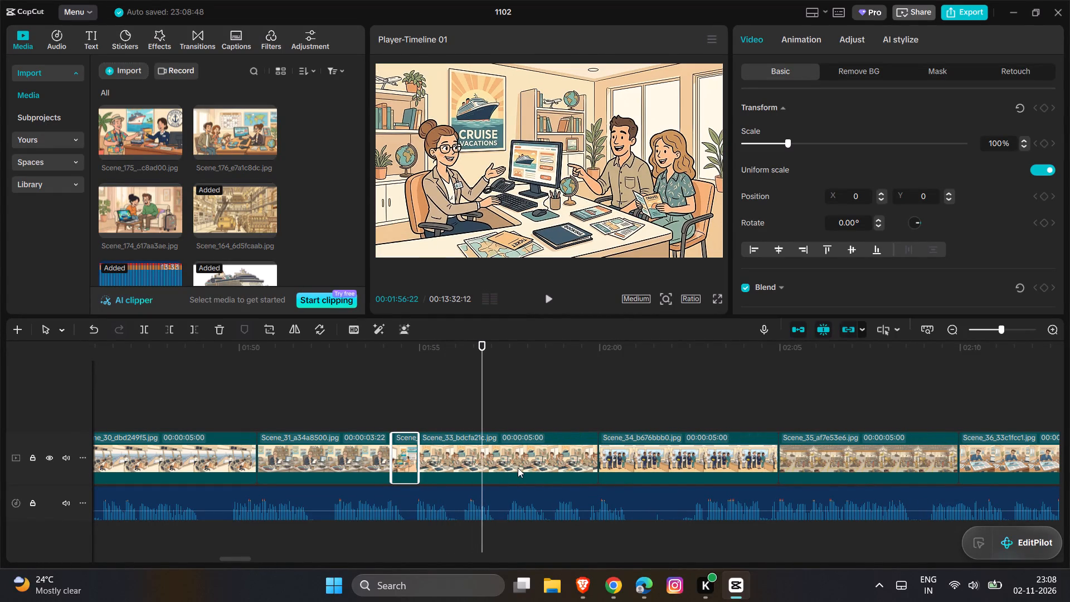
click(520, 467)
drag(601, 458, 581, 459)
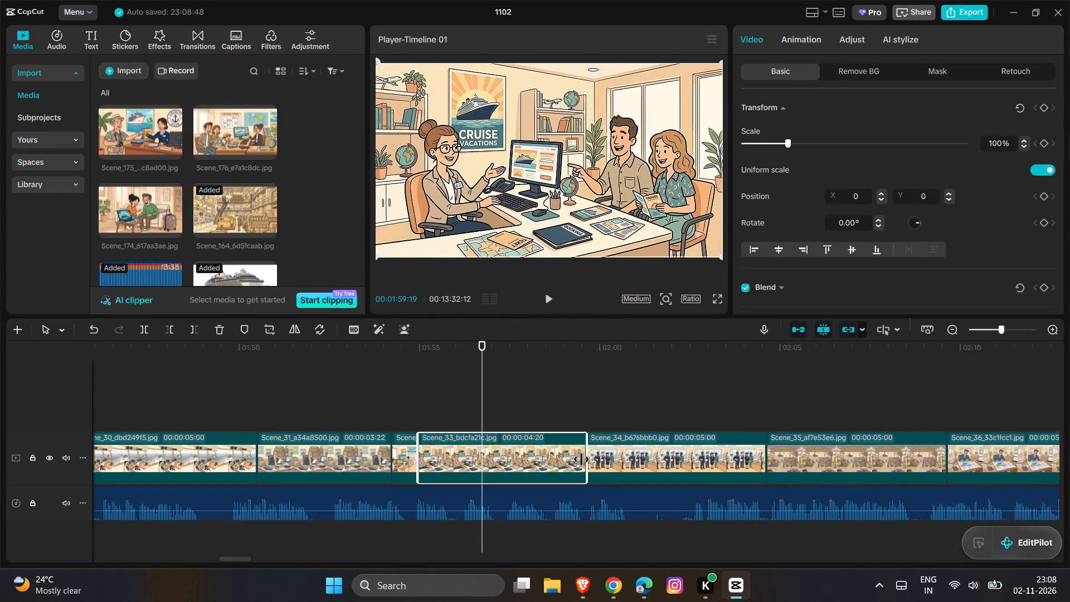
drag(581, 459, 468, 480)
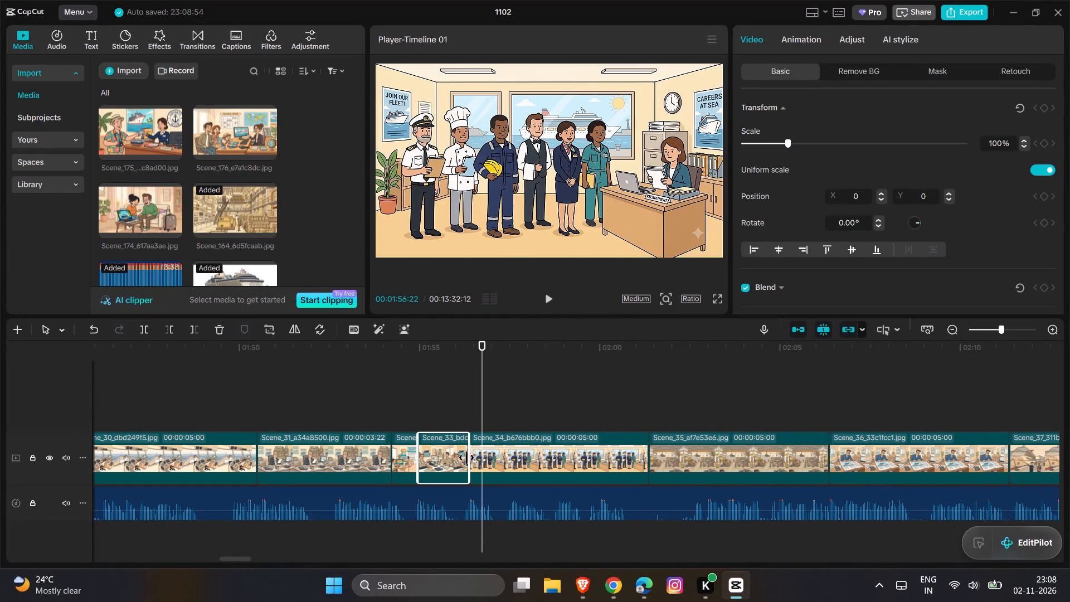
Play the narration from the end of Scene_33 into Scene_34 and trim the end of the Scene_34 clip to about 00:01:58.
click(464, 394)
key(space)
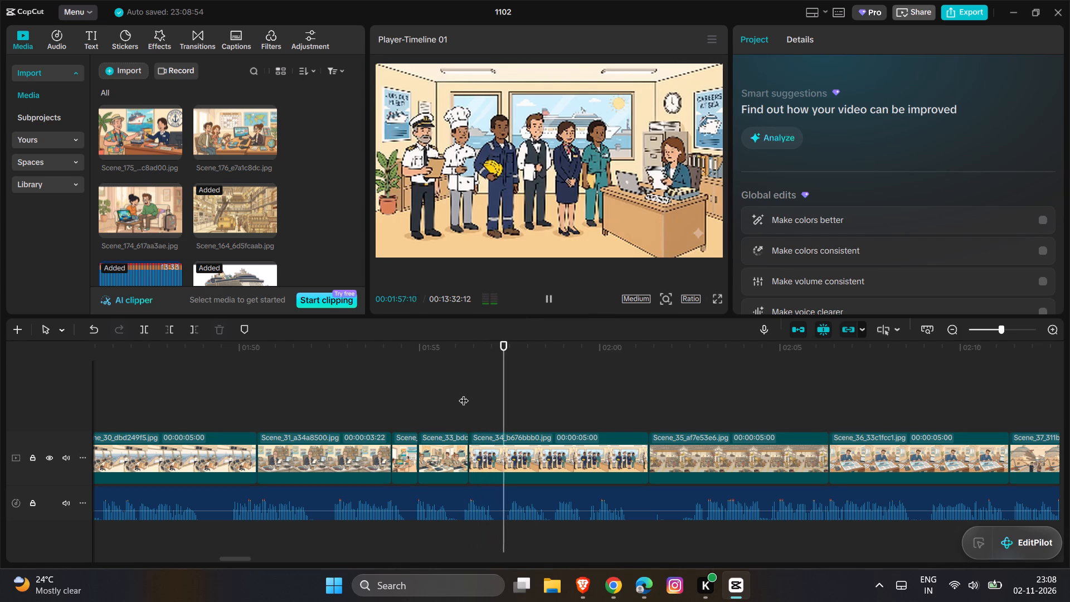
key(space)
click(556, 454)
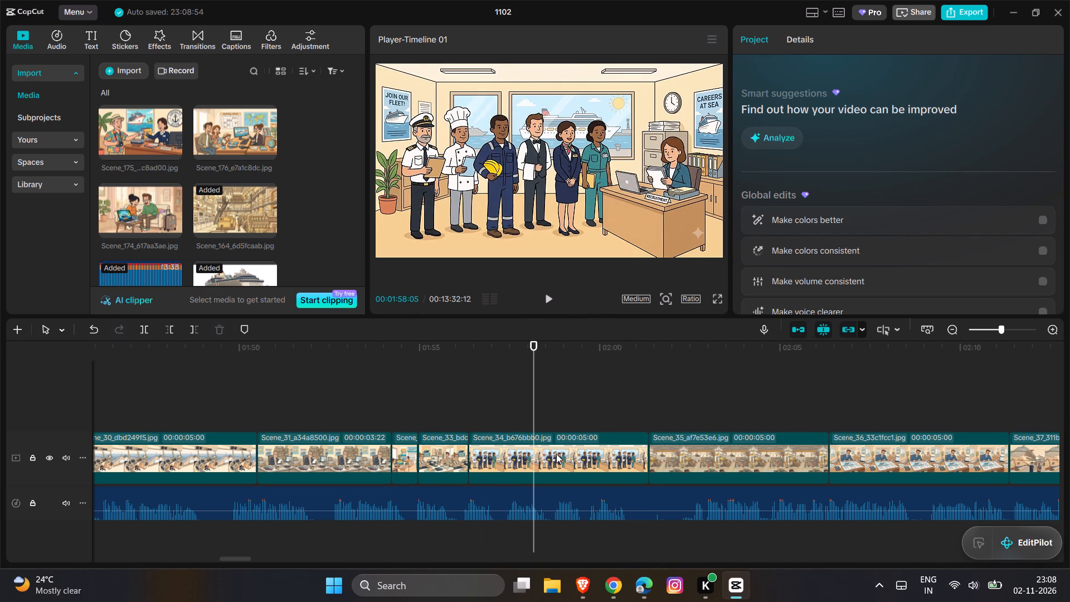
drag(649, 454, 548, 464)
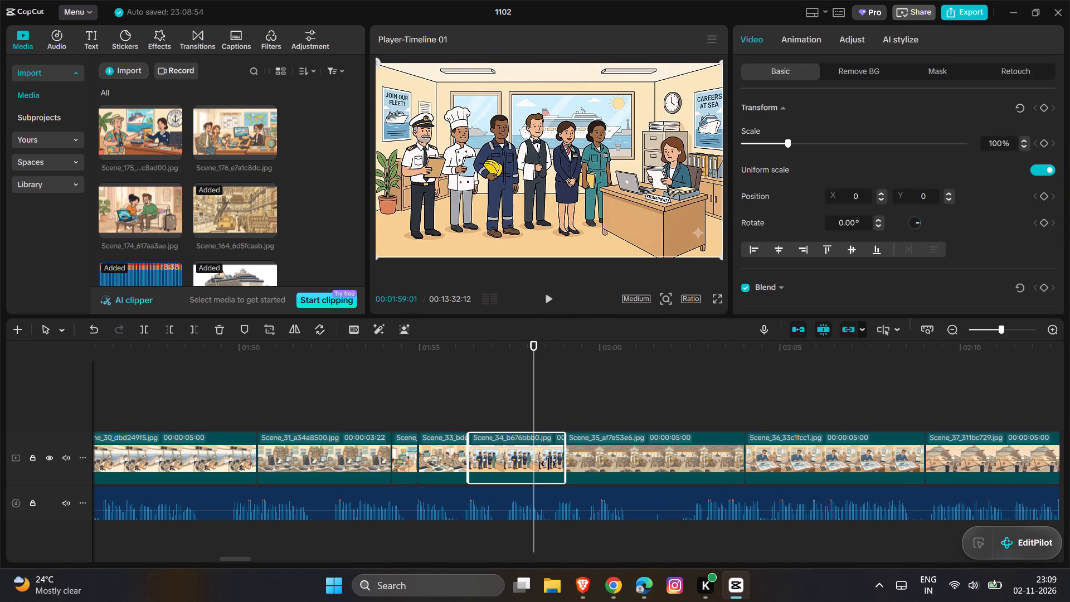
drag(548, 464, 518, 469)
Play the narration from the end of Scene_34 into Scene_35 and trim the end of the Scene_35 clip to about 00:01:59.
click(515, 396)
key(space)
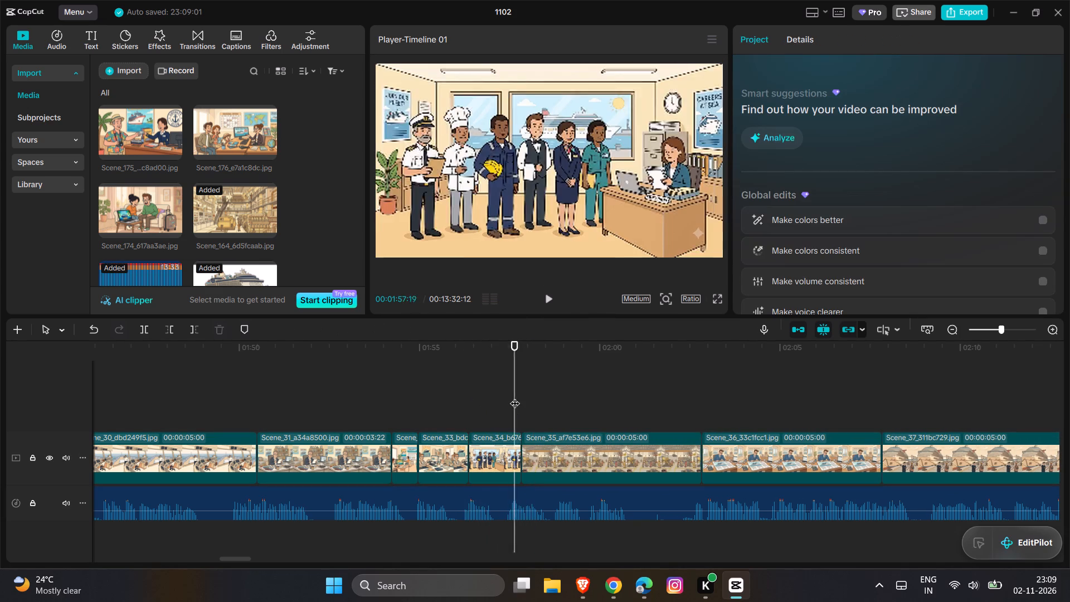
key(space)
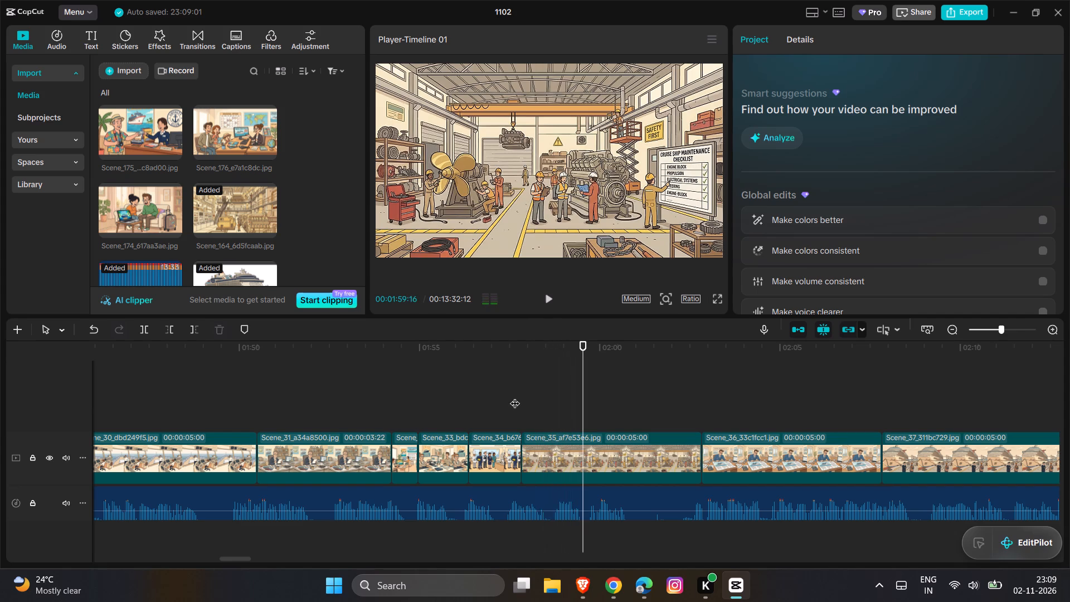
click(618, 454)
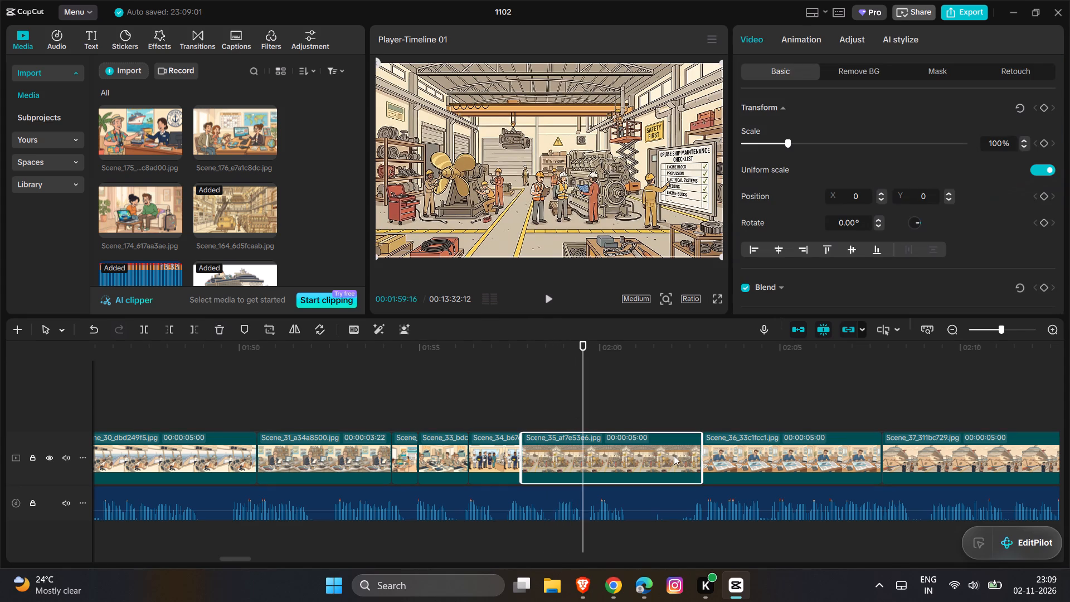
drag(704, 455, 565, 475)
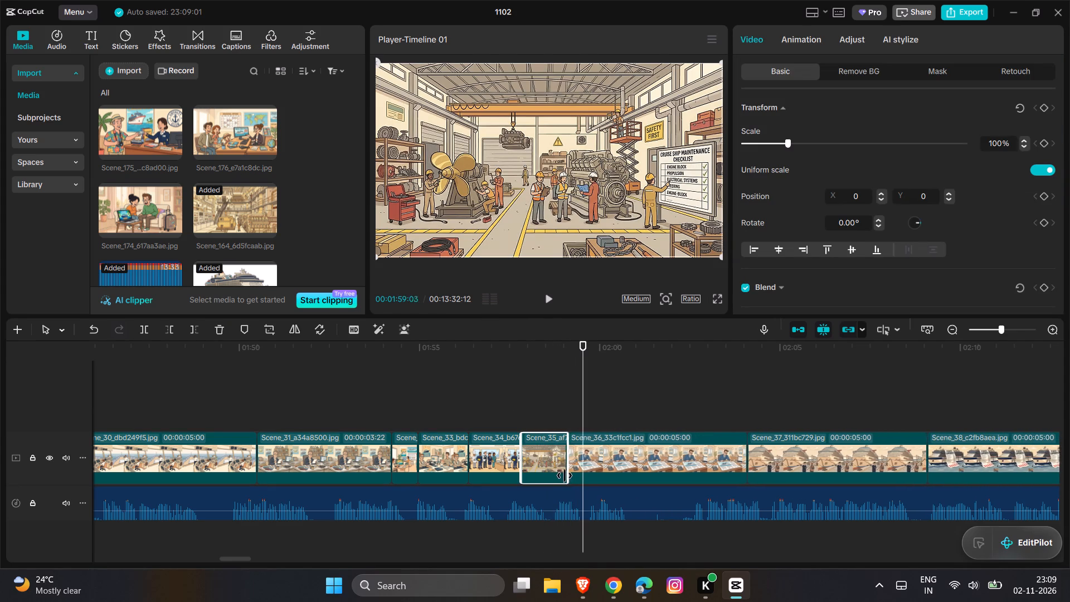
drag(565, 475, 563, 476)
Play the narration from the end of Scene_35 into Scene_36 and trim the end of the Scene_36 clip to about 00:02:00.
click(557, 387)
key(space)
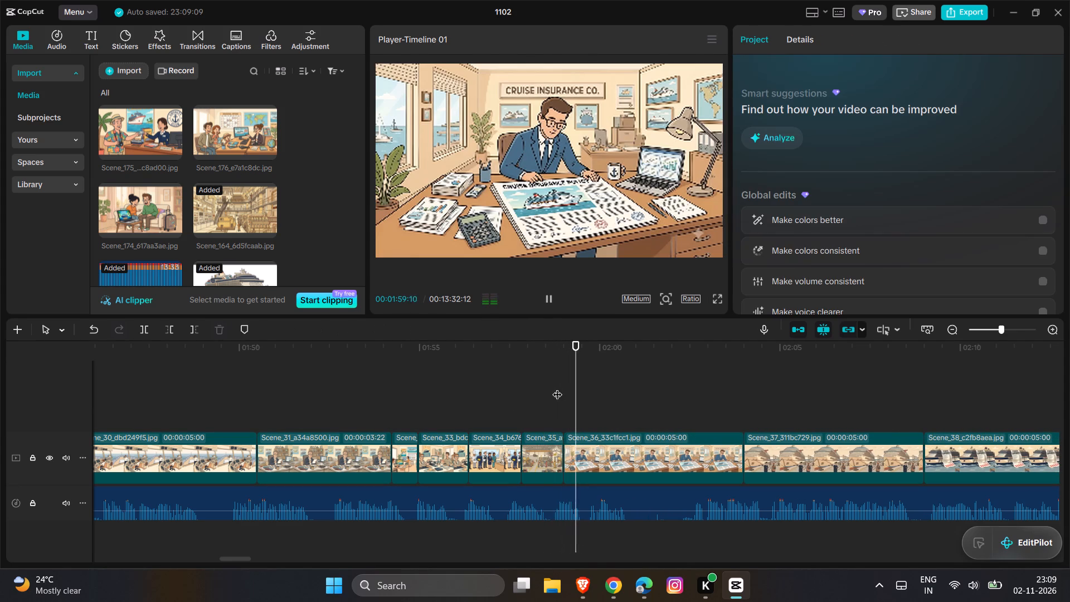
key(space)
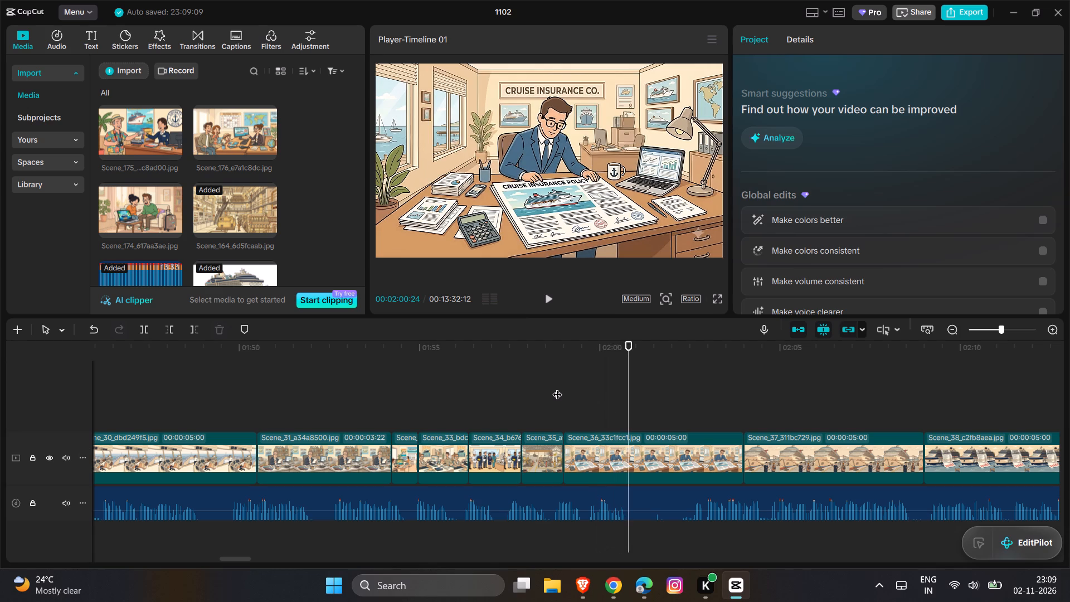
click(697, 448)
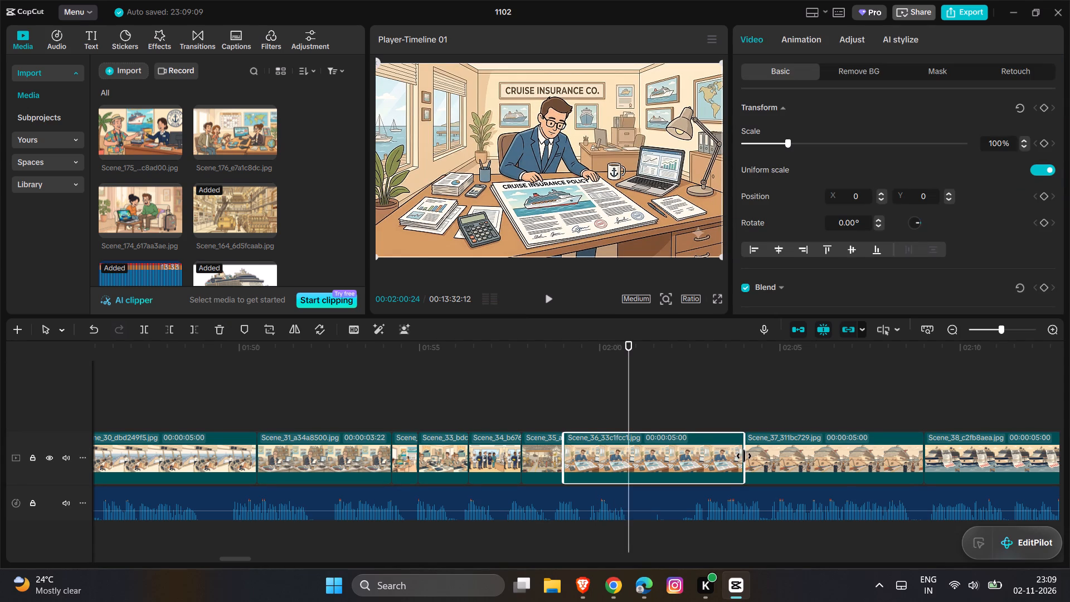
drag(744, 456, 608, 473)
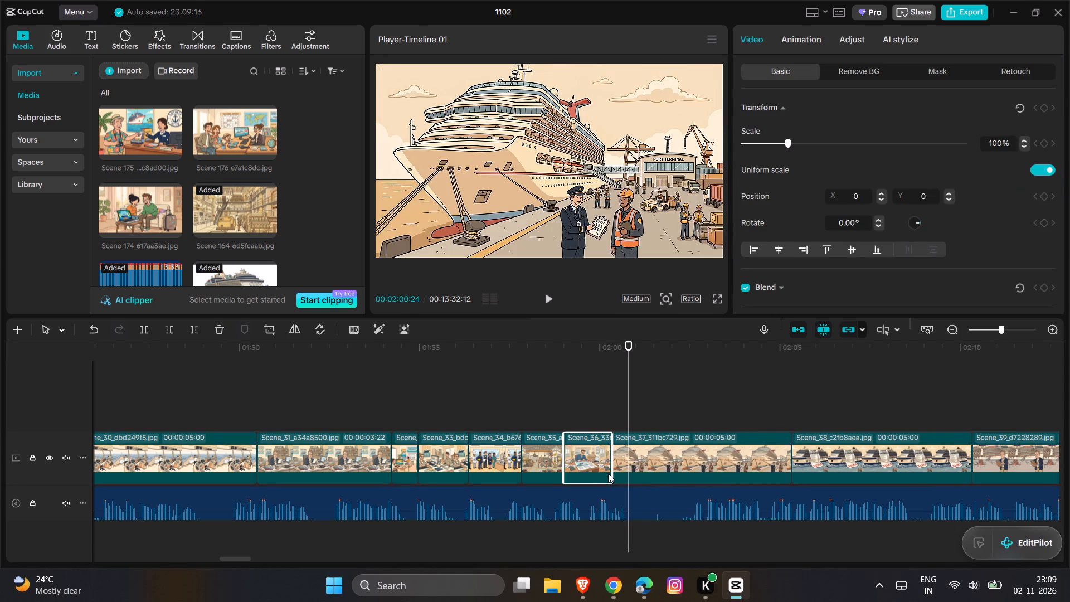
Play and replay the narration from the end of Scene_36 into Scene_37, checking the pause in the voice-over.
click(604, 396)
key(space)
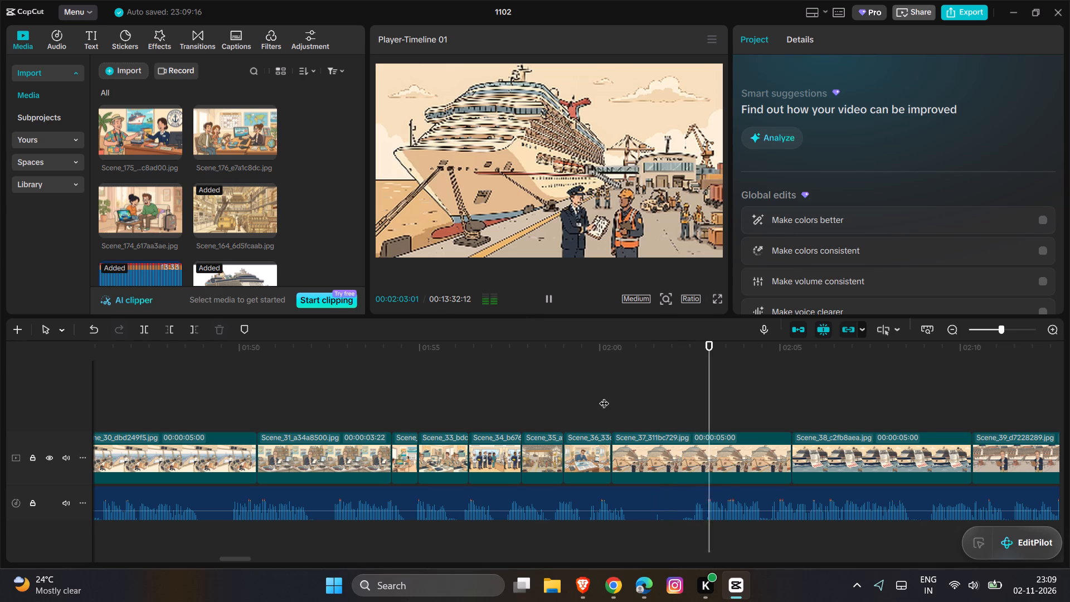
key(space)
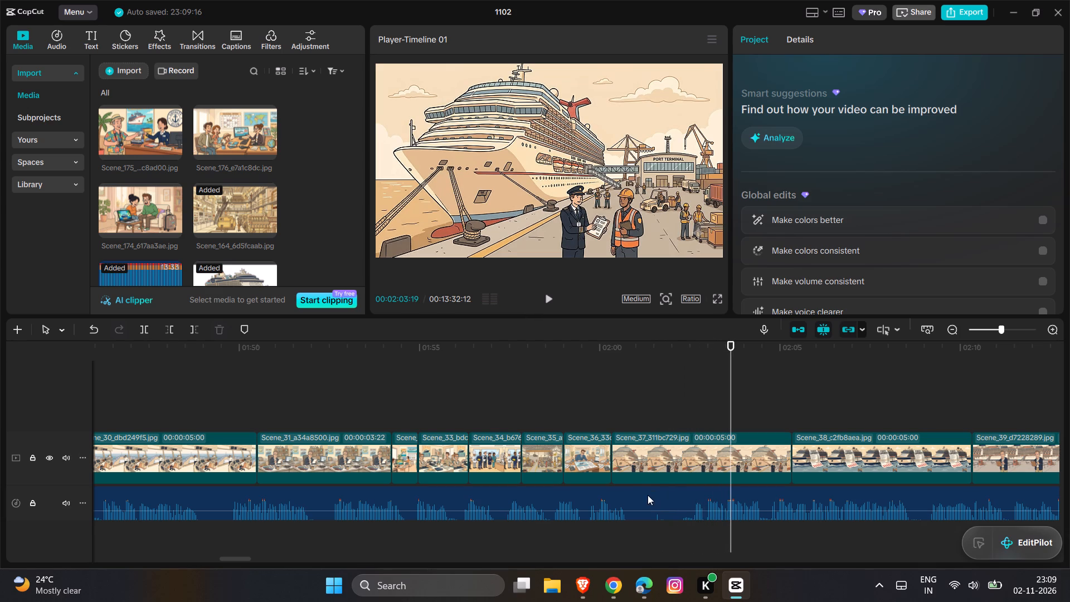
click(604, 375)
key(space)
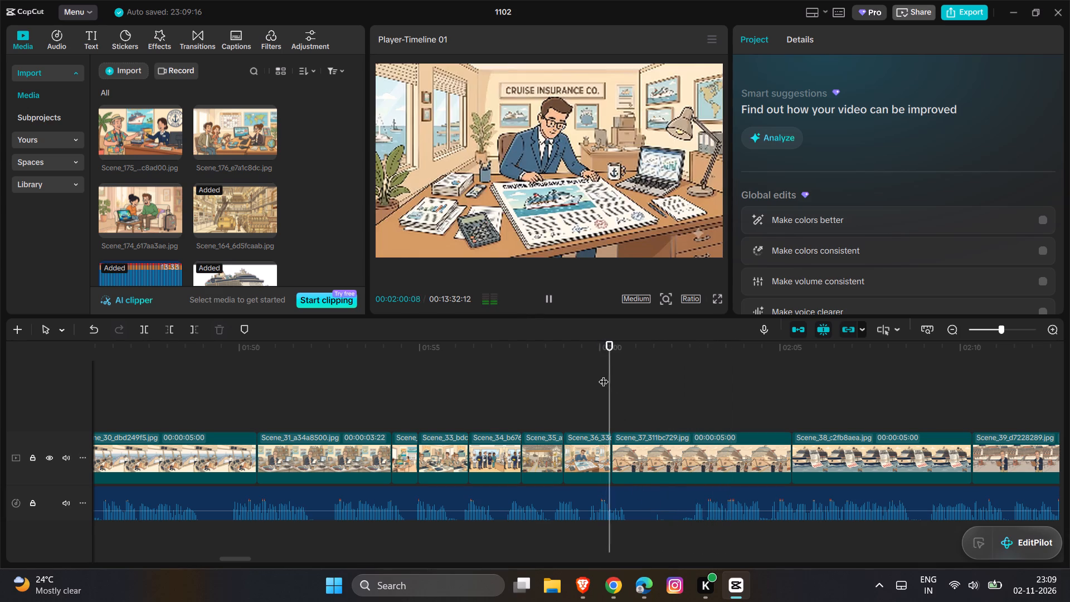
key(space)
key(space)
key(space)
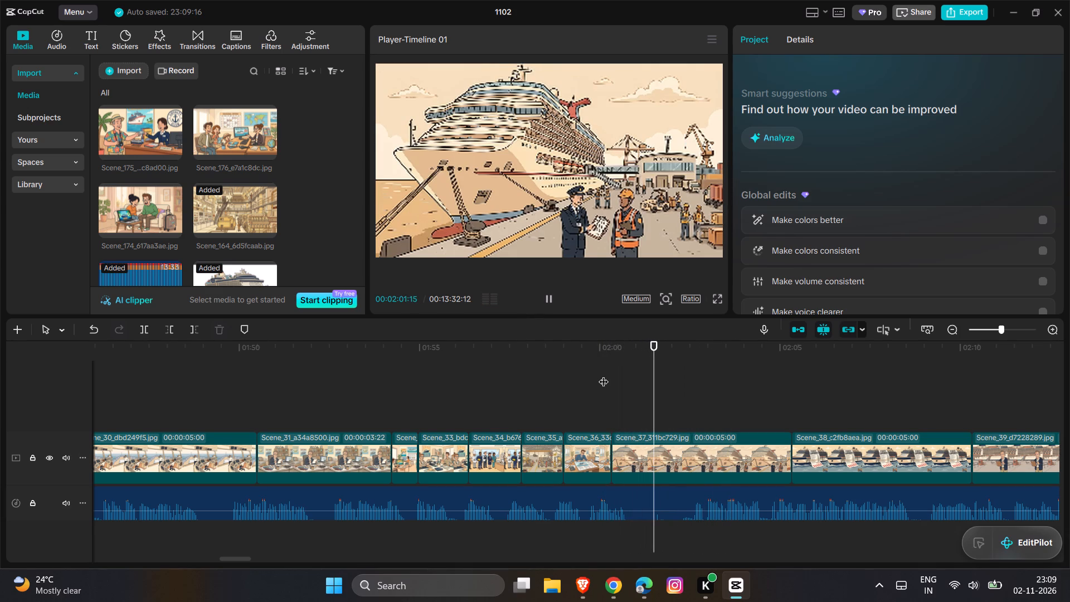
Place the playhead at 00:02:00:22, at the start of the pause in the voice-over, and select the audio clip.
click(626, 419)
click(634, 501)
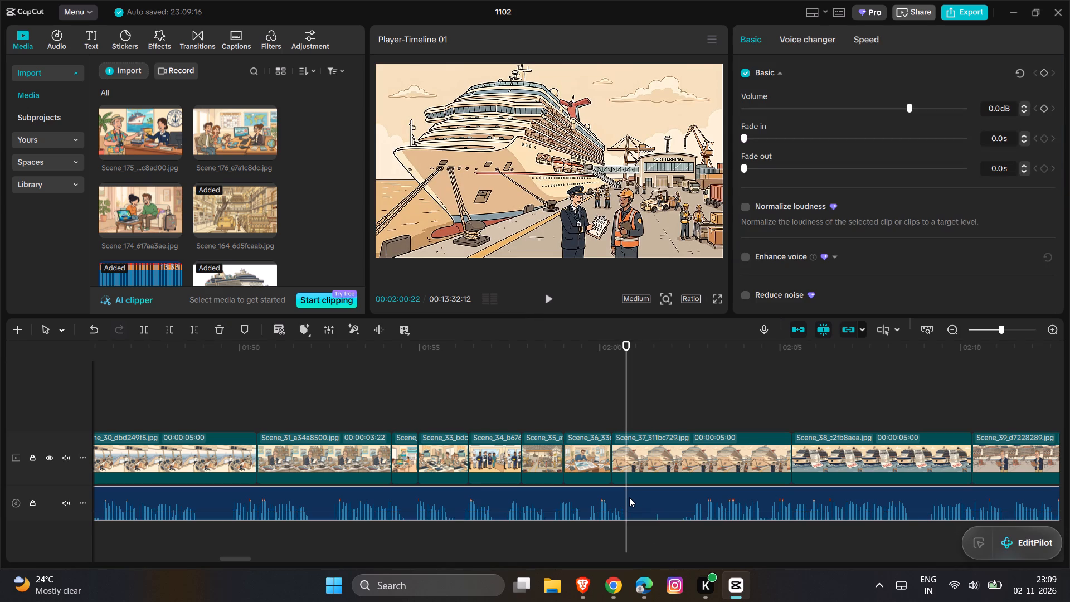
click(625, 493)
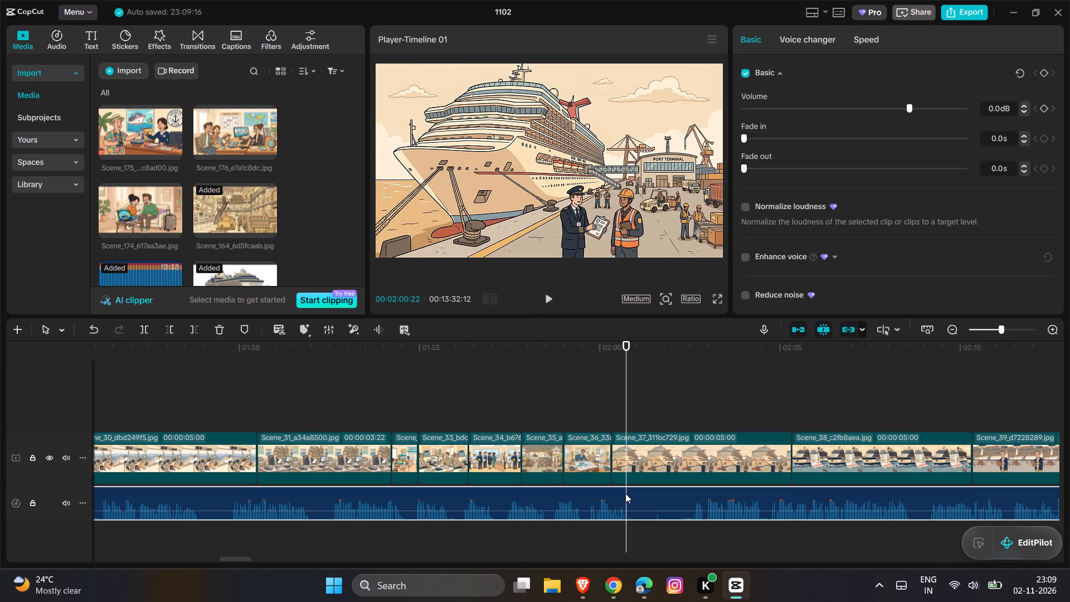
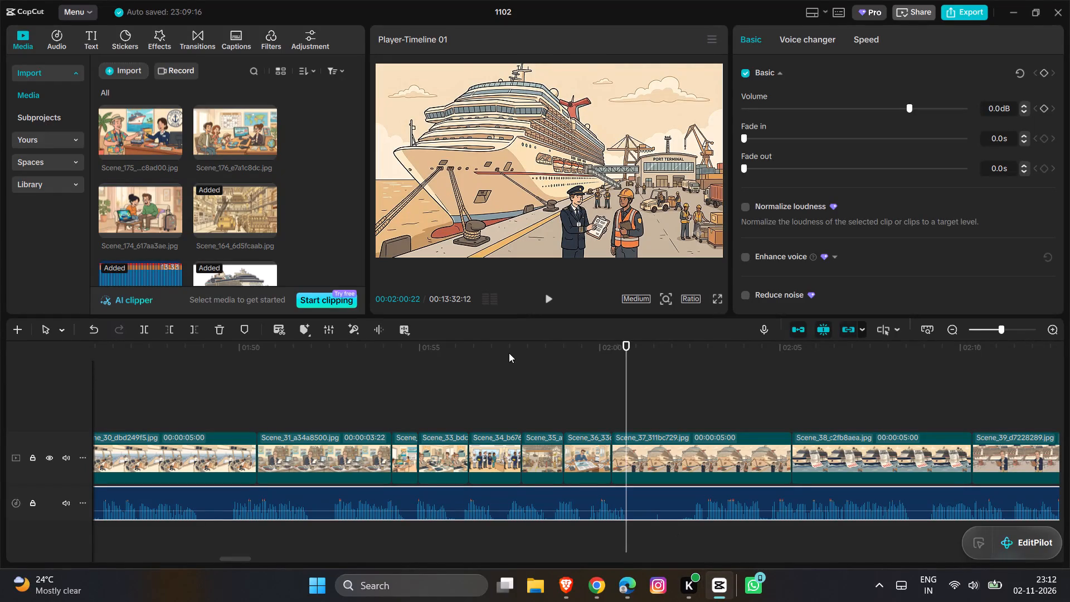
Play and replay the narration from about 00:02:00 into Scene_37 to find where the voice-over pause begins.
click(596, 396)
key(space)
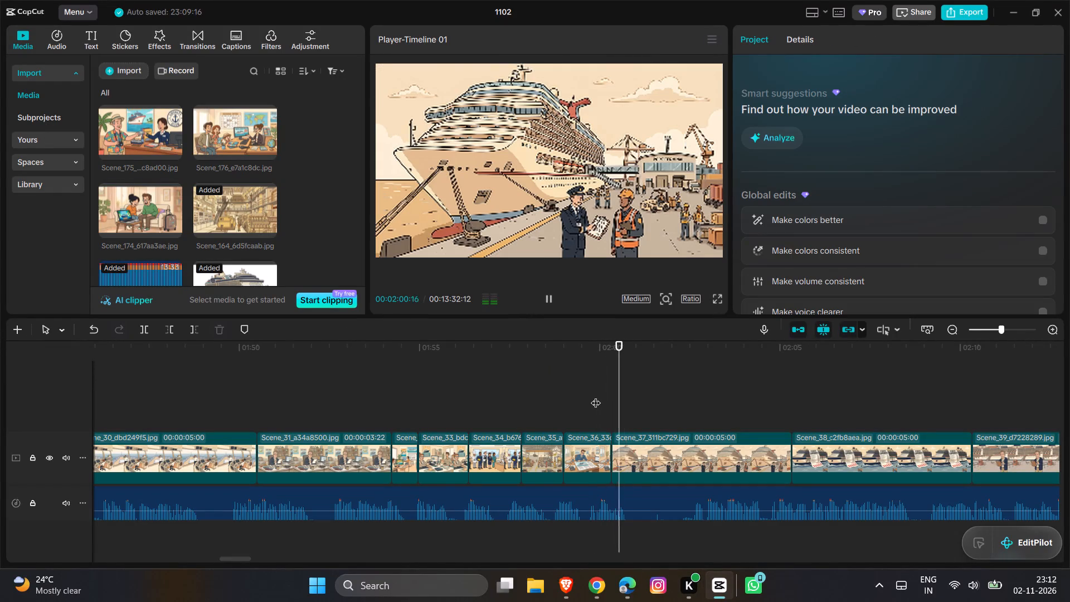
key(space)
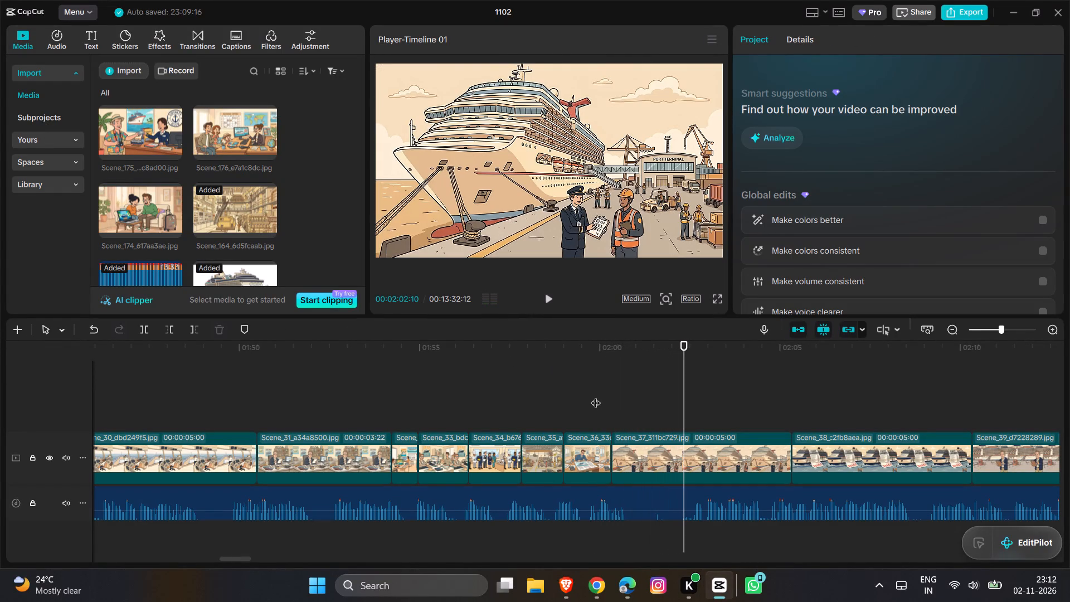
click(623, 493)
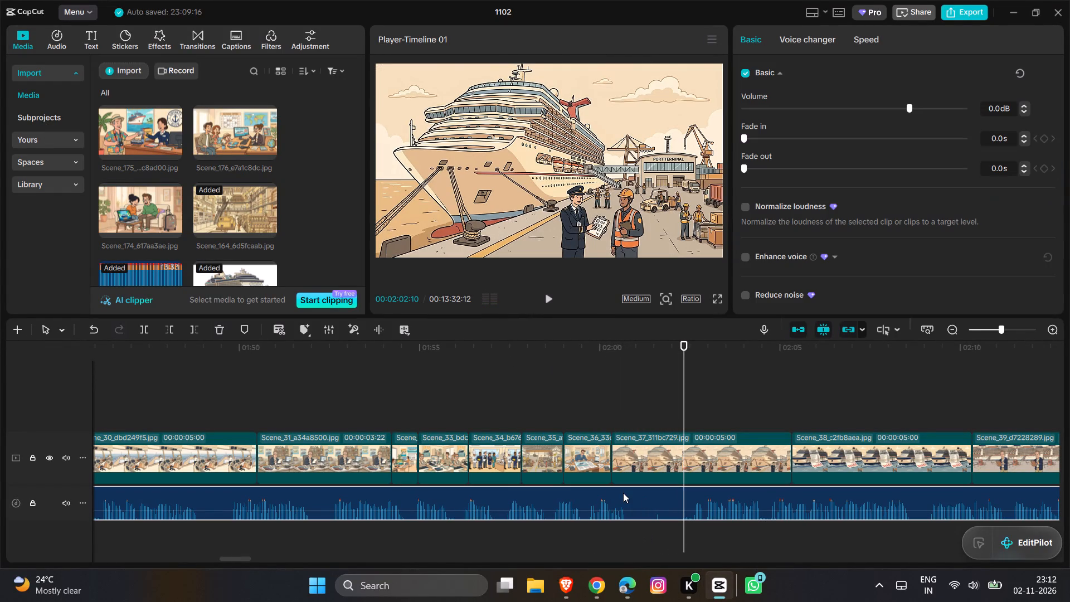
click(625, 489)
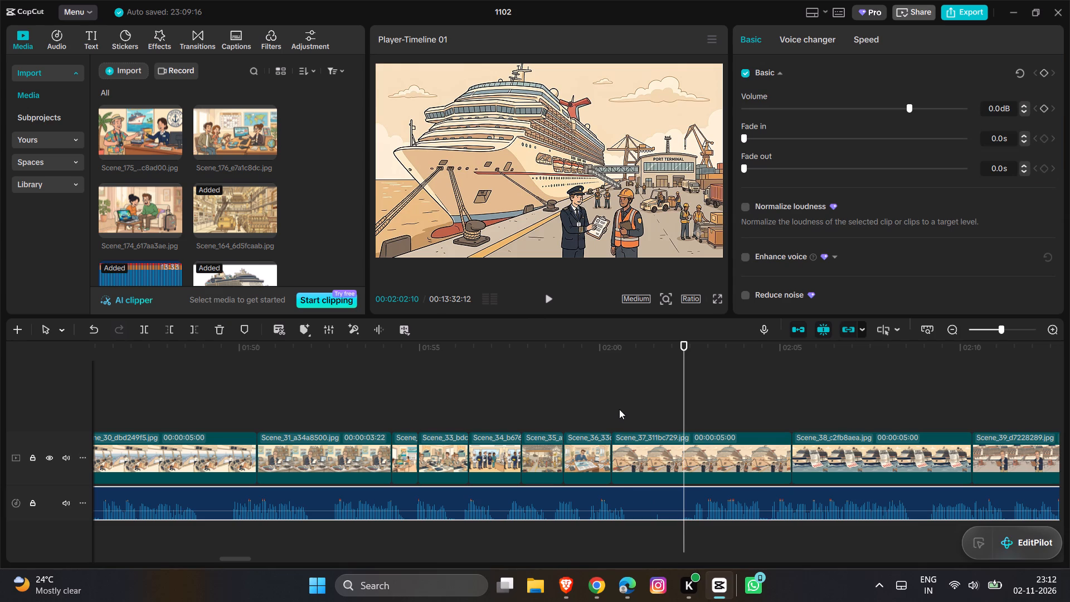
click(626, 415)
click(626, 415)
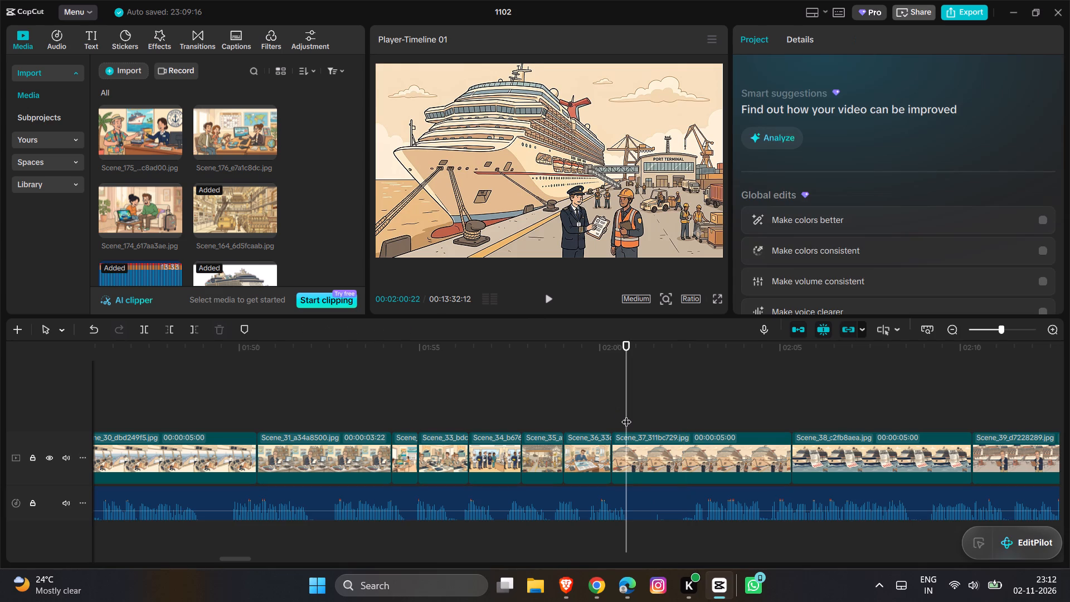
key(space)
key(space)
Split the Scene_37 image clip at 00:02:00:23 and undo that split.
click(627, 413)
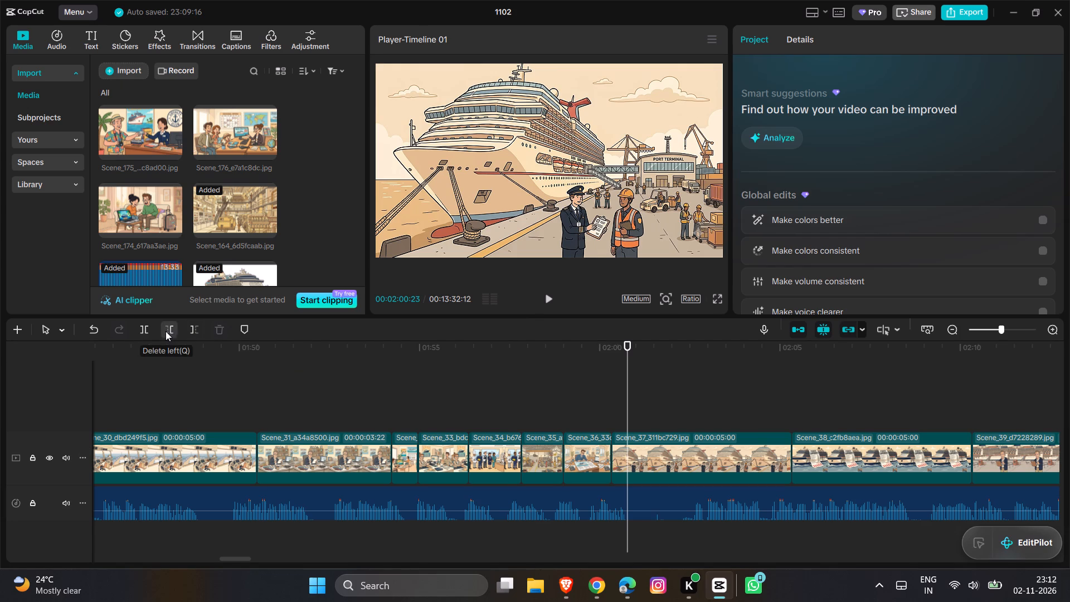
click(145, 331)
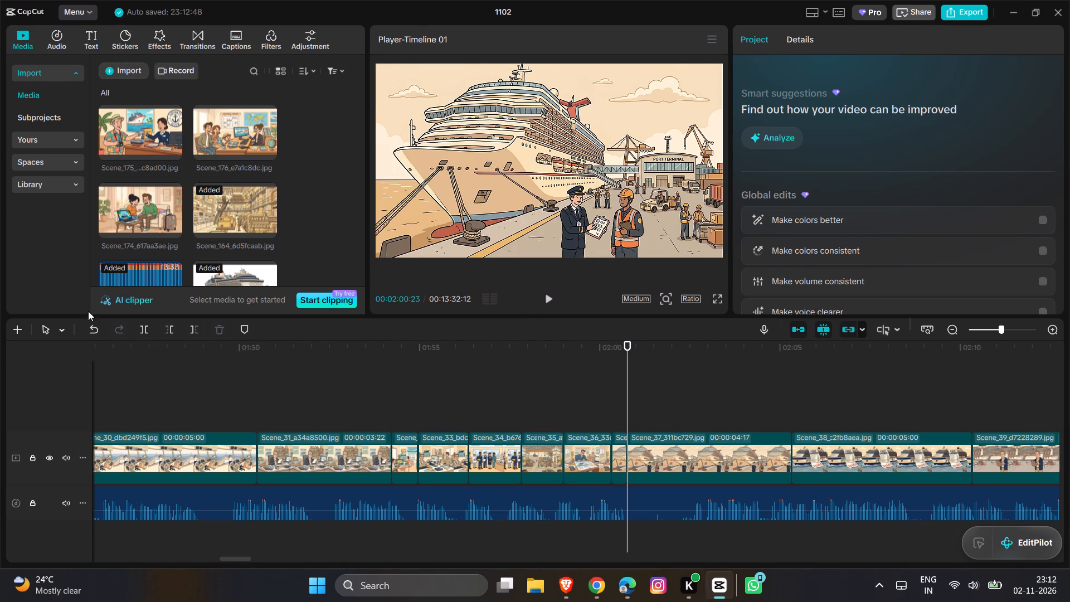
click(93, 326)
Split the voice-over audio clip at 00:02:00:23, at the start of the pause under Scene_37.
click(611, 484)
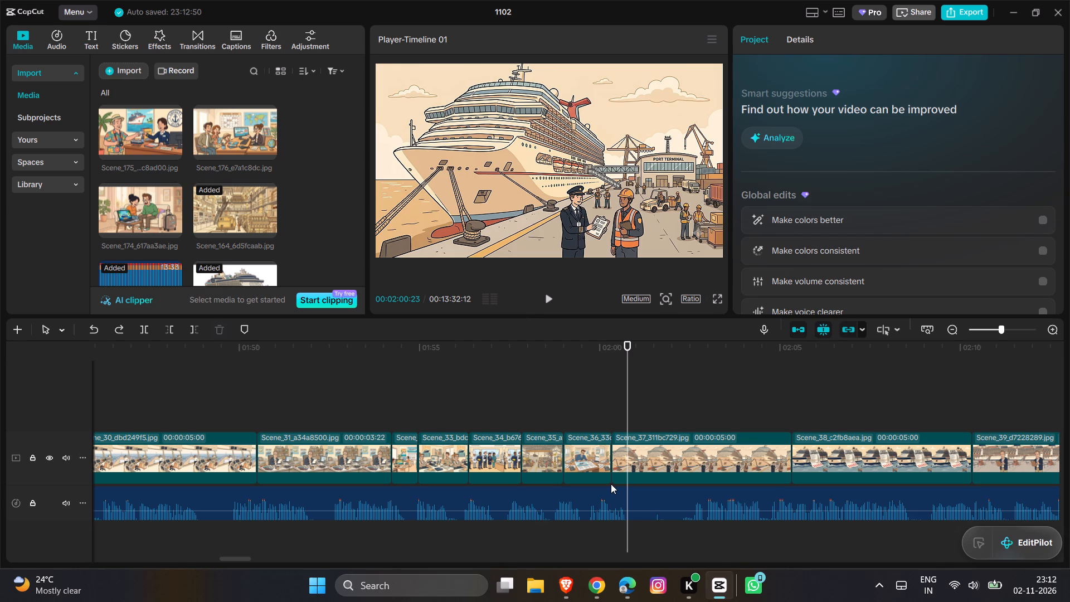
click(629, 487)
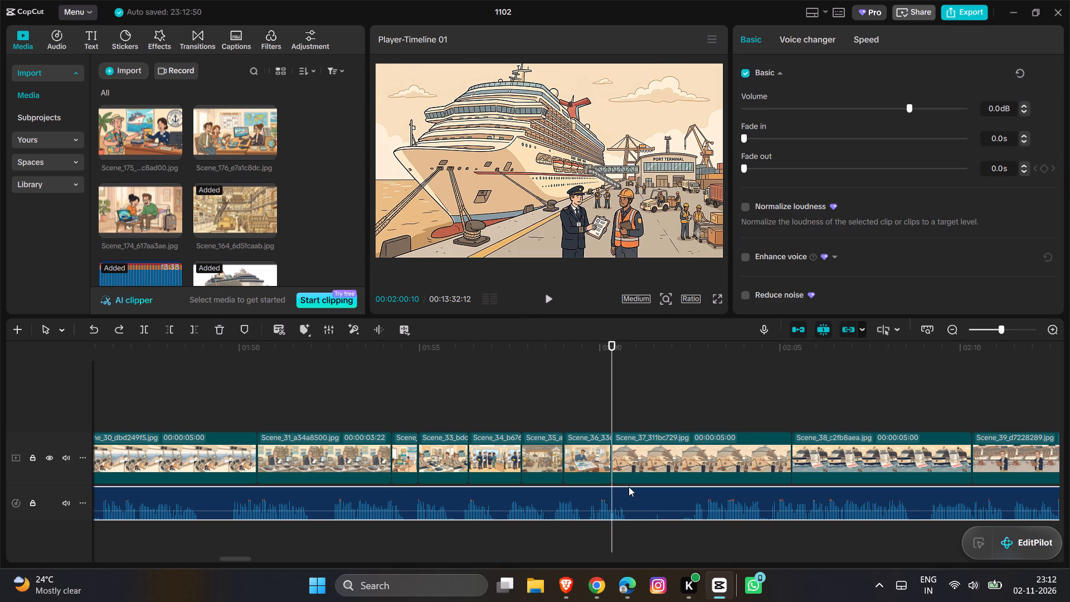
click(626, 492)
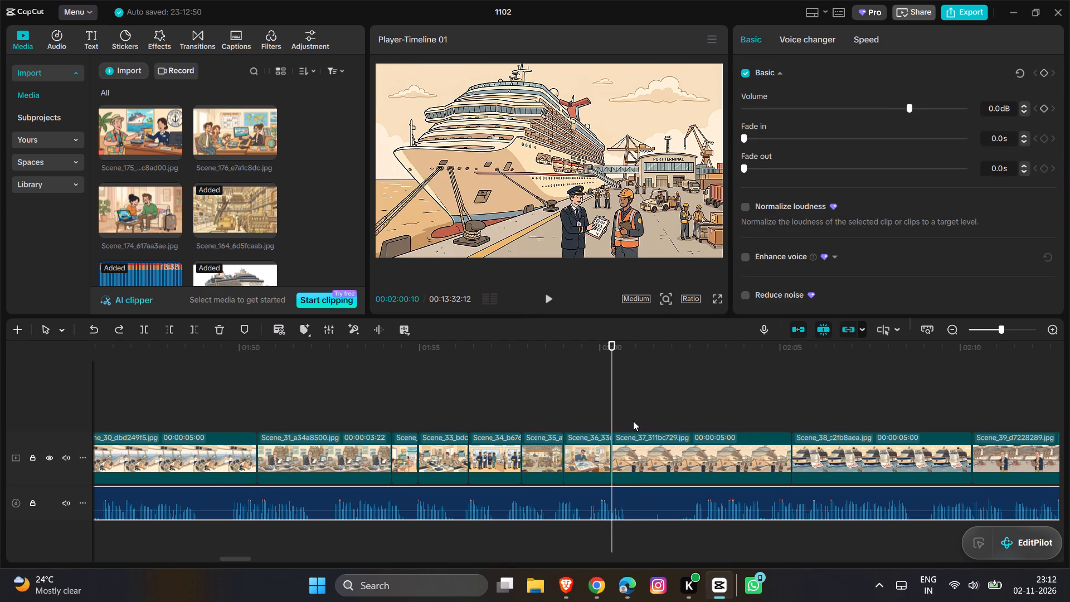
click(633, 421)
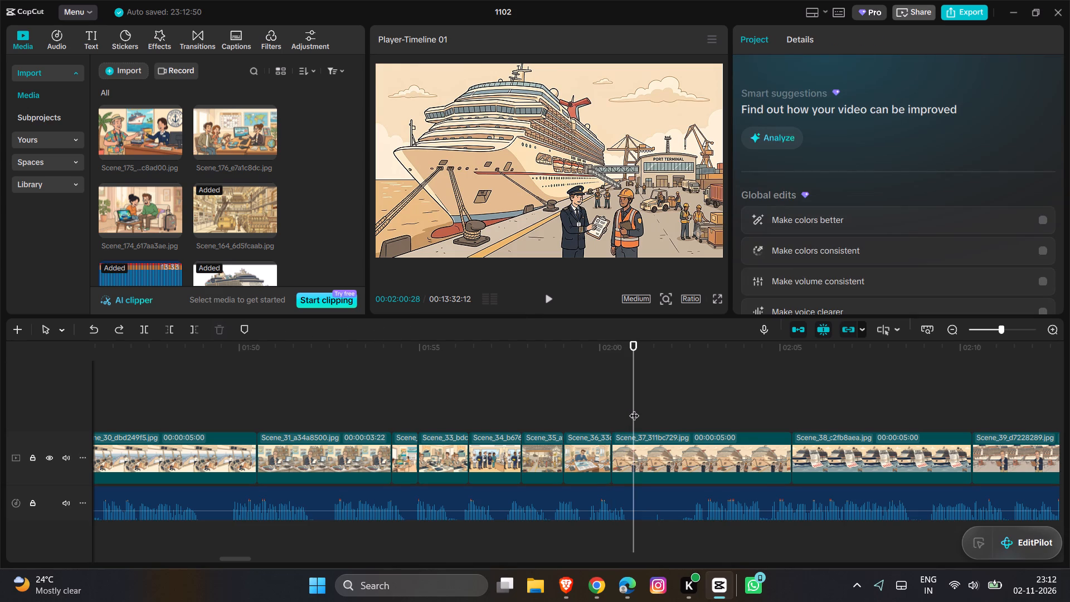
drag(634, 409, 629, 414)
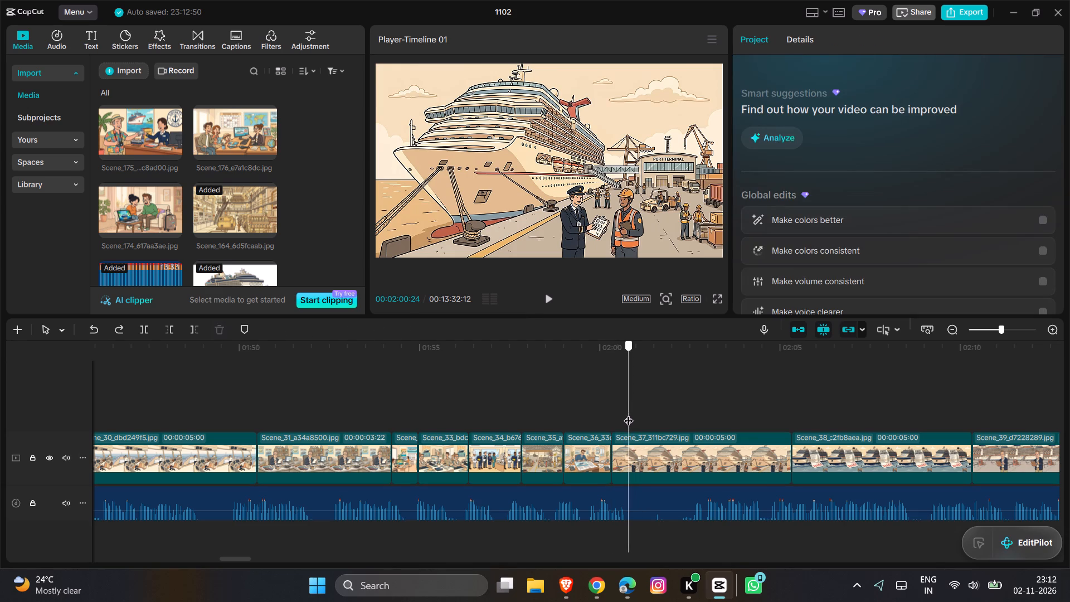
drag(629, 414, 628, 415)
click(659, 507)
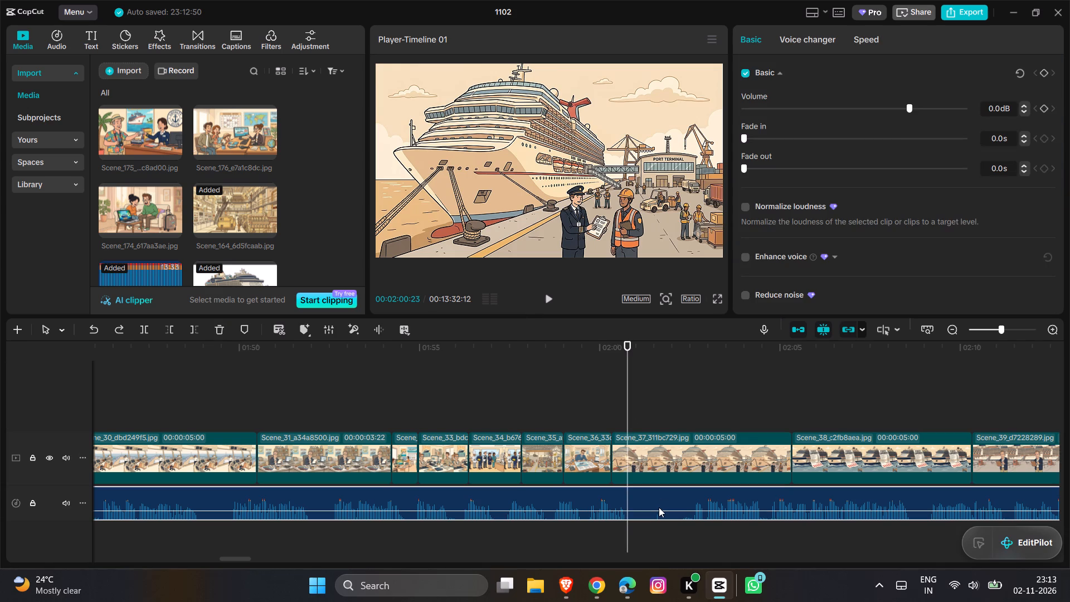
click(146, 333)
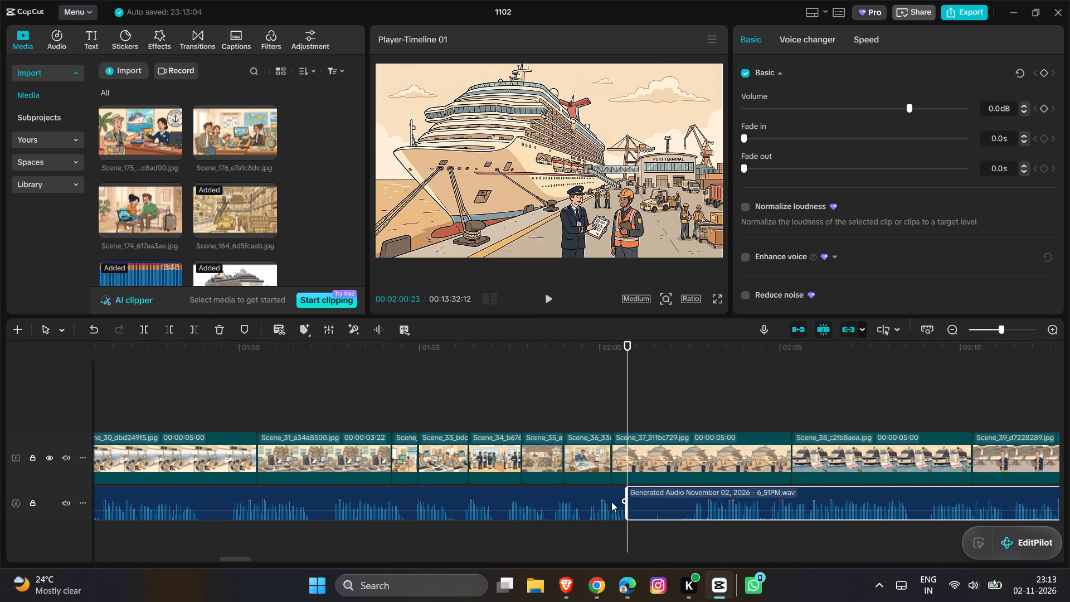
Trim the start of the second voice-over part to about 00:02:01:12, removing silence after the split.
click(650, 526)
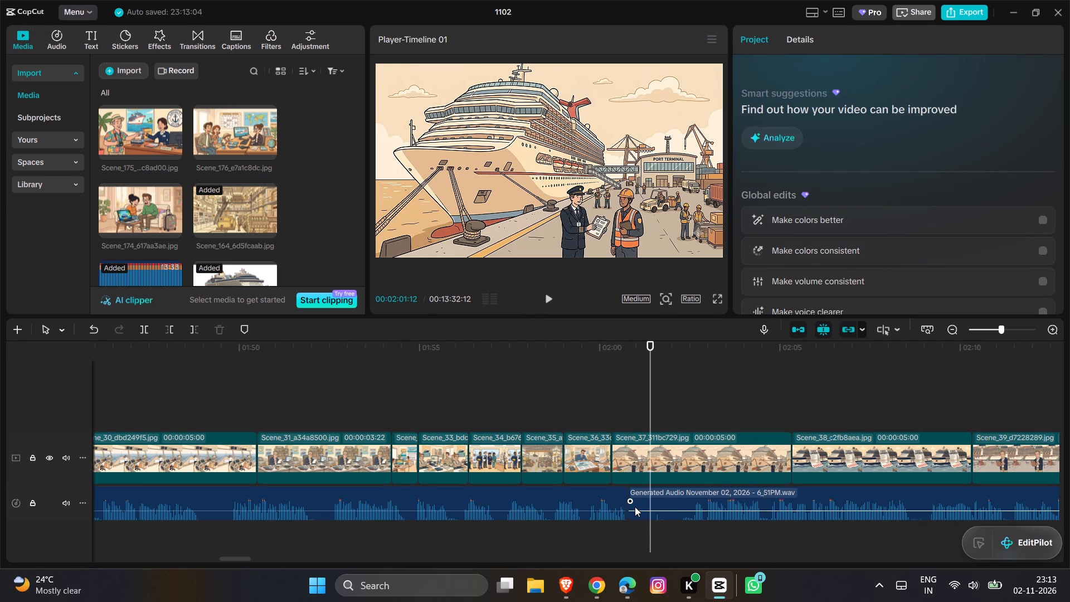
click(635, 507)
double_click(628, 506)
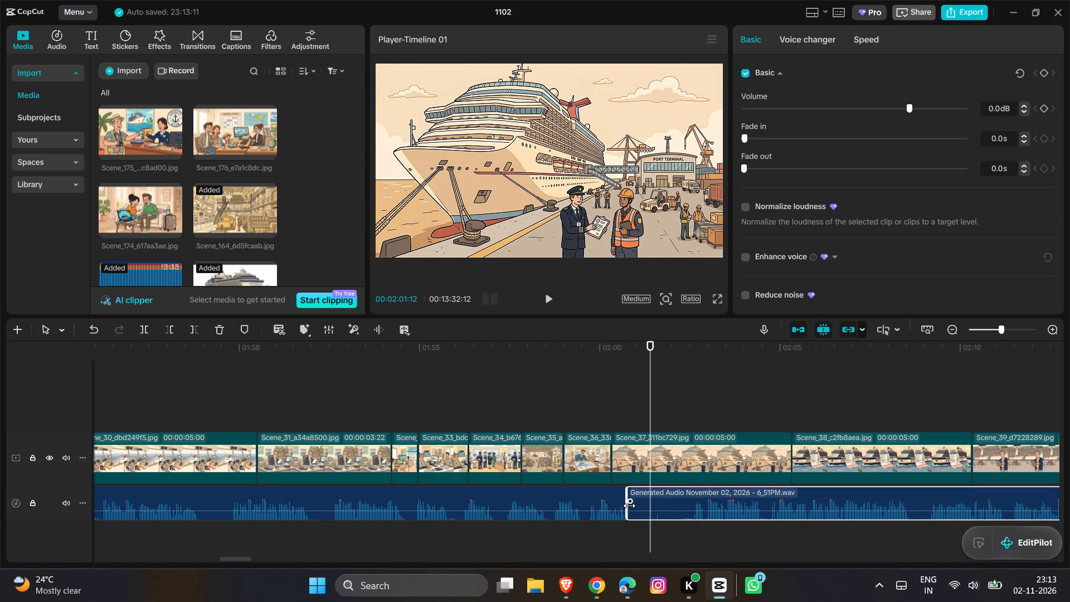
drag(626, 501, 631, 501)
click(641, 501)
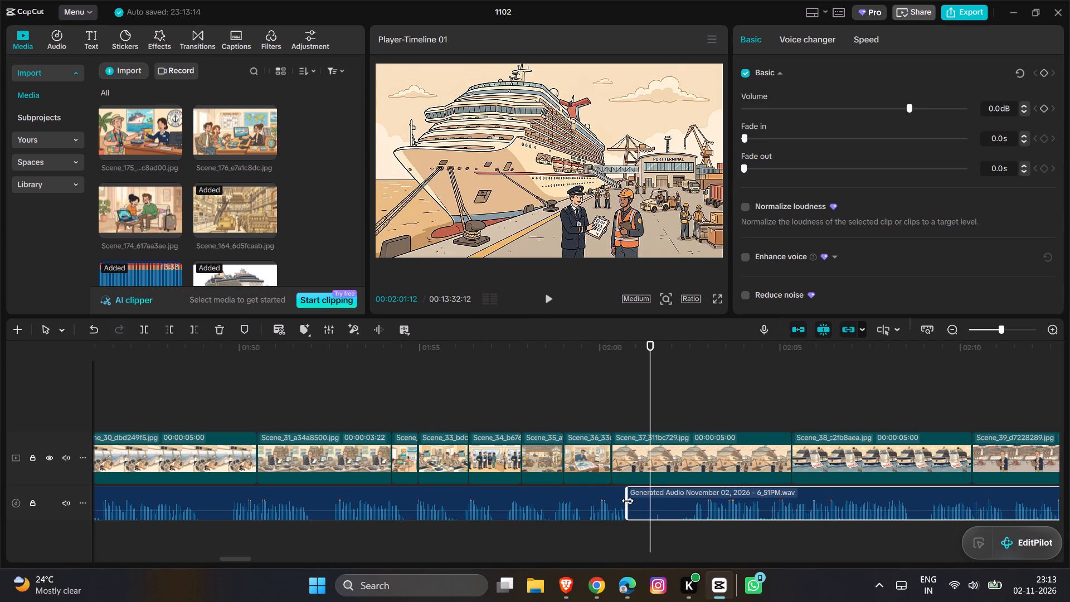
double_click(627, 501)
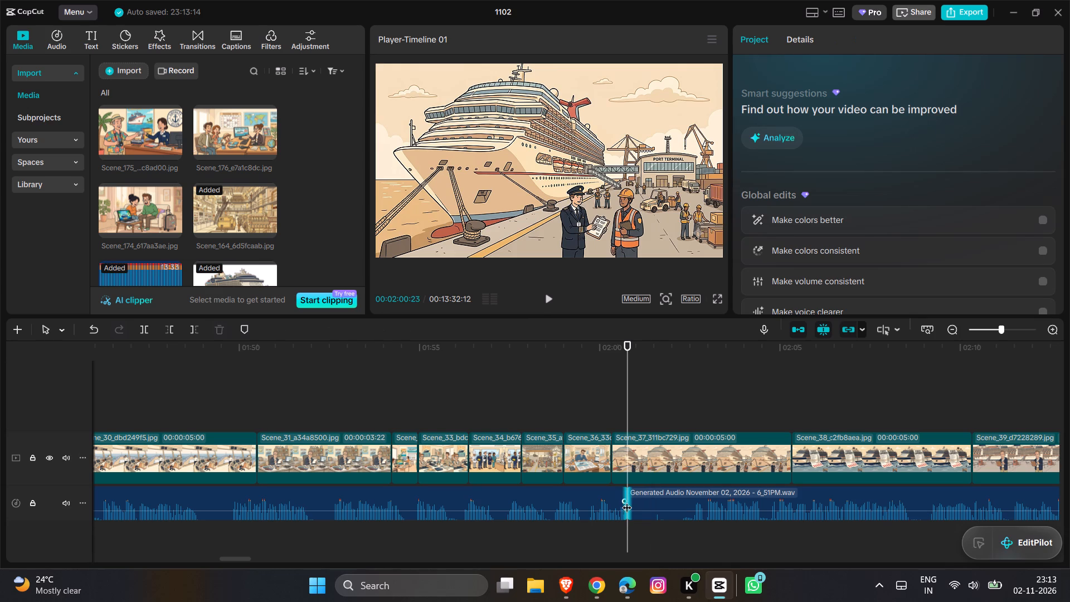
click(315, 426)
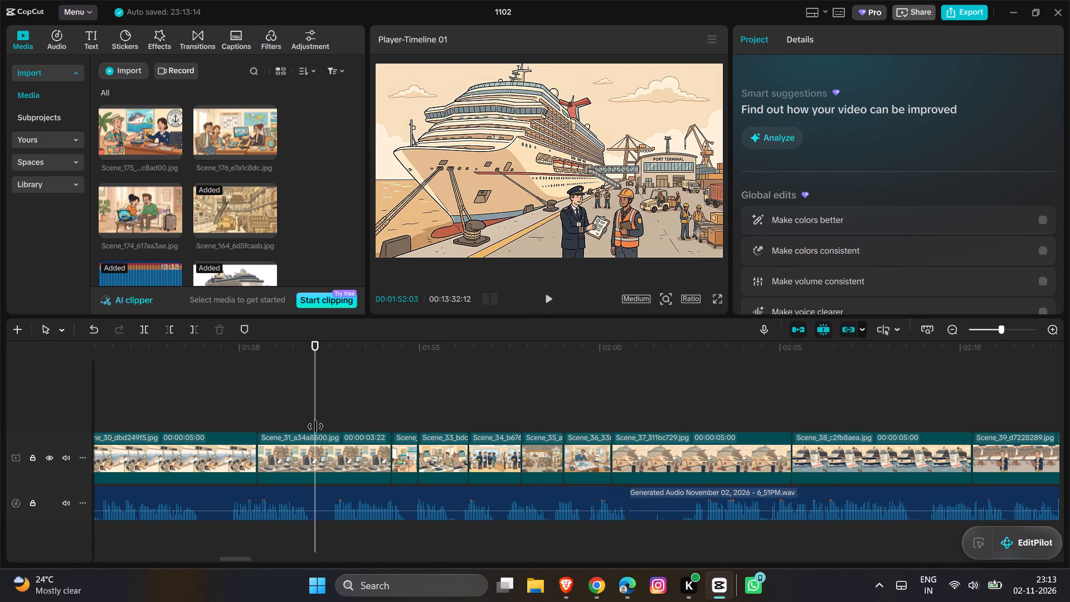
click(680, 504)
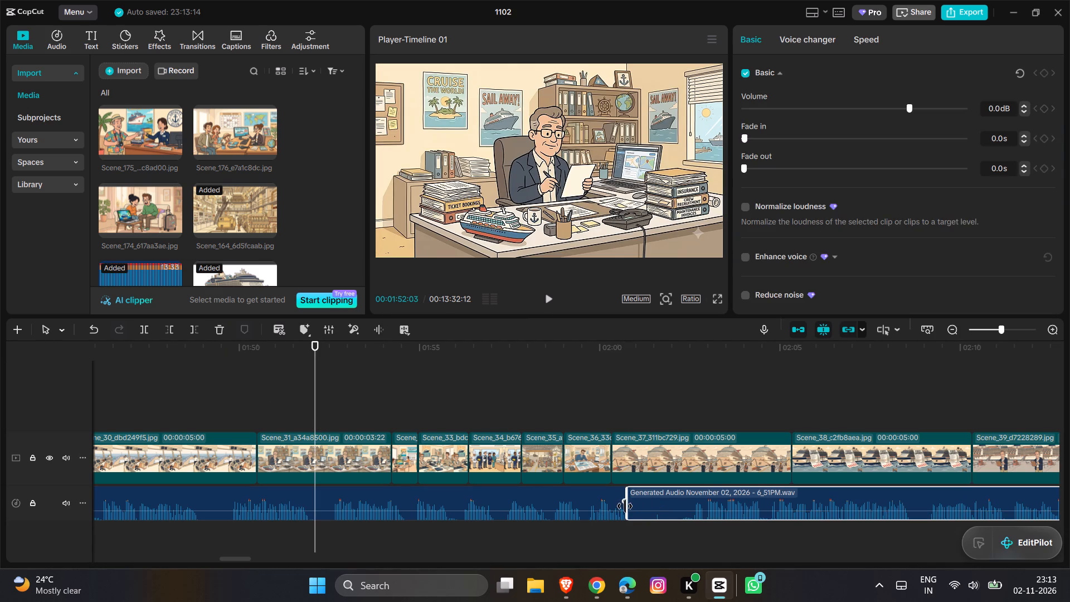
drag(626, 508, 648, 508)
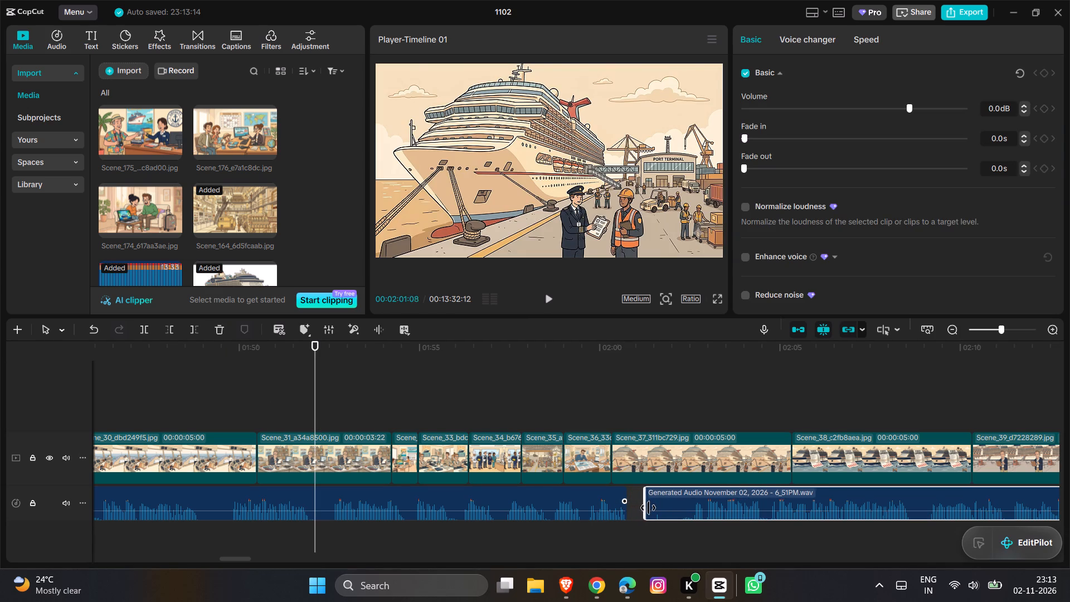
drag(648, 508, 652, 508)
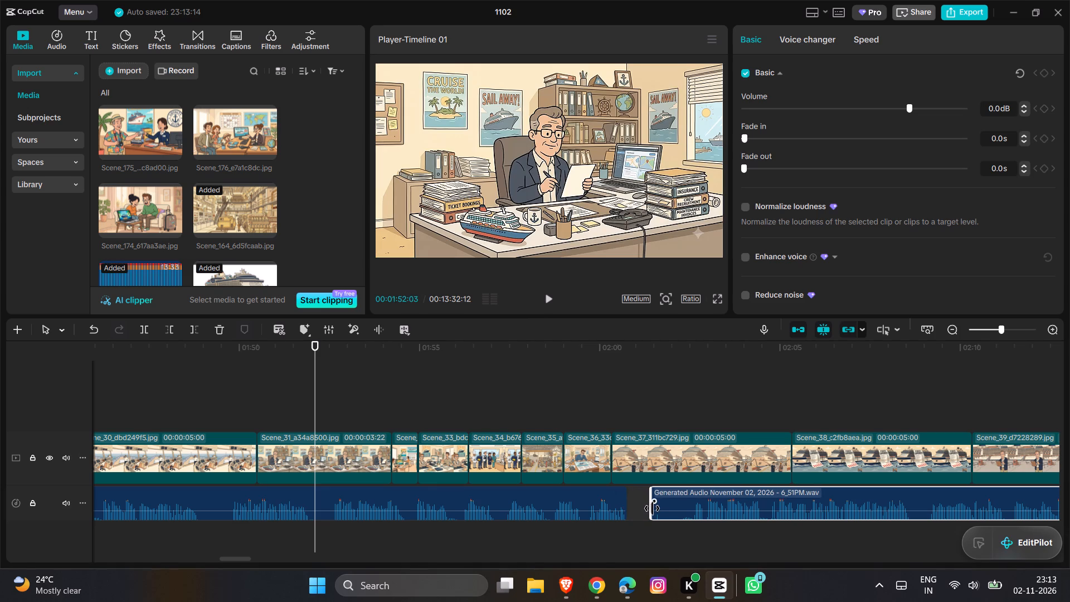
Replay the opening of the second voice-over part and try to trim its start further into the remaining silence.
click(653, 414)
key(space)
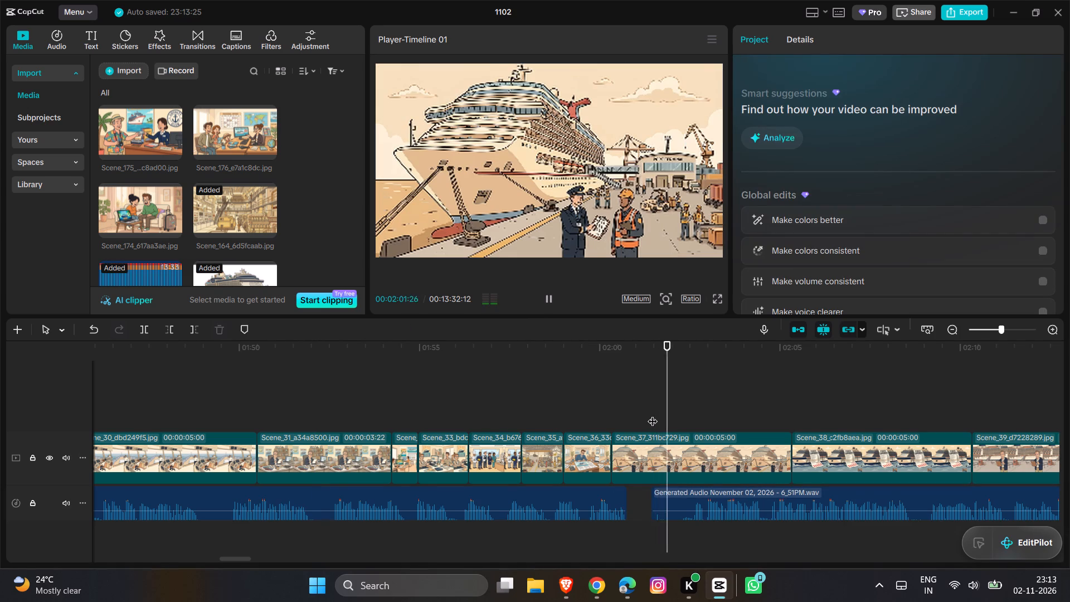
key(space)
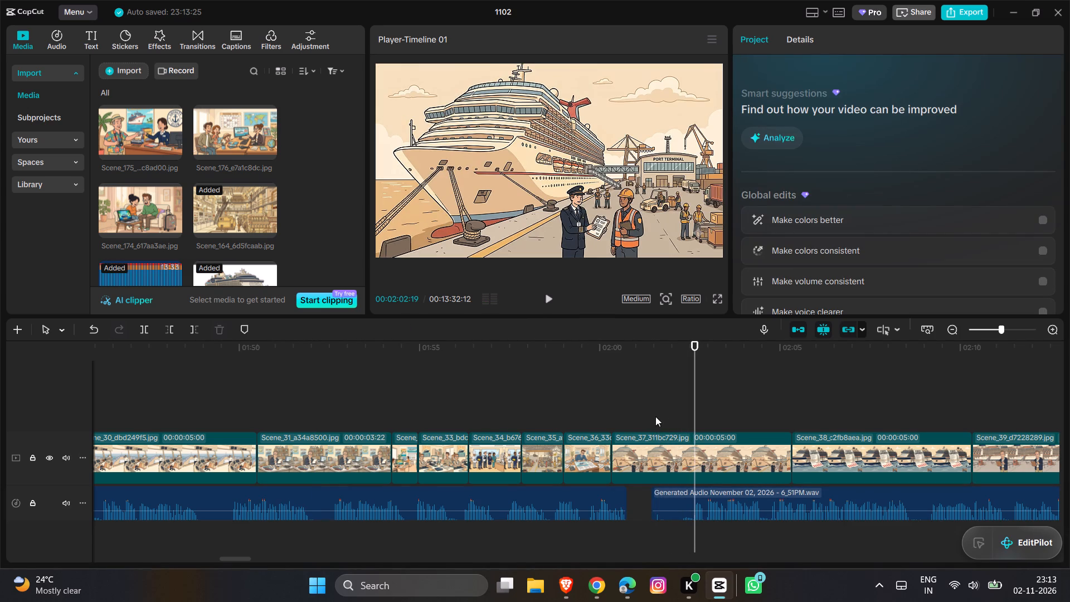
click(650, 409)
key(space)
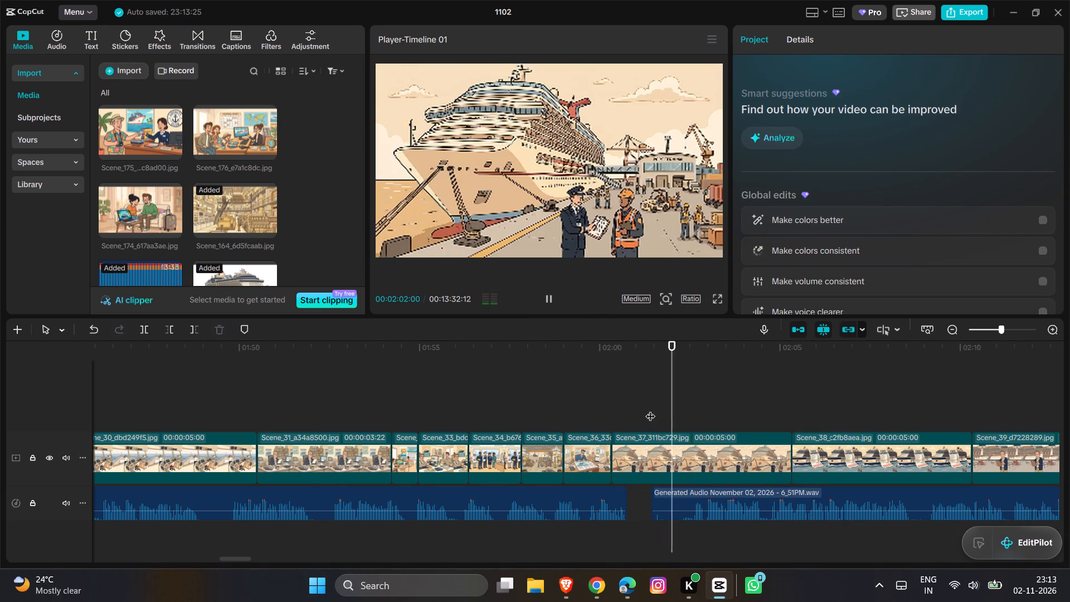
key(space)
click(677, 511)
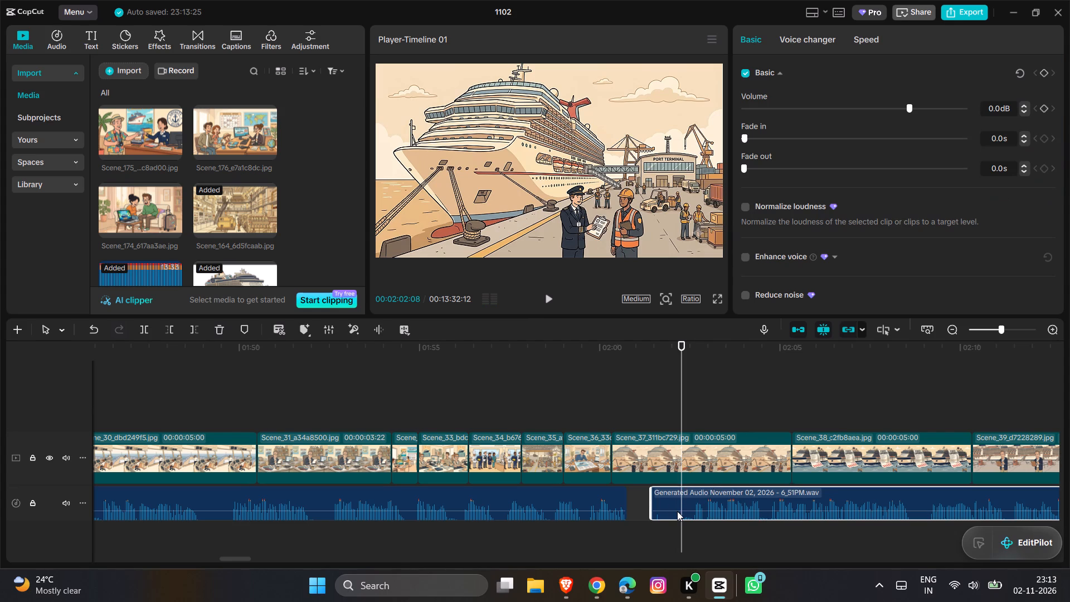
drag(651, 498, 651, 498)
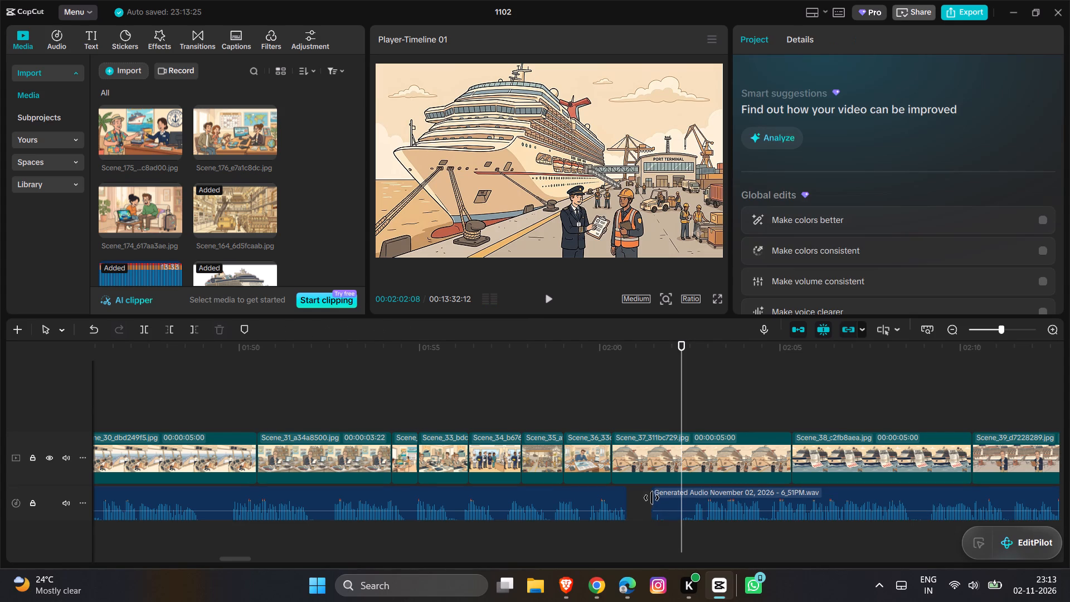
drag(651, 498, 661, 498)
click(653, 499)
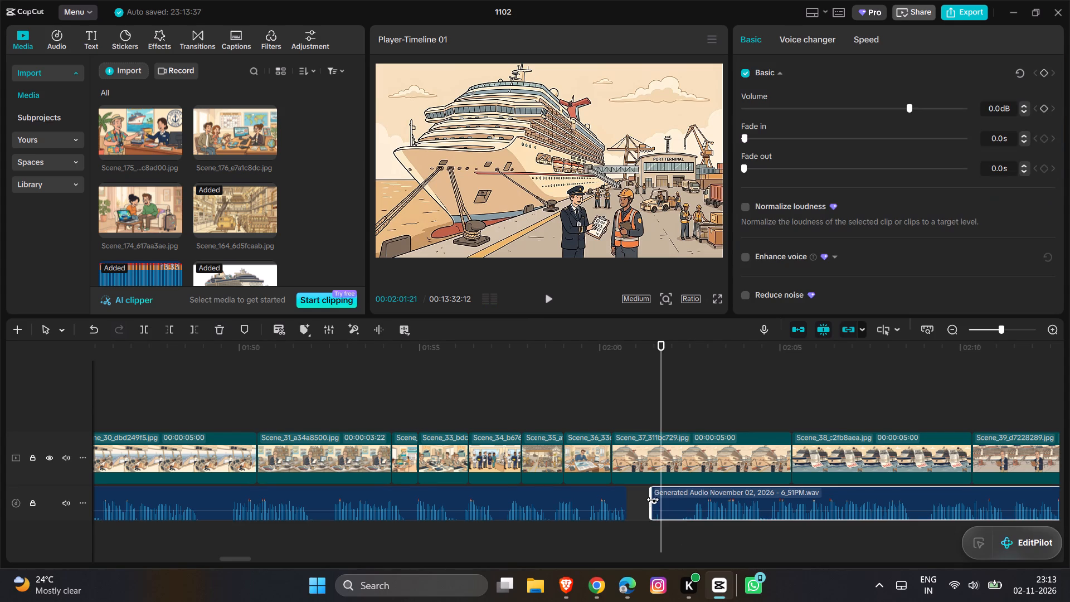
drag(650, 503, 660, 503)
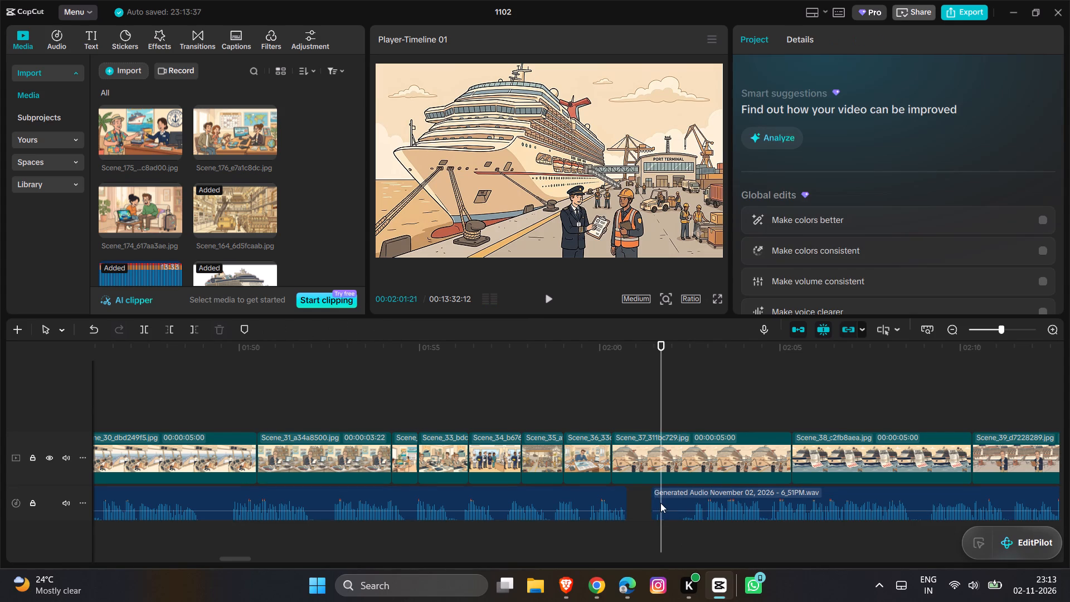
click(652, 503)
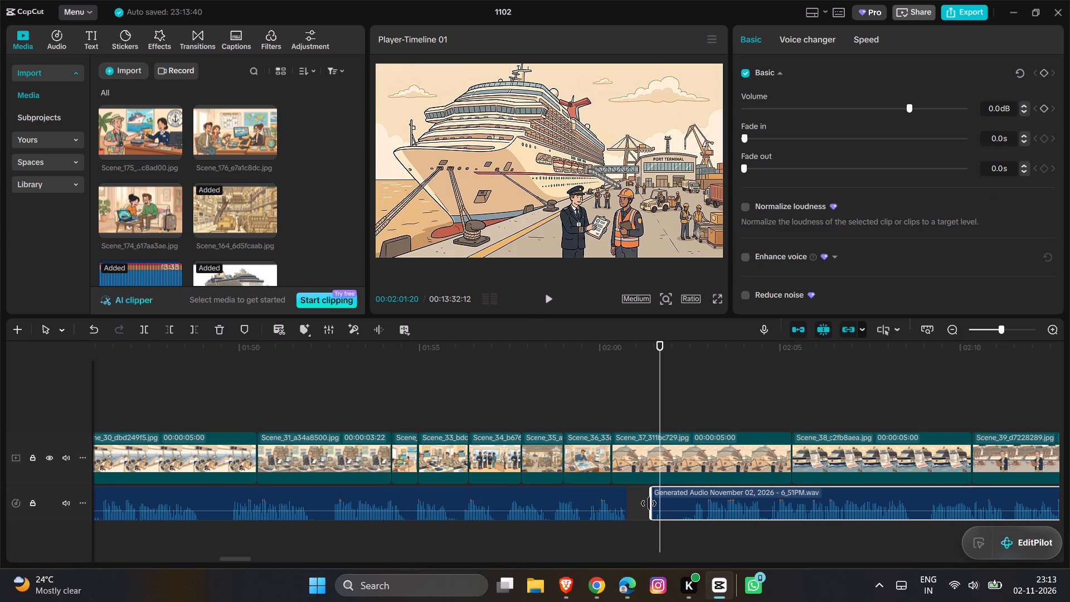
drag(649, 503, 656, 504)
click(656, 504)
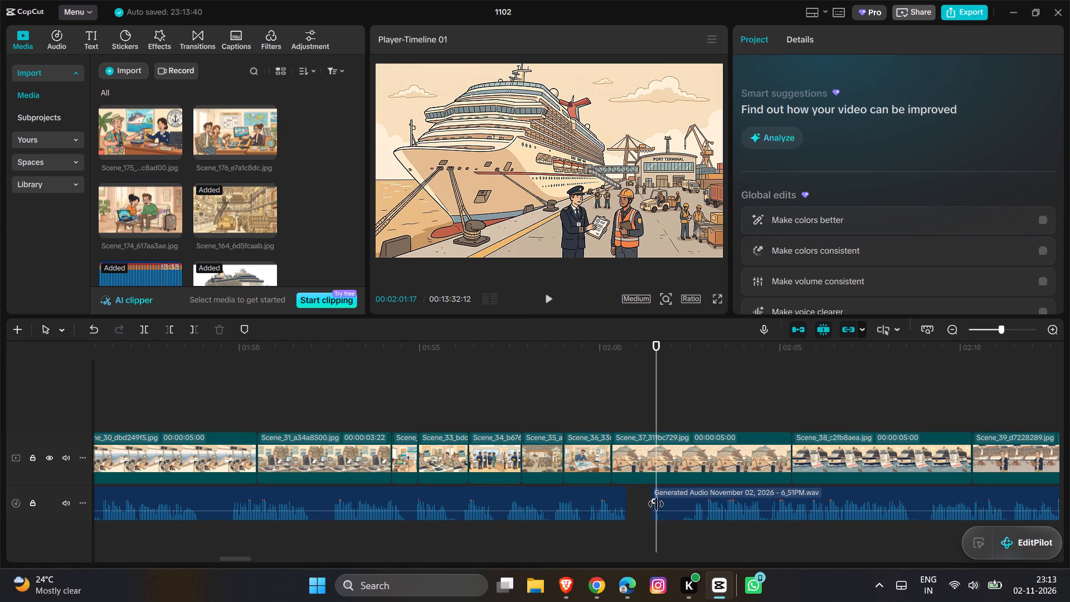
Set a 0.3 s fade-in on the second voice-over part.
drag(651, 504, 653, 504)
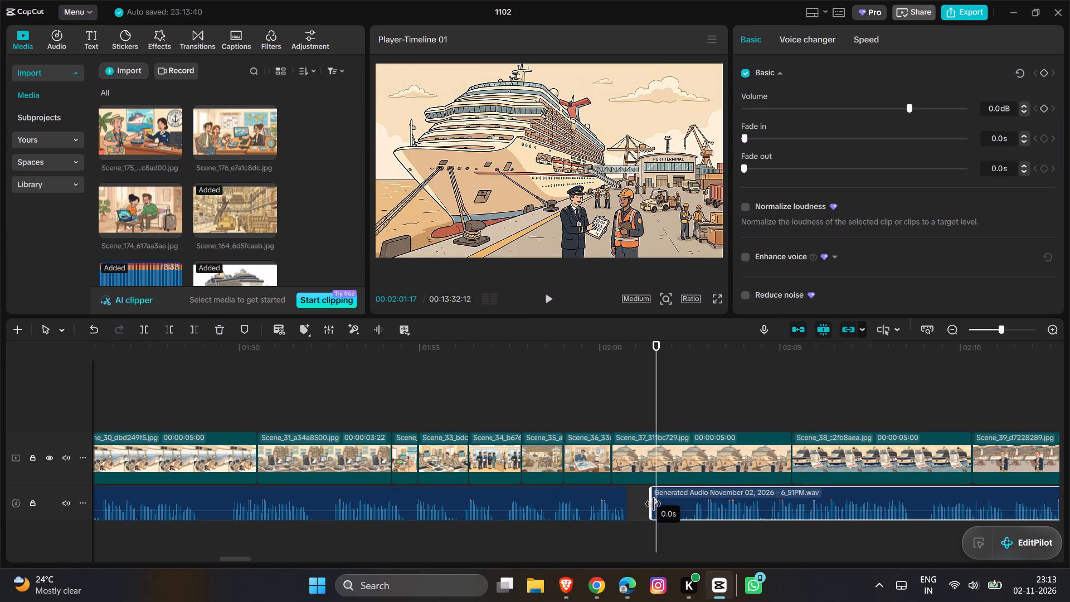
drag(653, 504, 662, 504)
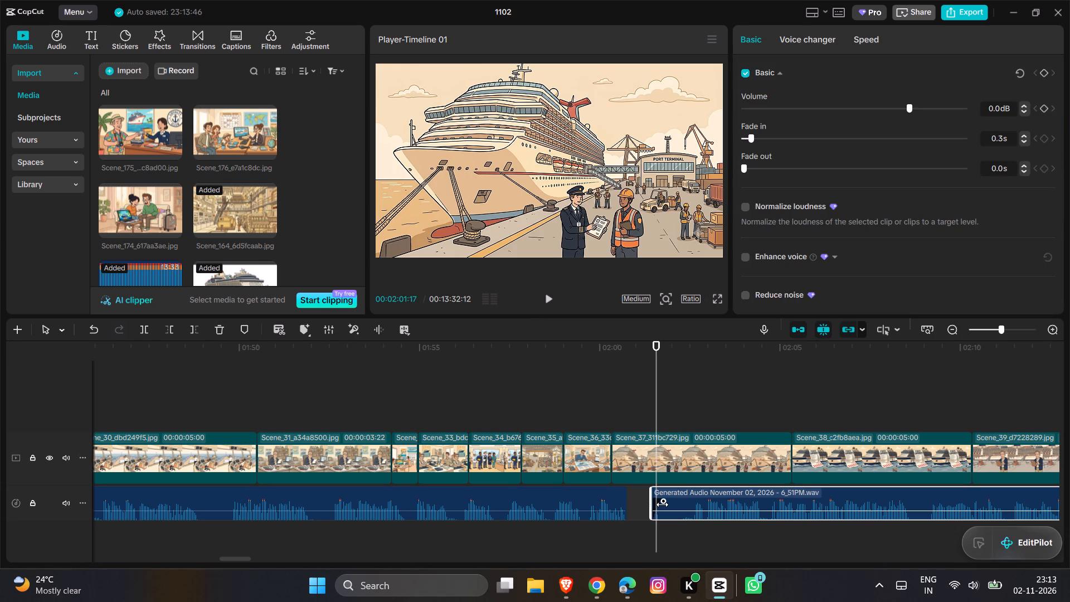
Trim the start of the second voice-over part to about 00:02:01:25.
click(653, 502)
drag(652, 502, 668, 503)
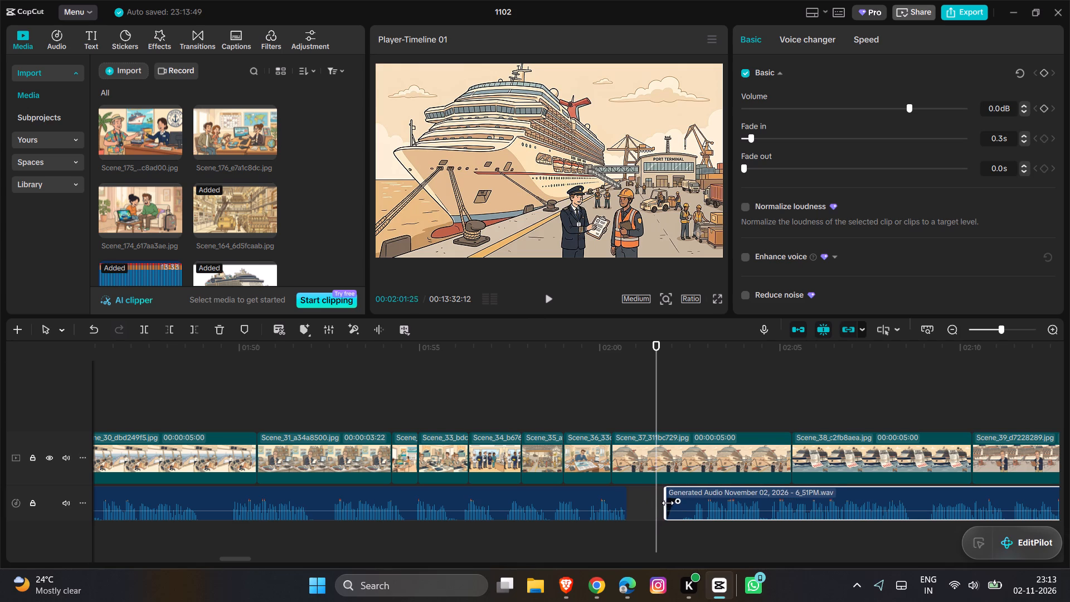
Trim the start of the second voice-over part slightly further, to about 00:02:02.
drag(668, 503, 674, 503)
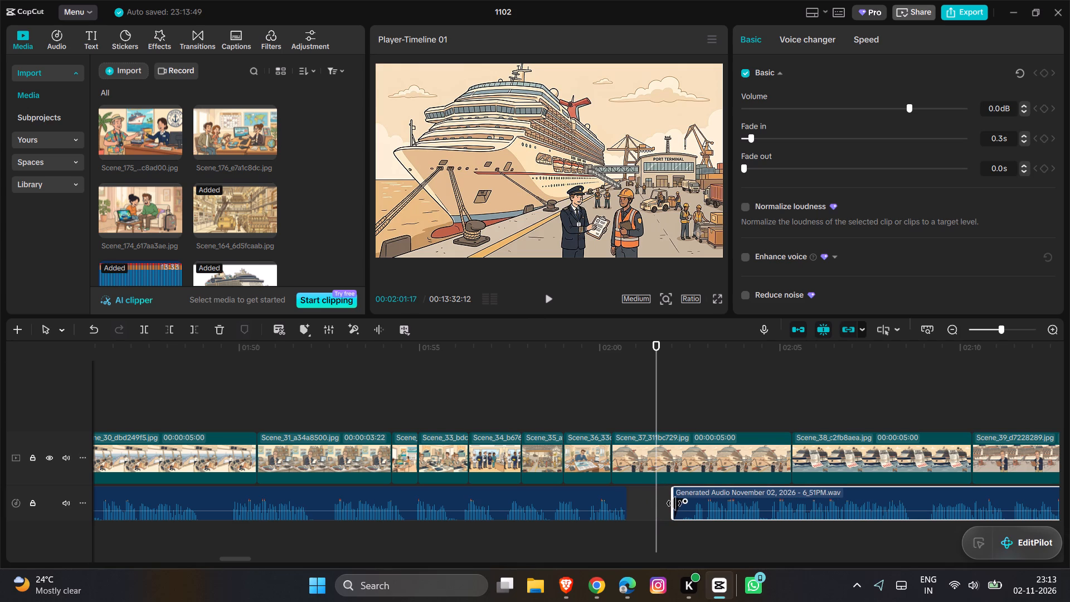
Set the fade-in of the second voice-over part to 0.0 s.
drag(684, 501, 675, 501)
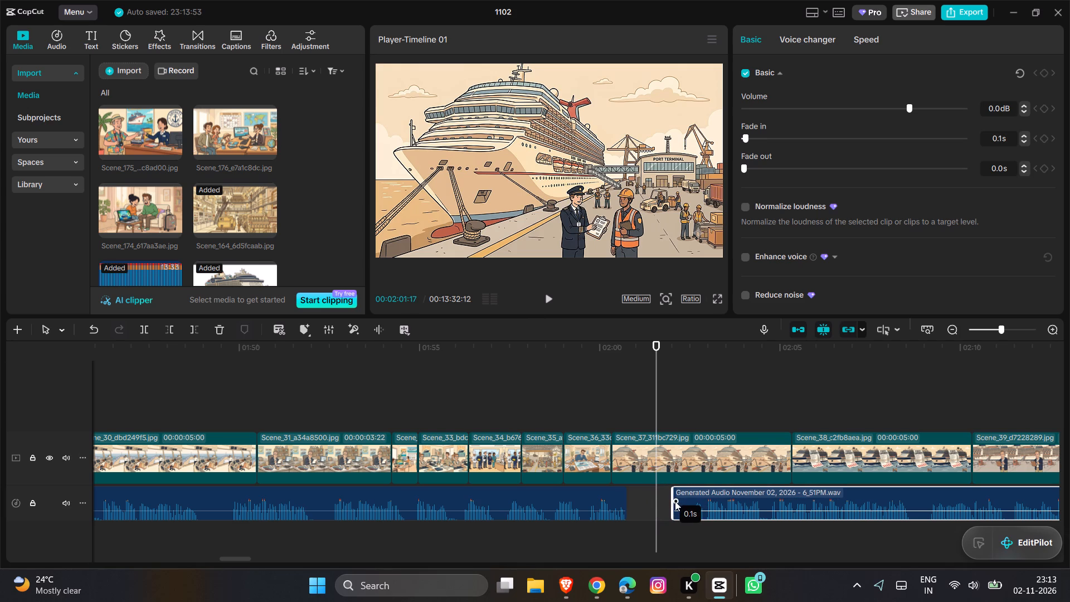
drag(675, 501, 673, 501)
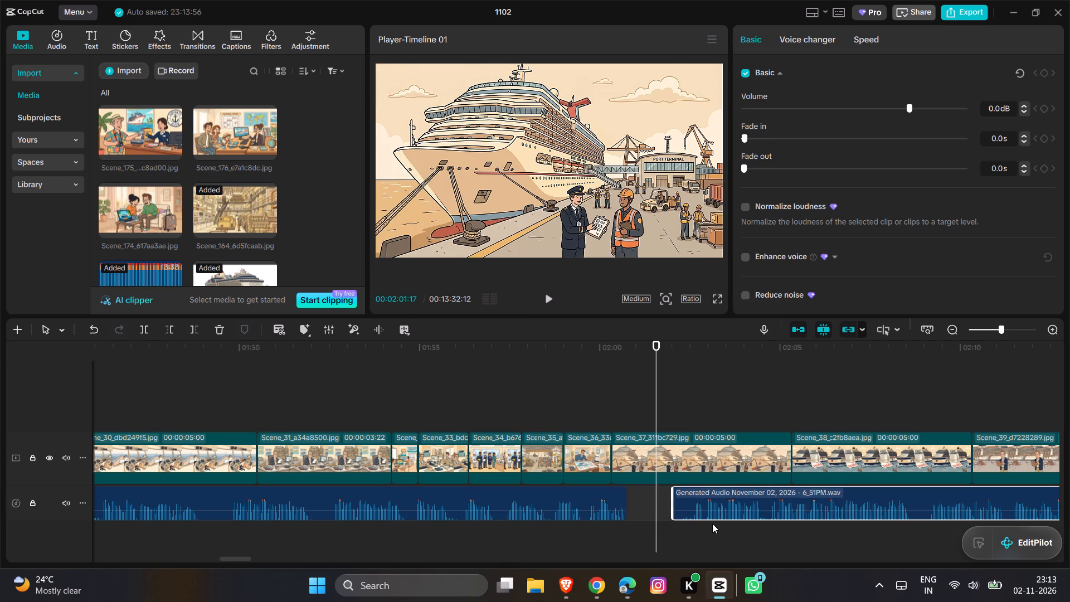
Move the second voice-over part earlier so it starts directly at the end of the first part, under Scene_37.
click(718, 502)
click(718, 502)
drag(711, 502, 673, 502)
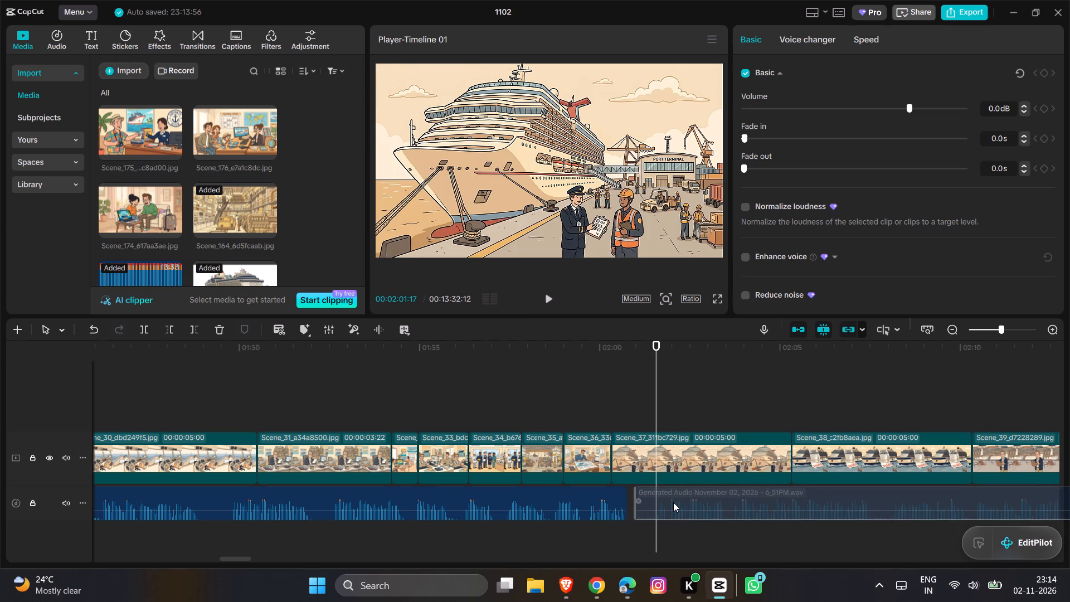
drag(673, 502, 667, 502)
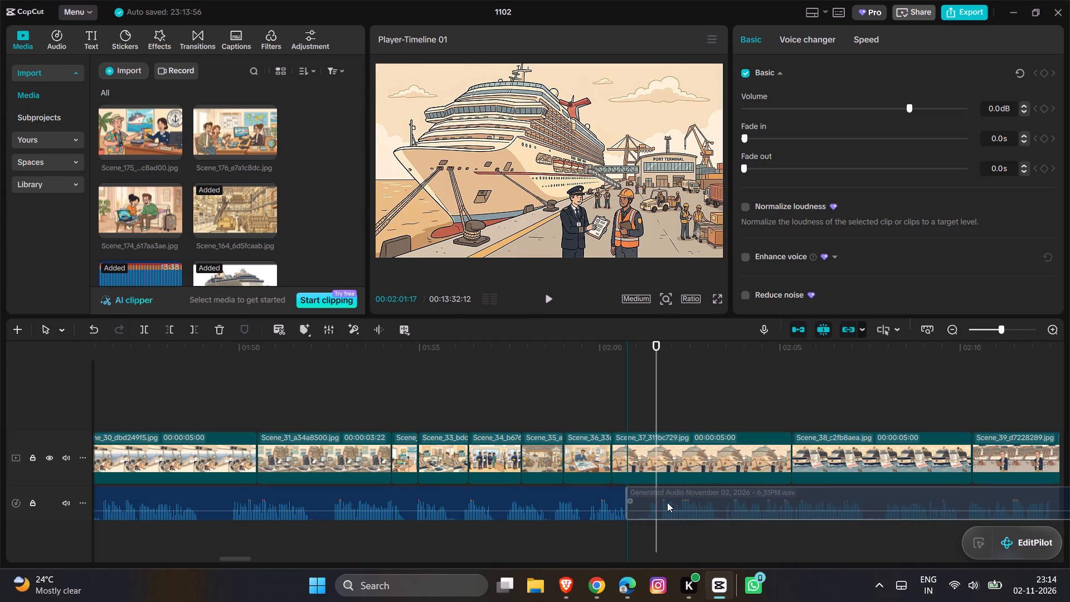
drag(667, 502, 667, 503)
Play back the joined voice-over from just before the cut under Scene_37 on into Scene_39.
click(570, 380)
key(space)
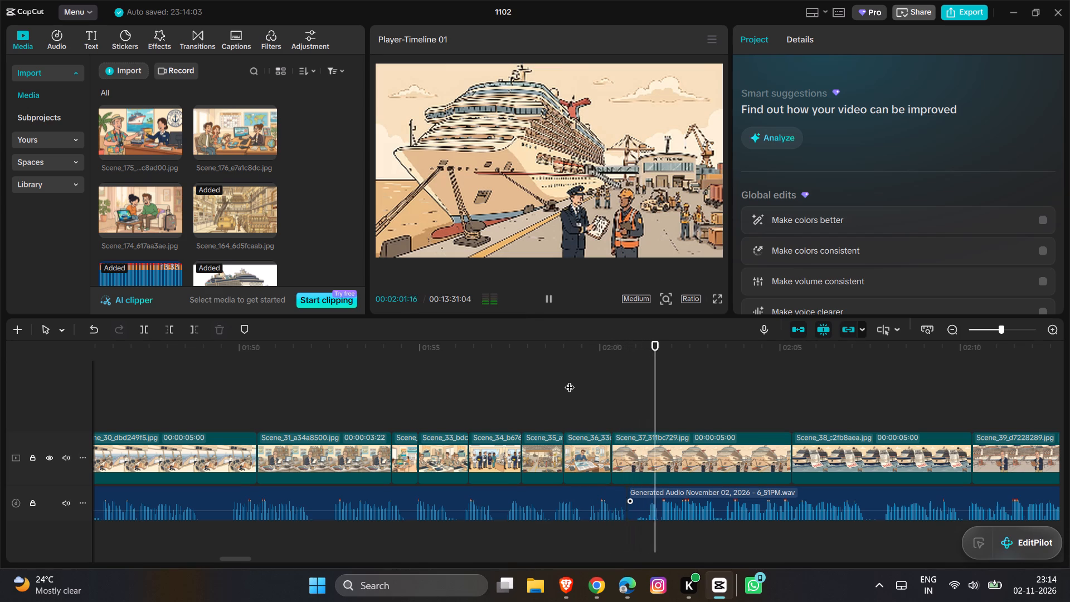
scroll(570, 380, left, 1)
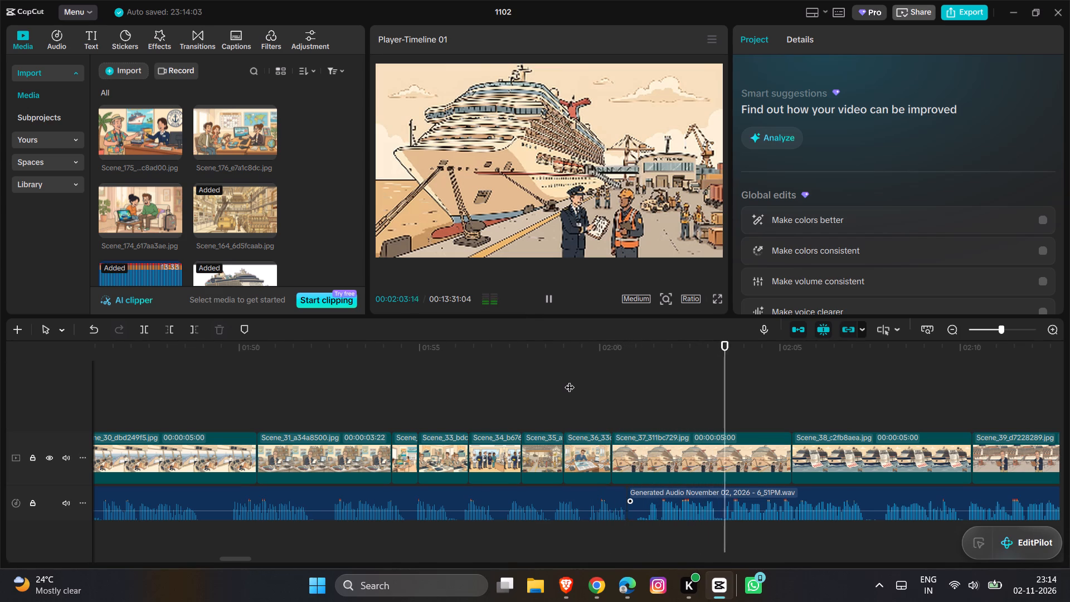
scroll(570, 380, left, 1)
key(space)
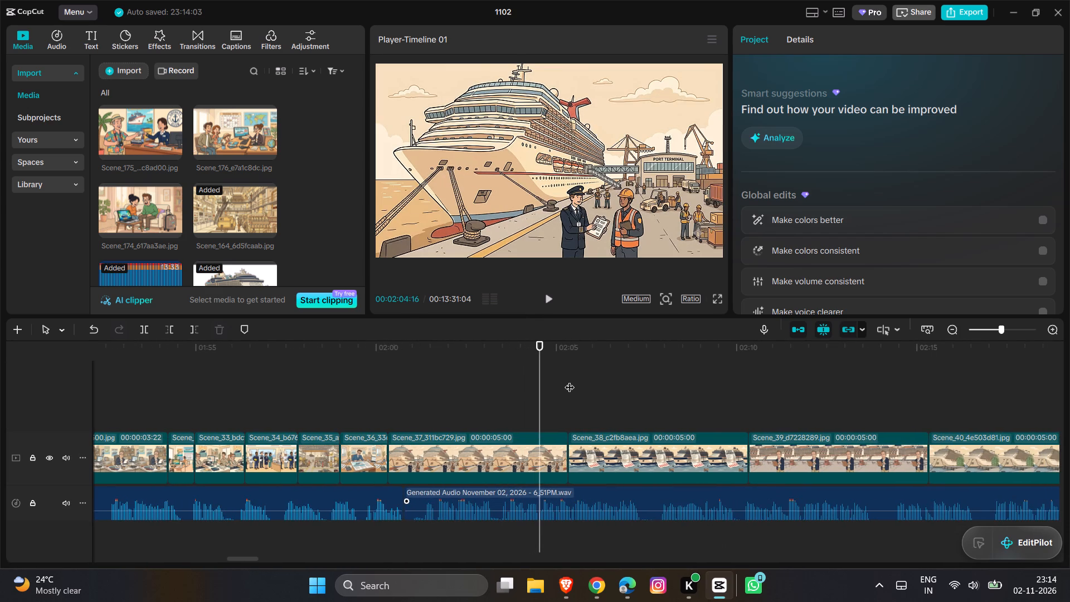
key(space)
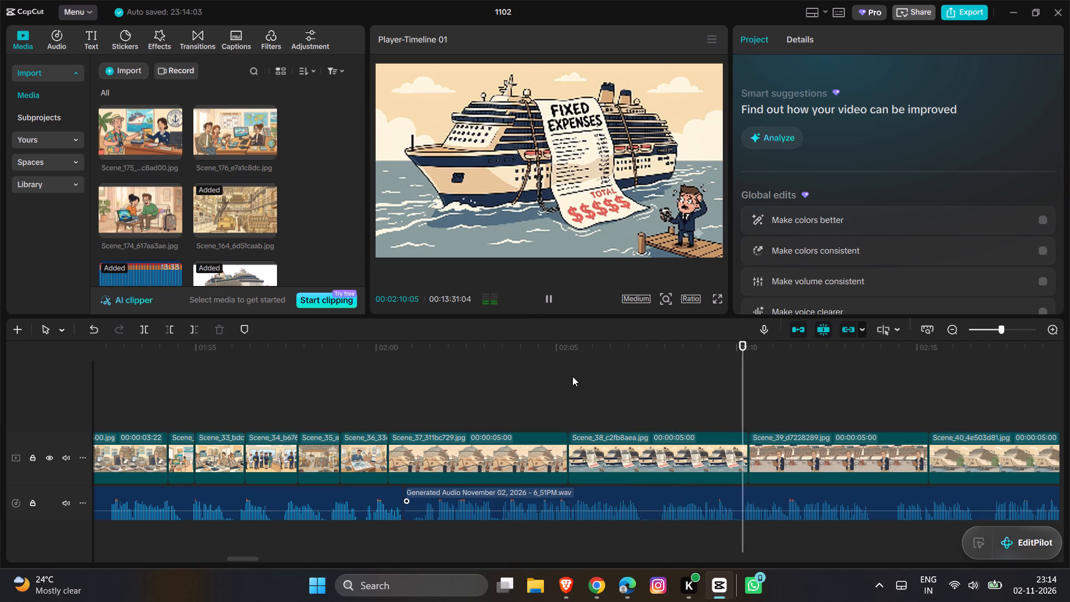
scroll(572, 376, left, 2)
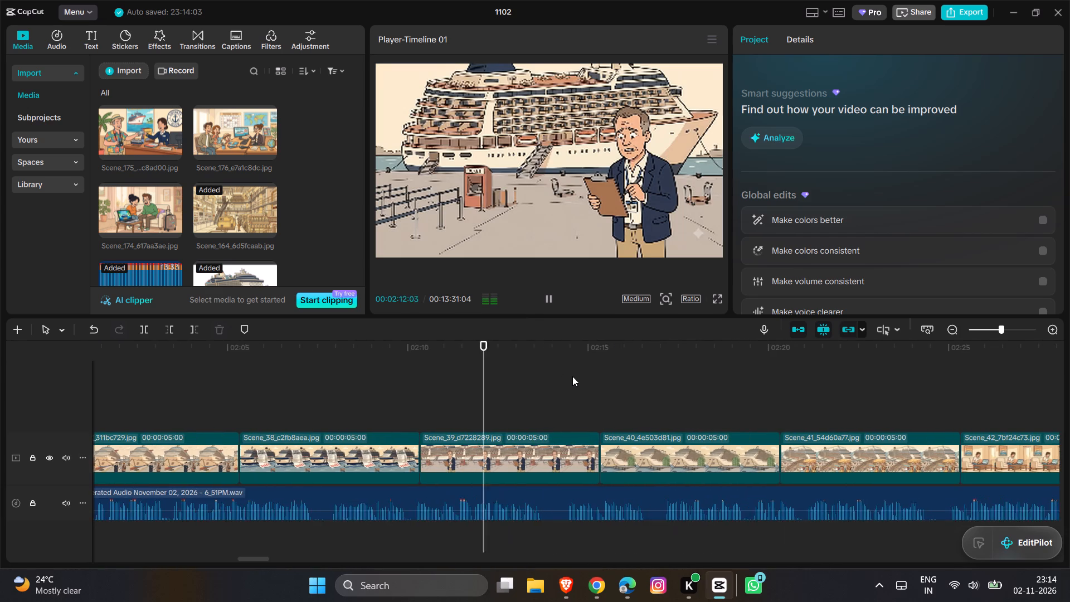
Look through the Scene_40 to Scene_43 images along the timeline against the narration.
click(650, 378)
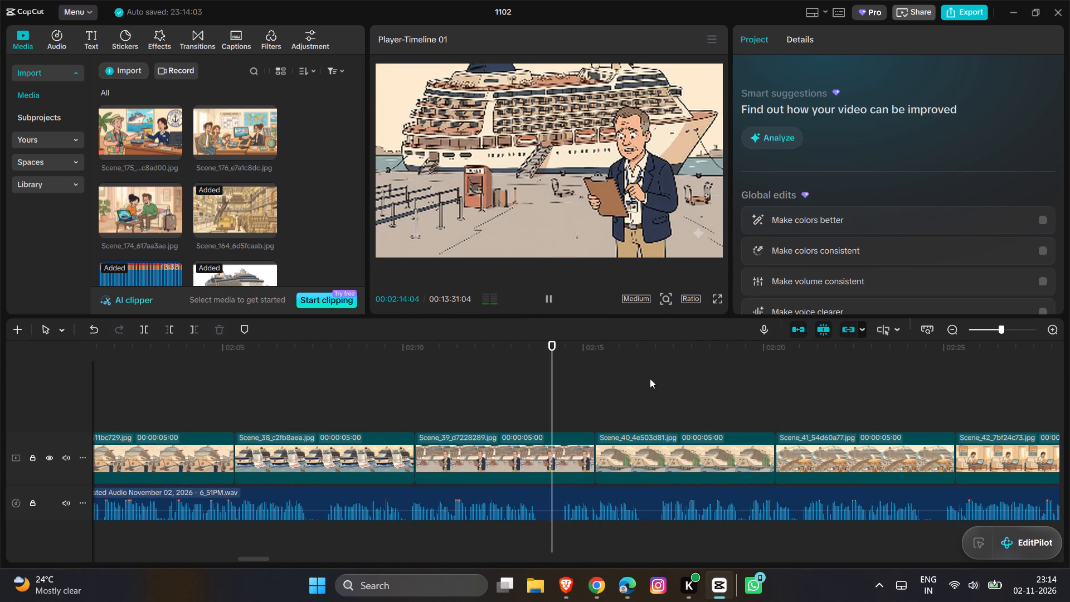
click(830, 389)
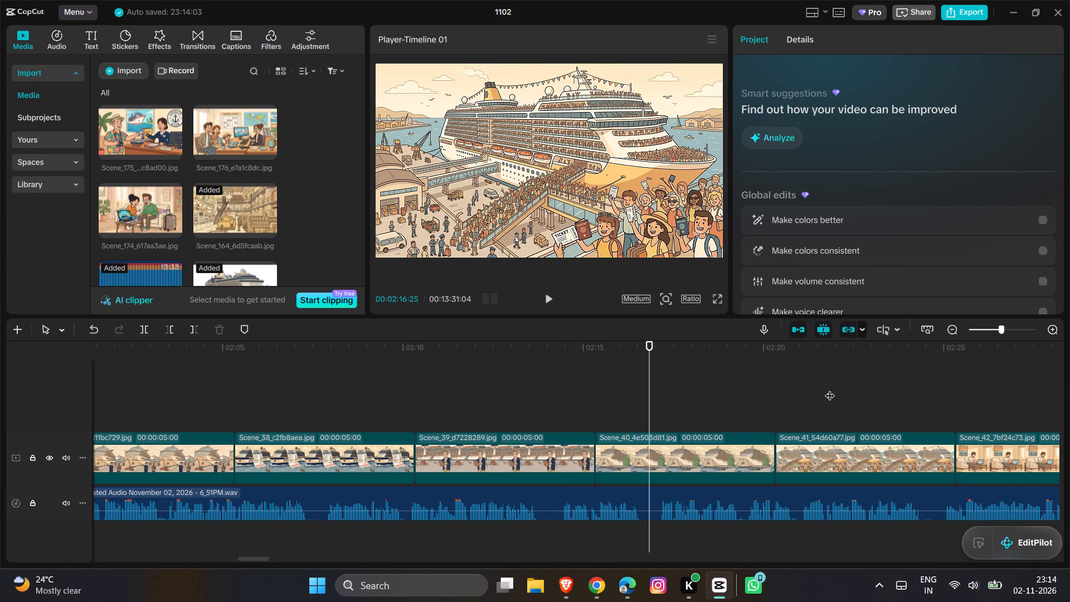
click(1068, 389)
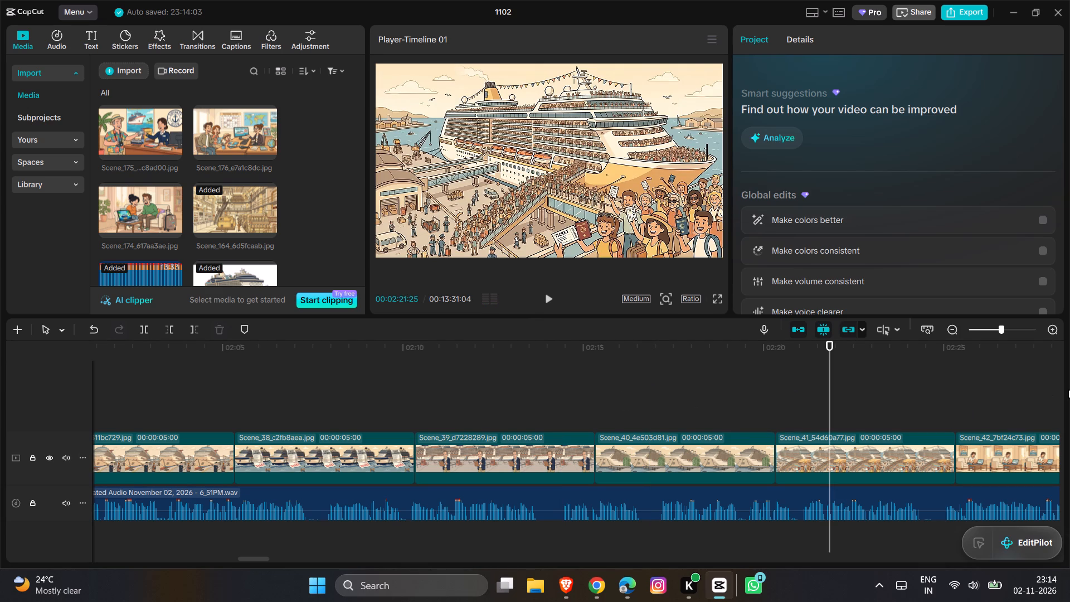
click(989, 389)
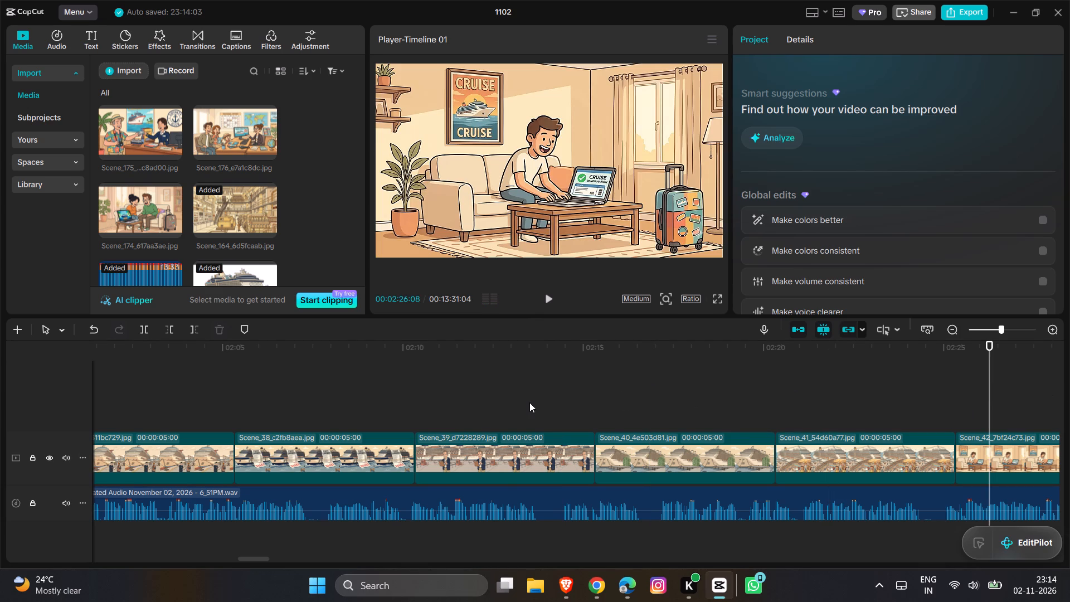
scroll(529, 402, left, 1)
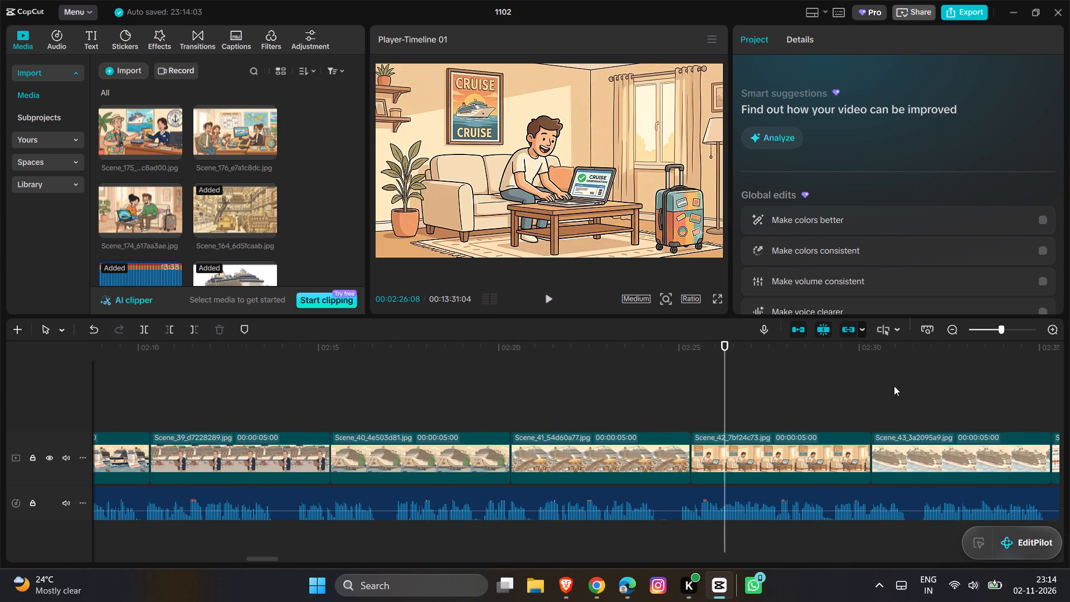
click(894, 386)
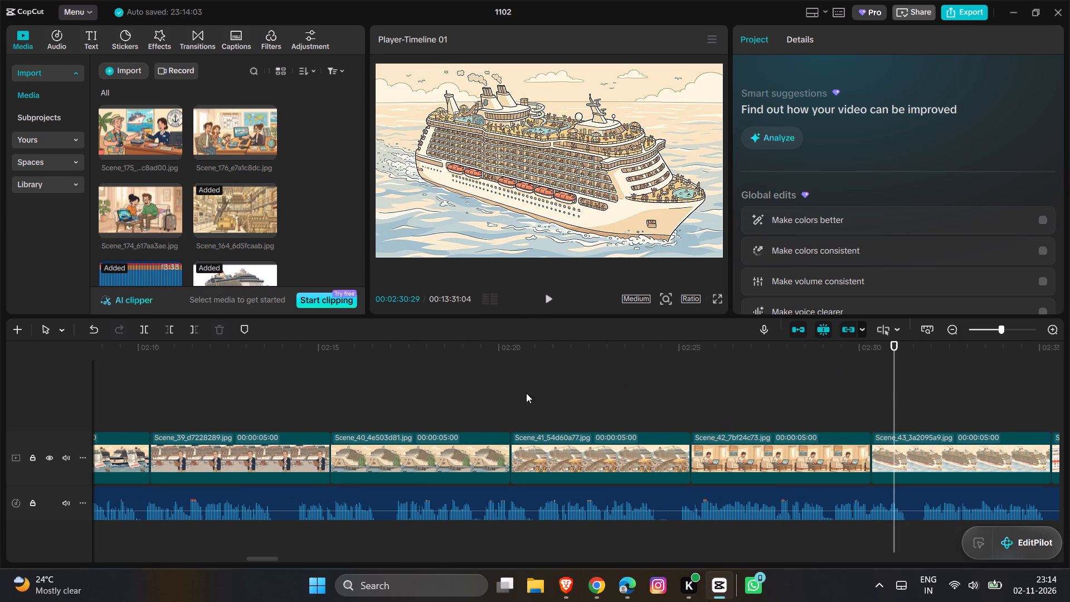
scroll(470, 397, right, 1)
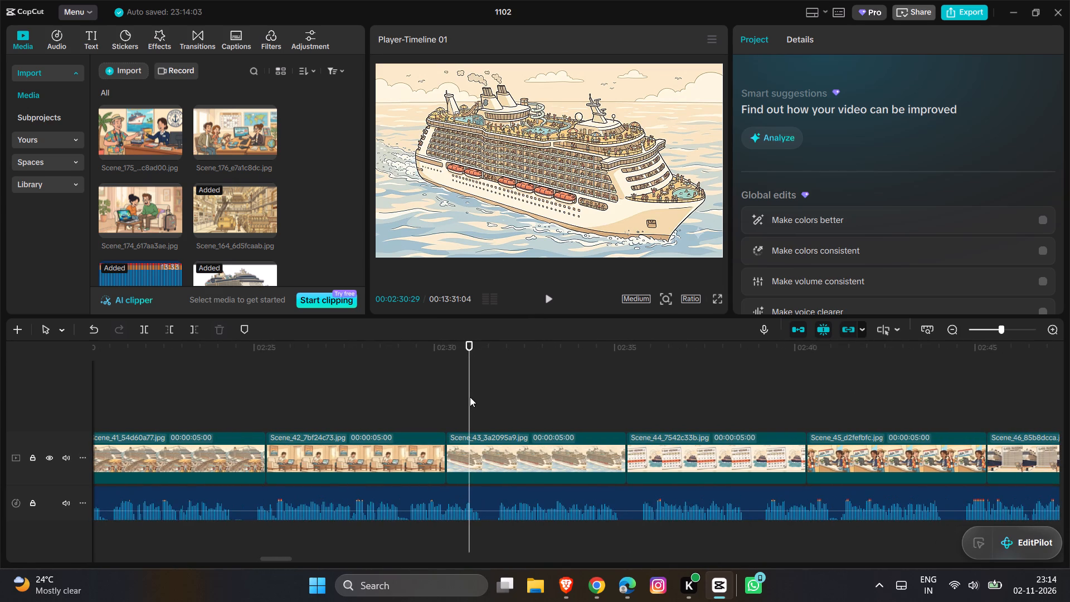
scroll(470, 397, right, 1)
Replay the narration from Scene_38 into Scene_39 and shorten Scene_39 from its end to about 2 s.
click(295, 409)
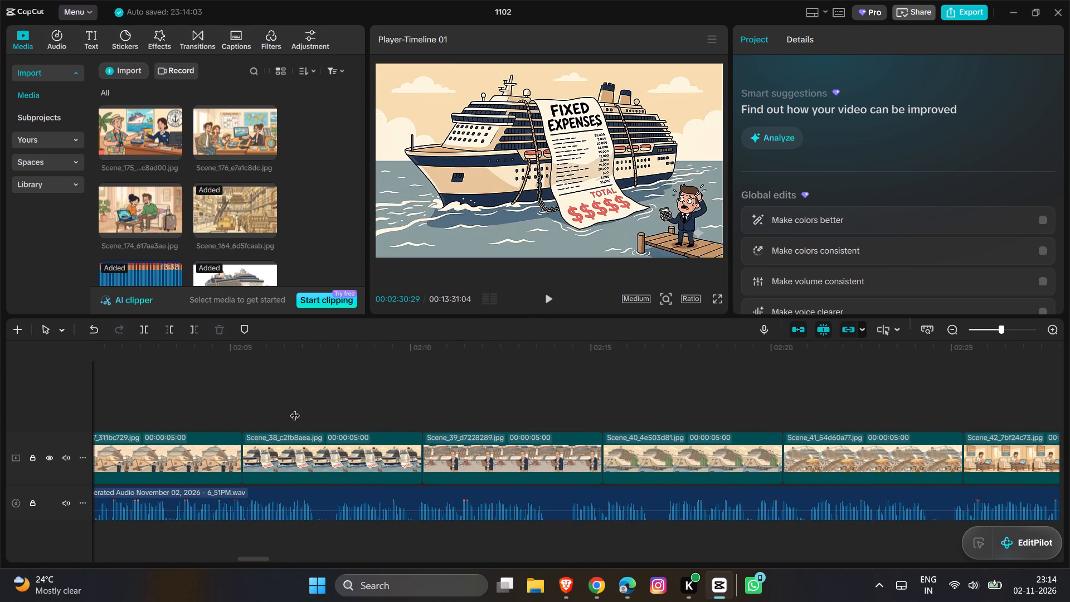
key(space)
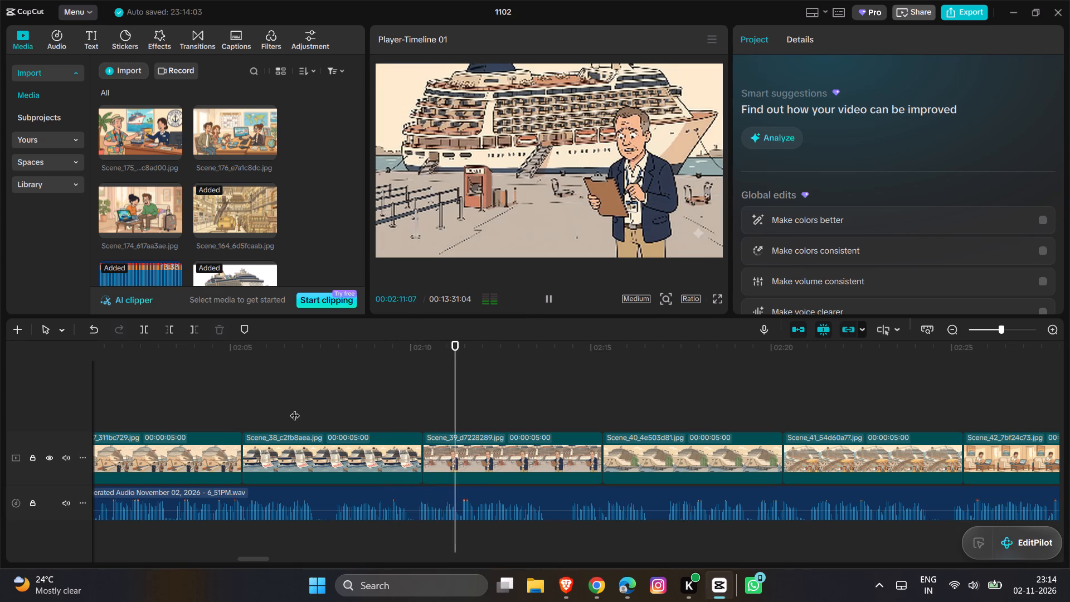
key(space)
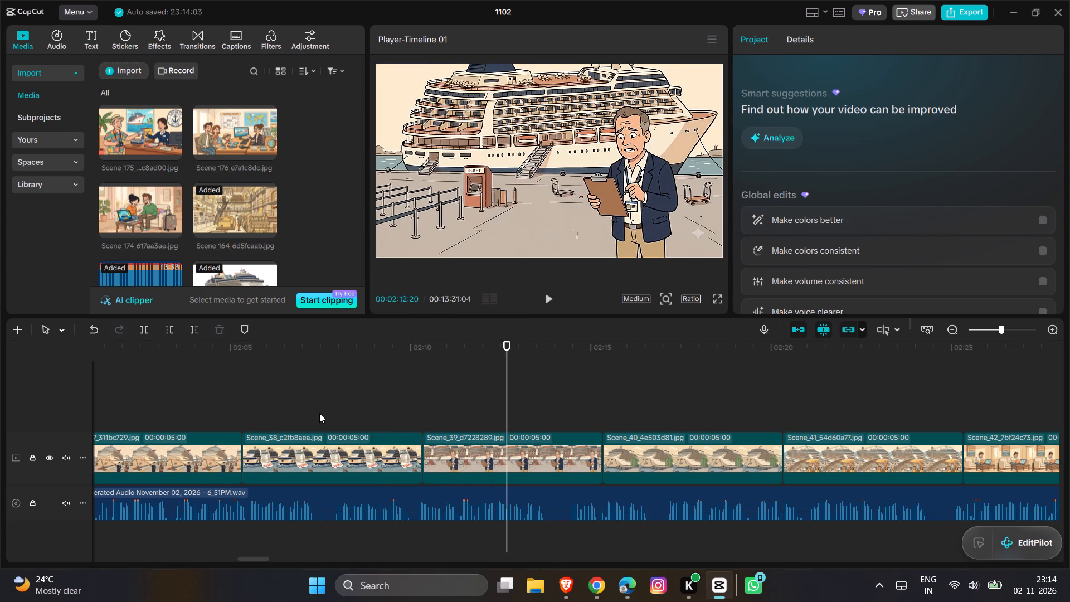
click(518, 460)
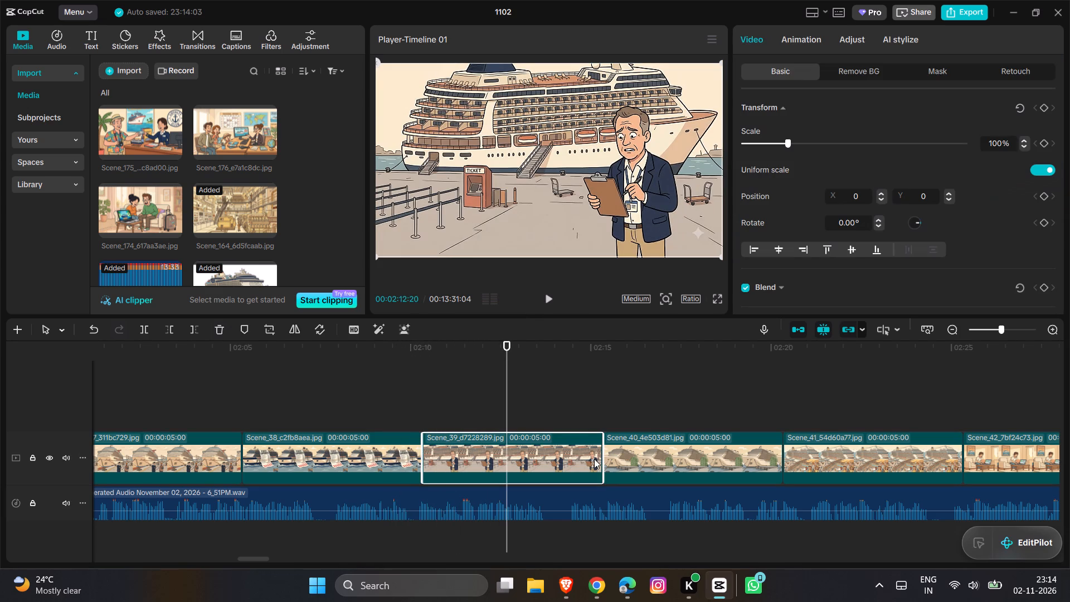
drag(604, 459, 500, 477)
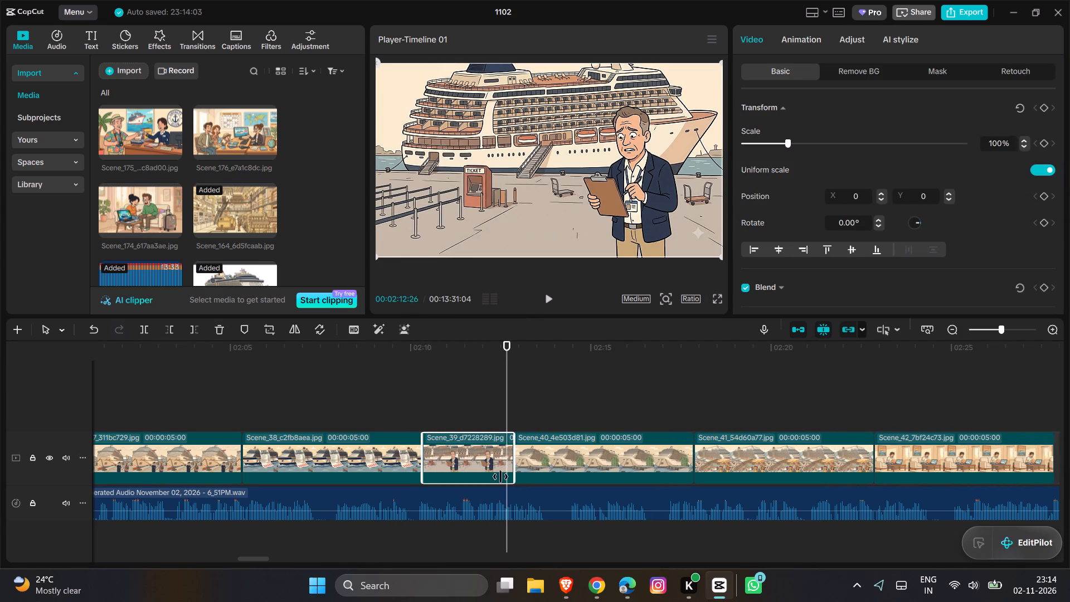
drag(500, 477, 492, 477)
Play on through Scene_40 and Scene_41 and trim the end of Scene_42 so it lasts 00:00:04:03.
key(space)
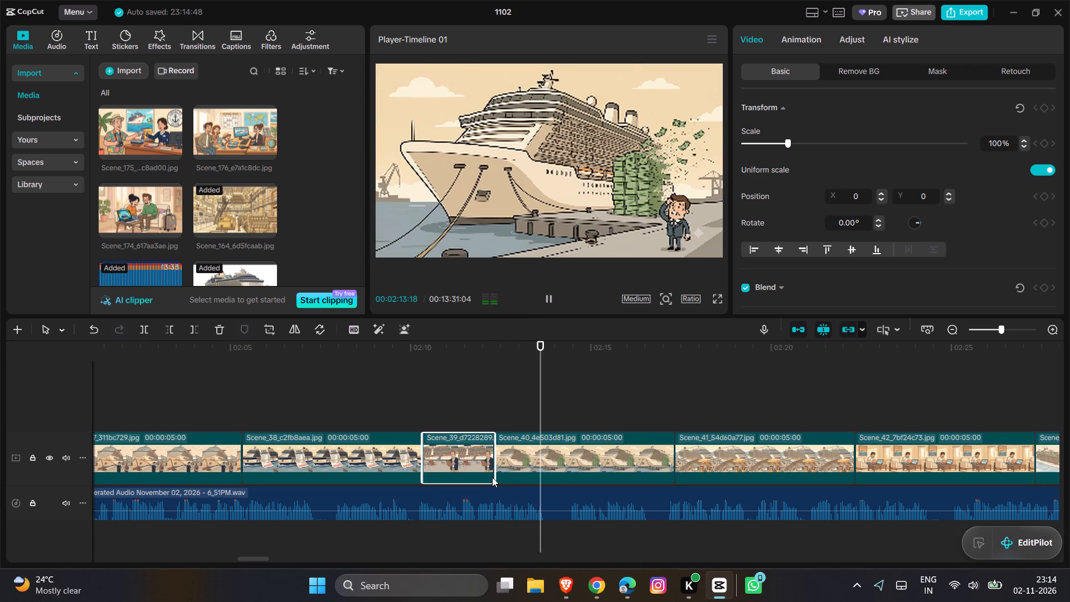
key(space)
key(space)
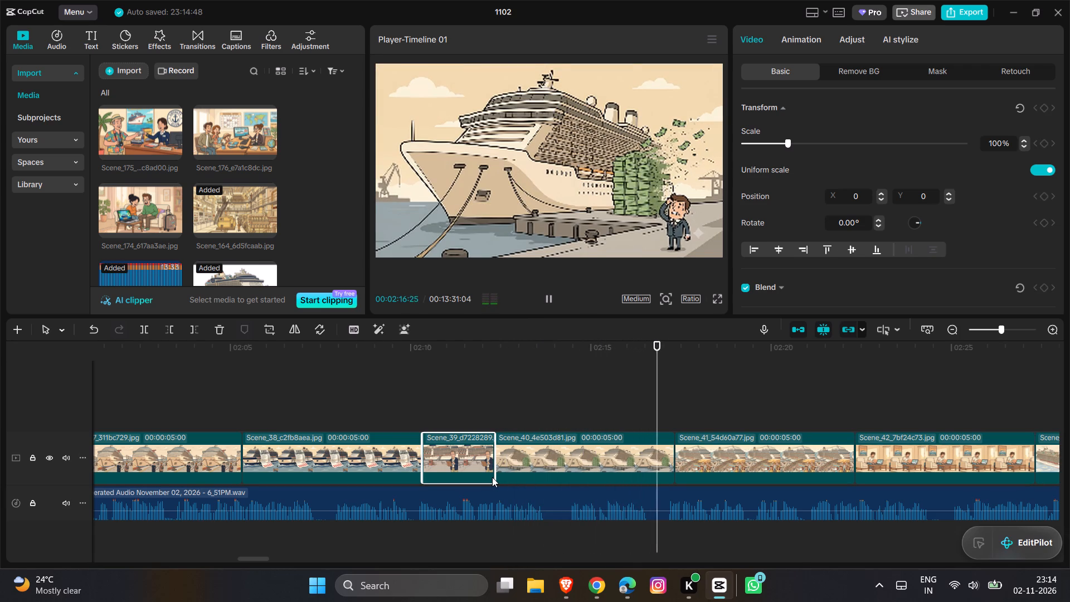
scroll(492, 477, left, 1)
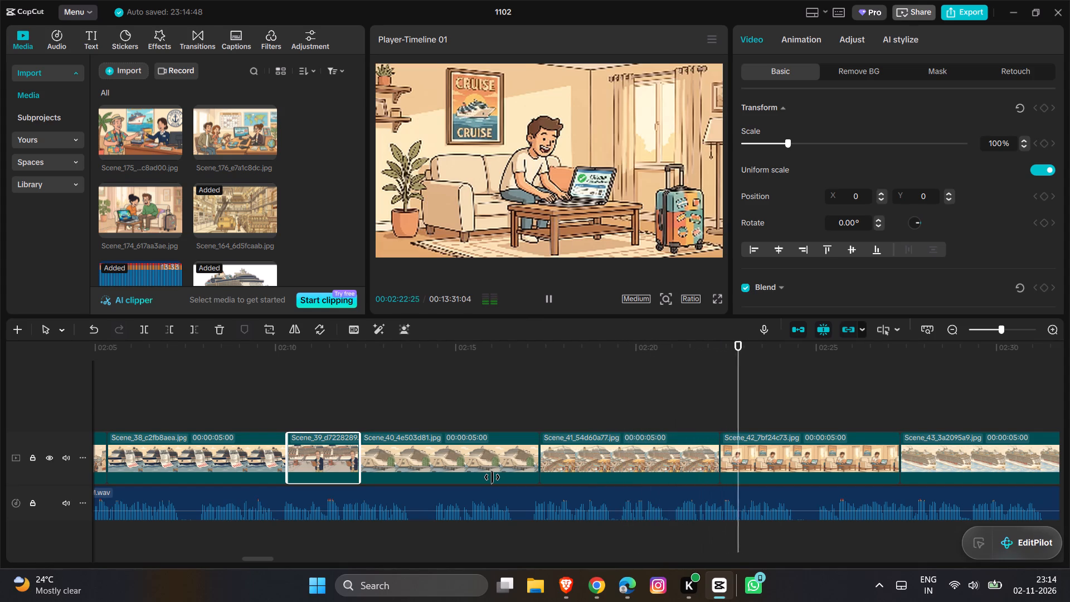
scroll(492, 477, left, 1)
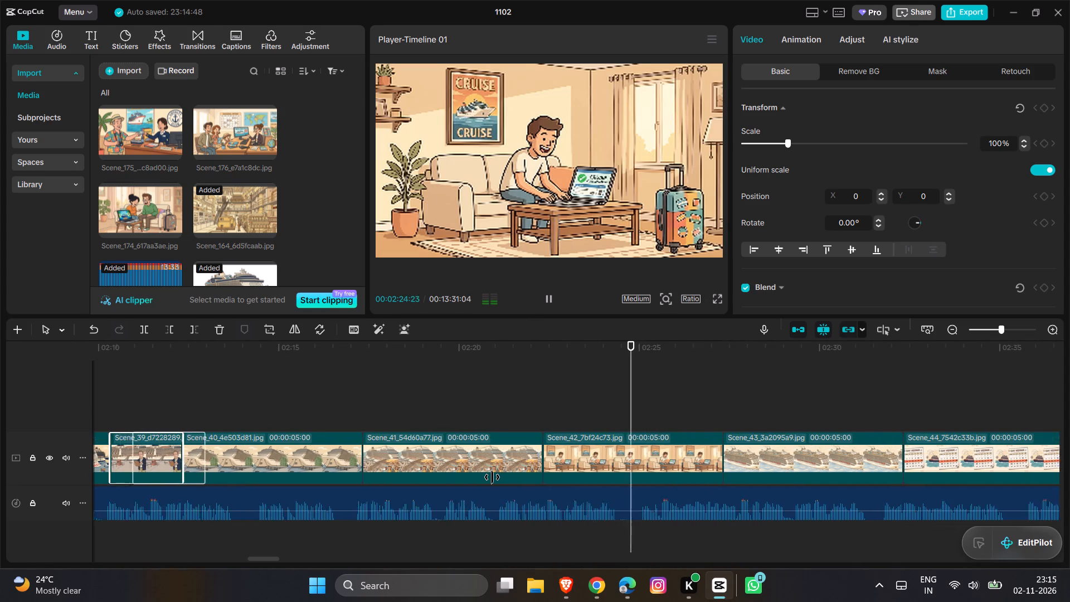
scroll(492, 477, left, 1)
key(space)
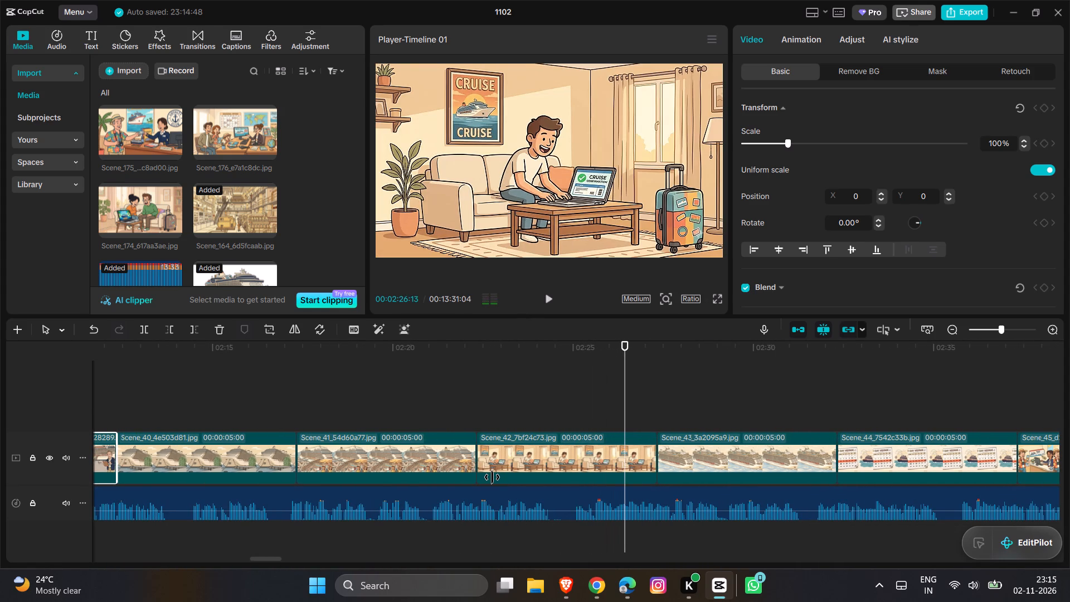
click(658, 451)
click(642, 462)
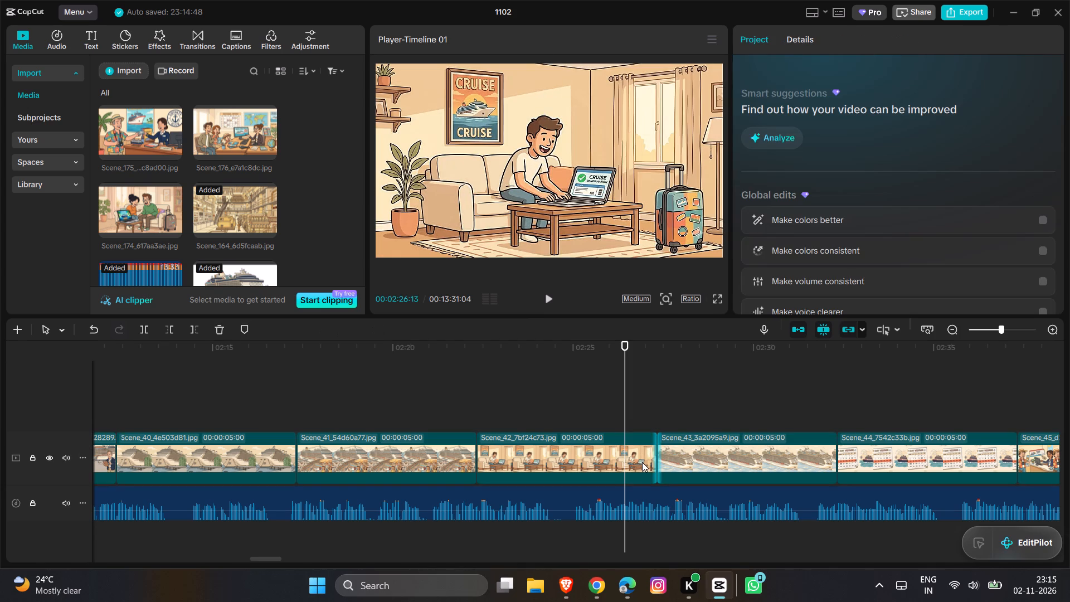
drag(658, 457, 637, 465)
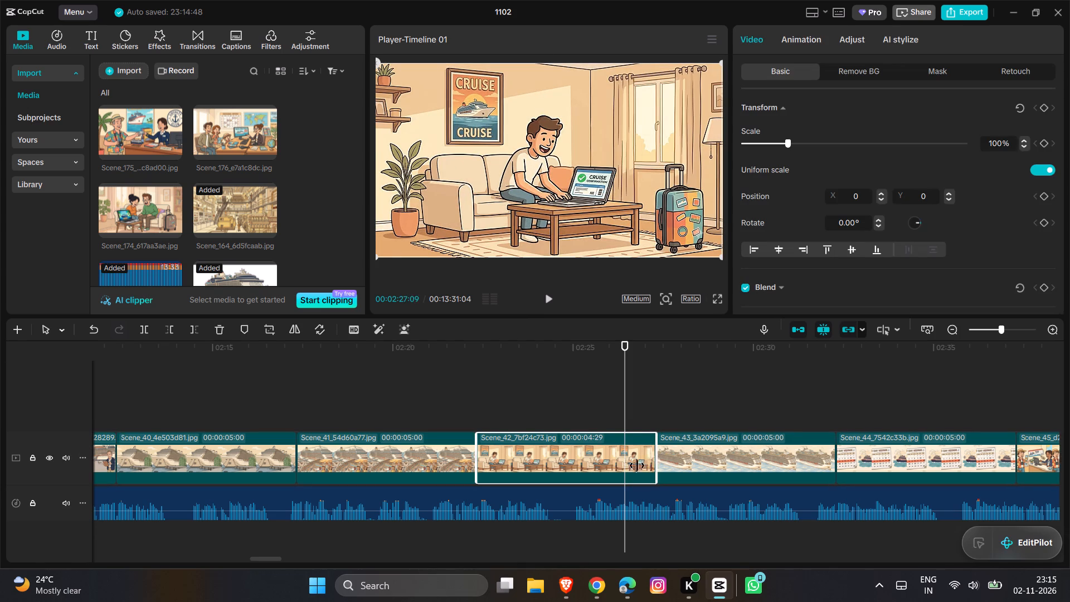
drag(637, 465, 619, 470)
Play the narration on from the end of Scene_42, checking Scene_43 to Scene_47 against it, and pause within Scene_47.
key(space)
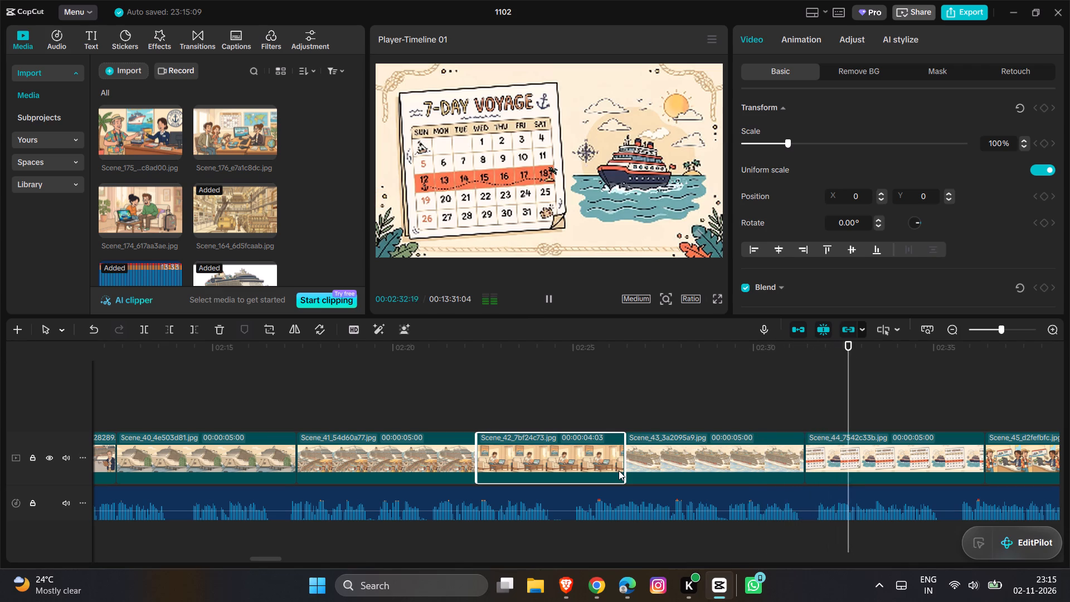
scroll(619, 470, left, 3)
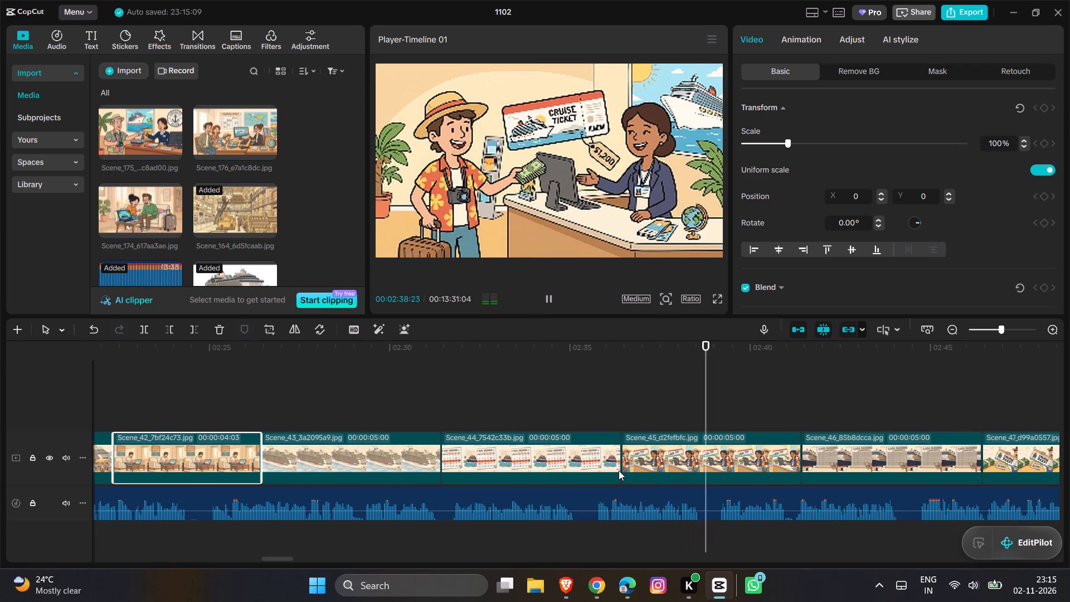
scroll(619, 470, left, 1)
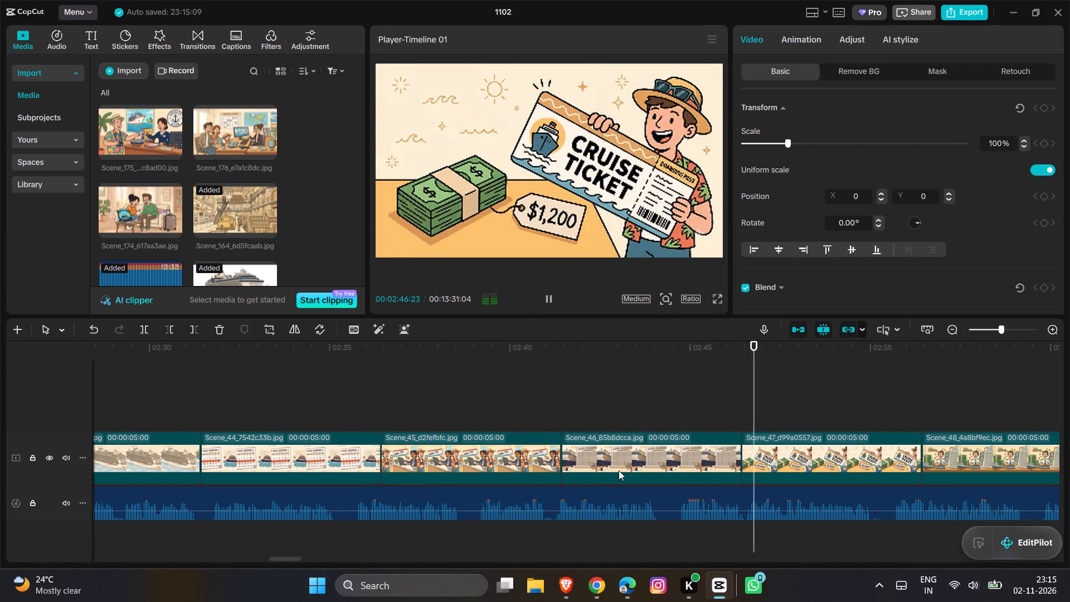
scroll(619, 470, left, 1)
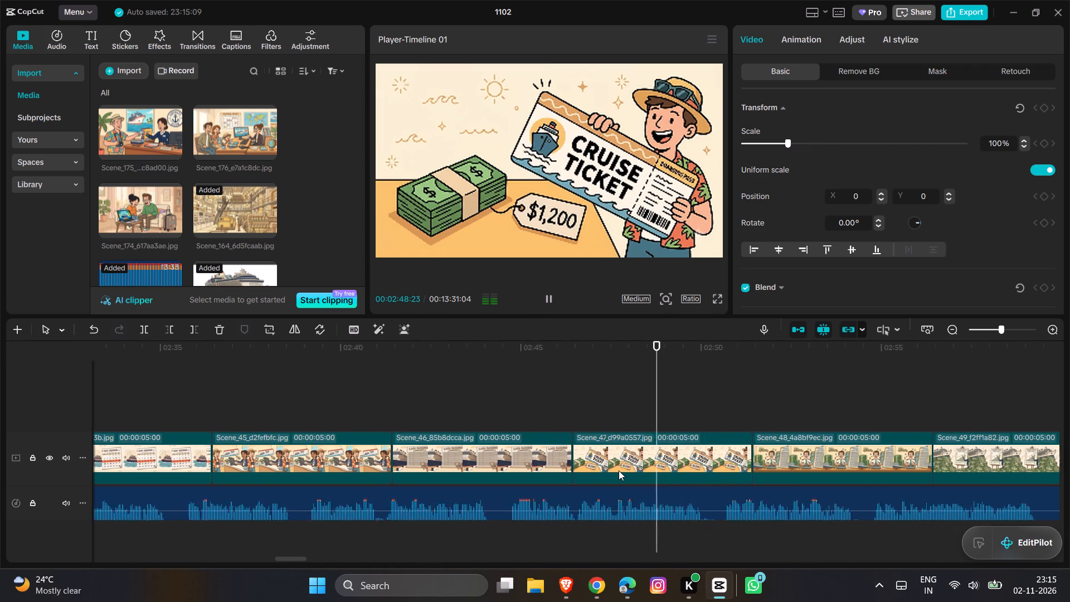
scroll(619, 470, left, 1)
key(space)
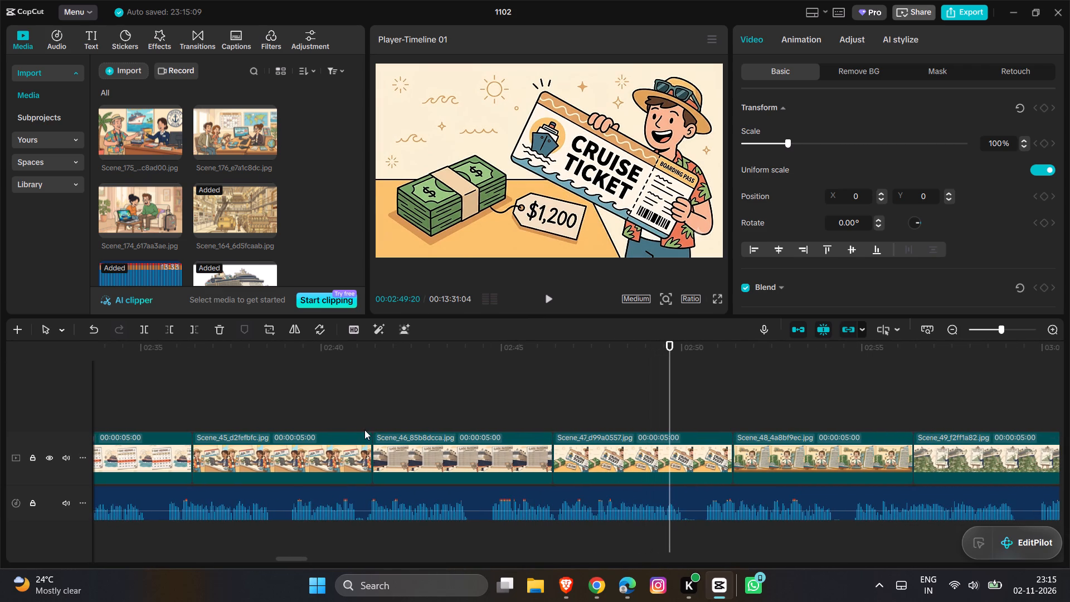
Look through the Scene_44 to Scene_47 images along the timeline and play part of Scene_47 against the narration.
click(411, 385)
click(265, 380)
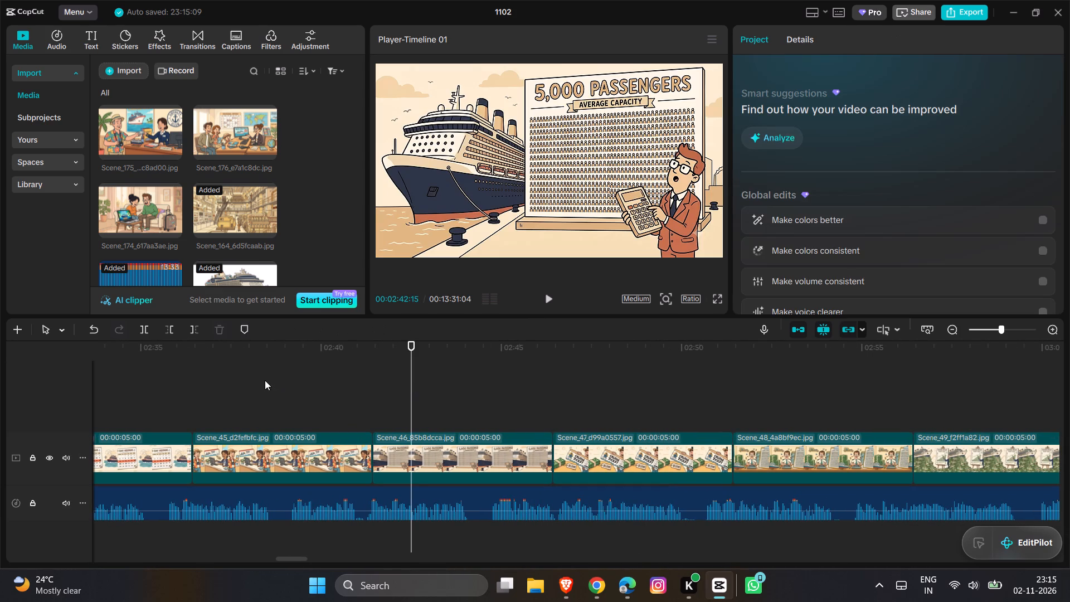
click(135, 405)
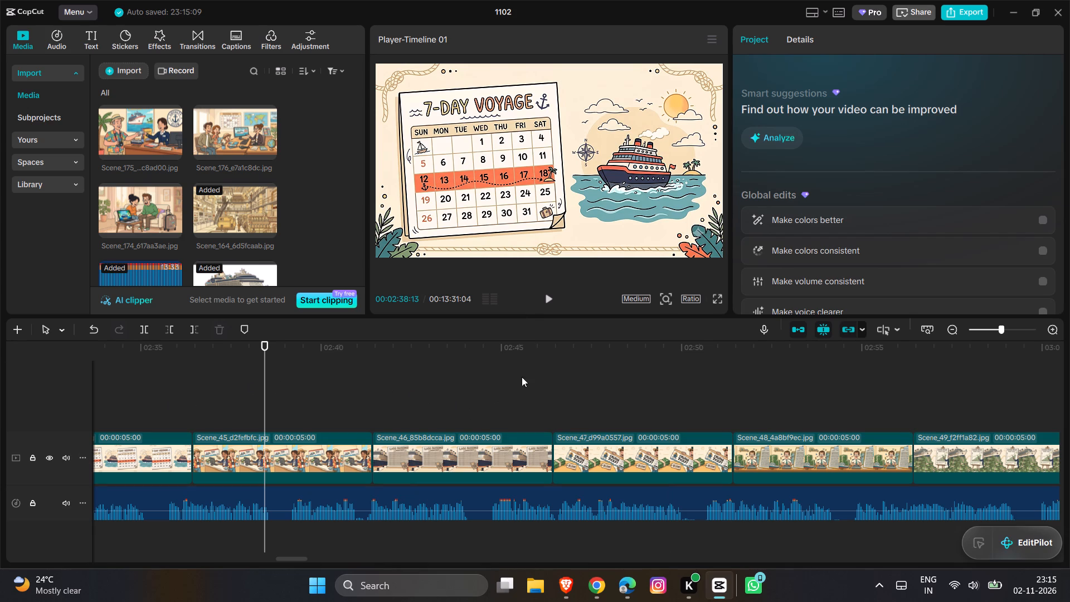
click(628, 394)
key(space)
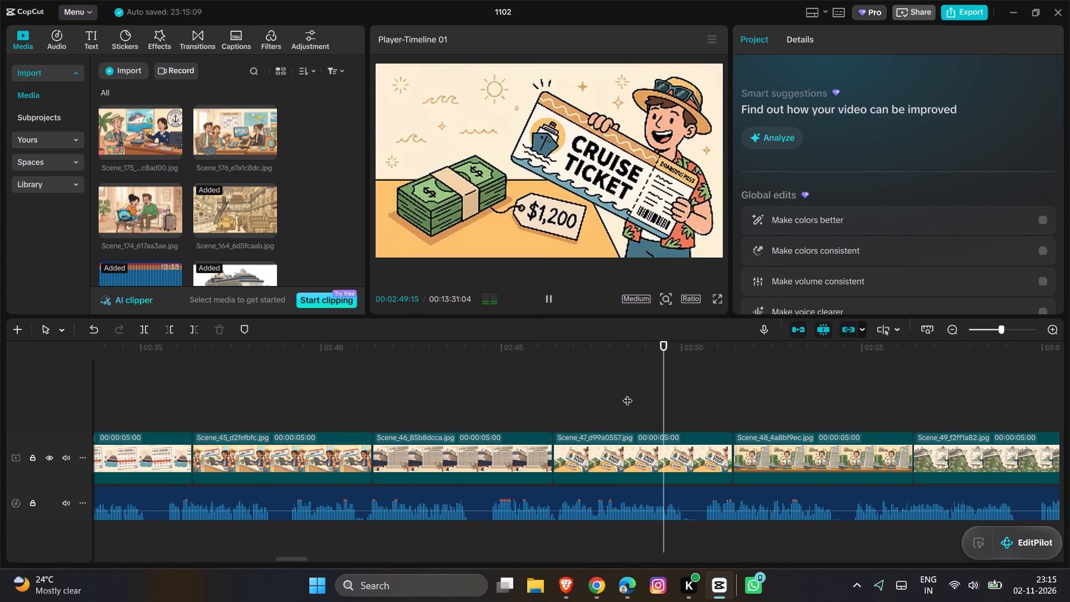
key(space)
scroll(628, 394, right, 1)
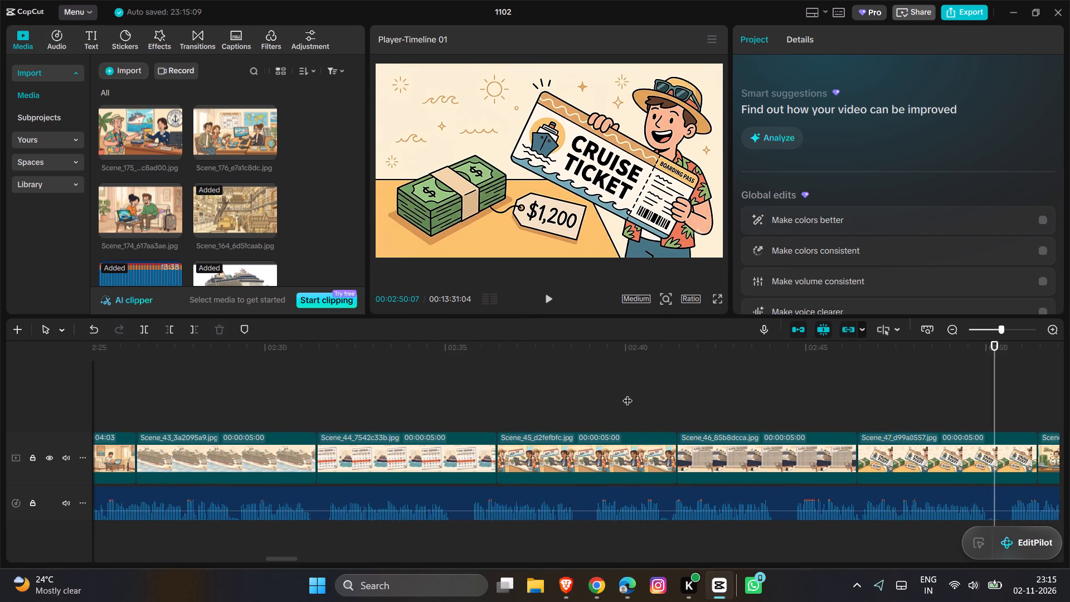
scroll(628, 394, right, 1)
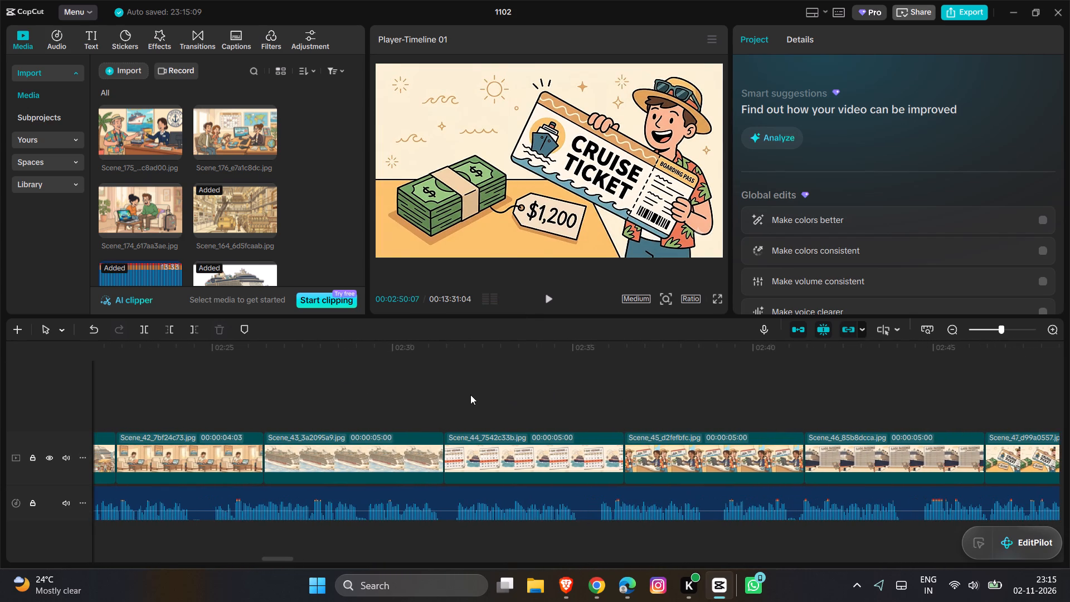
Replay the narration from Scene_43 into Scene_44 and move the Scene_44 image to directly after Scene_45.
click(435, 394)
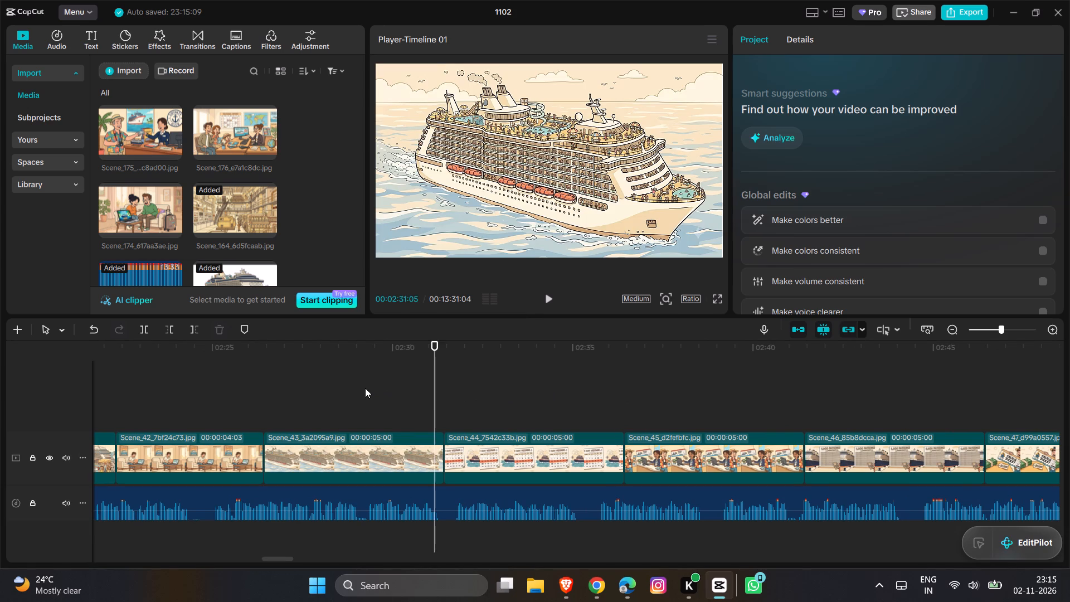
click(365, 388)
key(space)
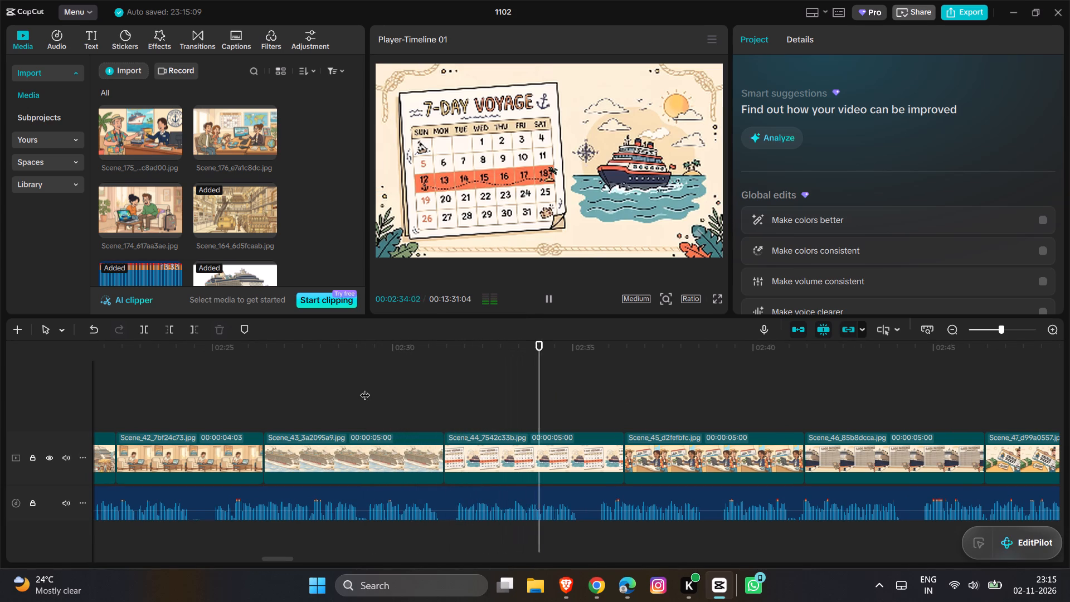
key(space)
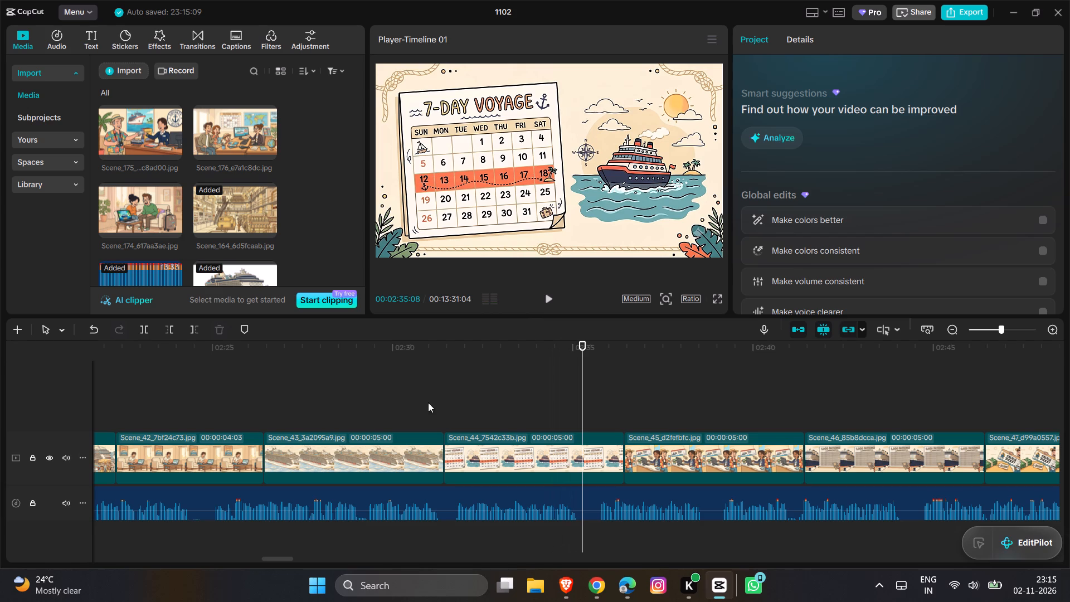
click(534, 463)
drag(534, 463, 716, 437)
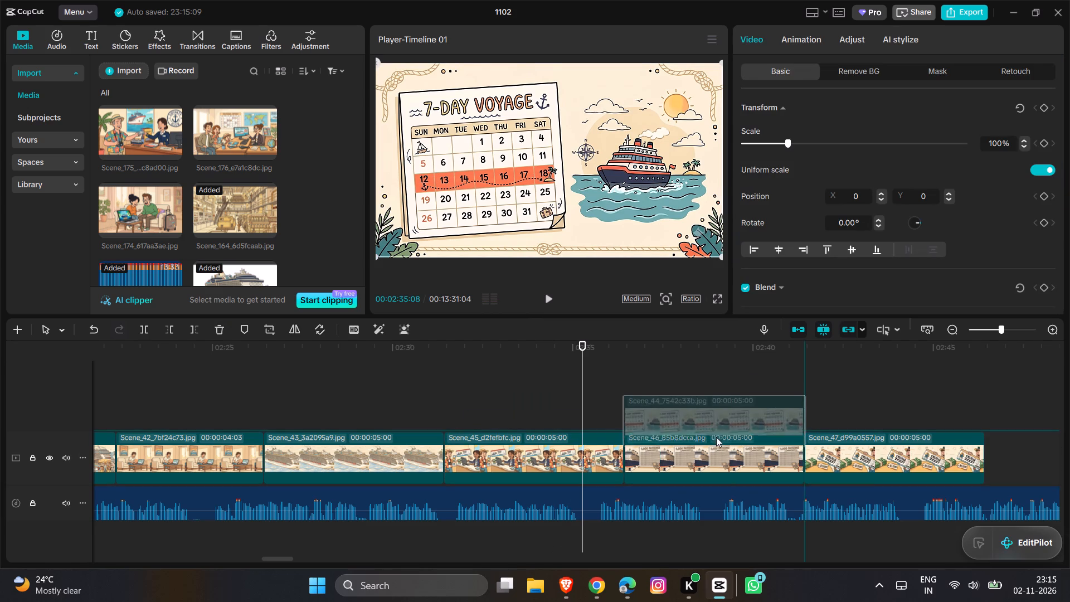
drag(716, 437, 677, 469)
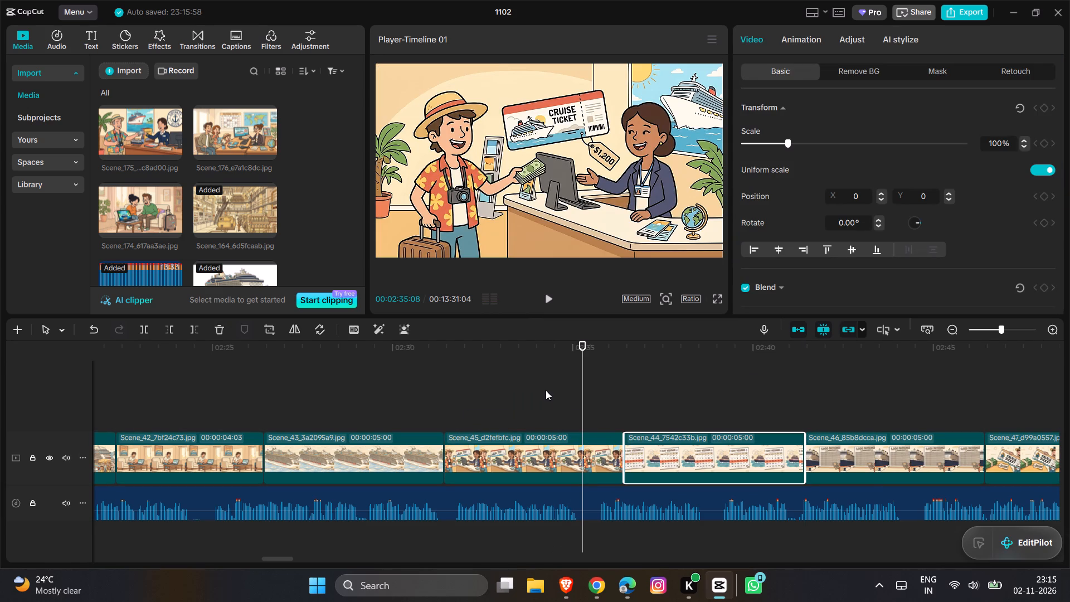
Play the narration across Scene_45 and Scene_44 in their new order and look ahead through the Scene_47 to Scene_50 images.
click(452, 374)
key(space)
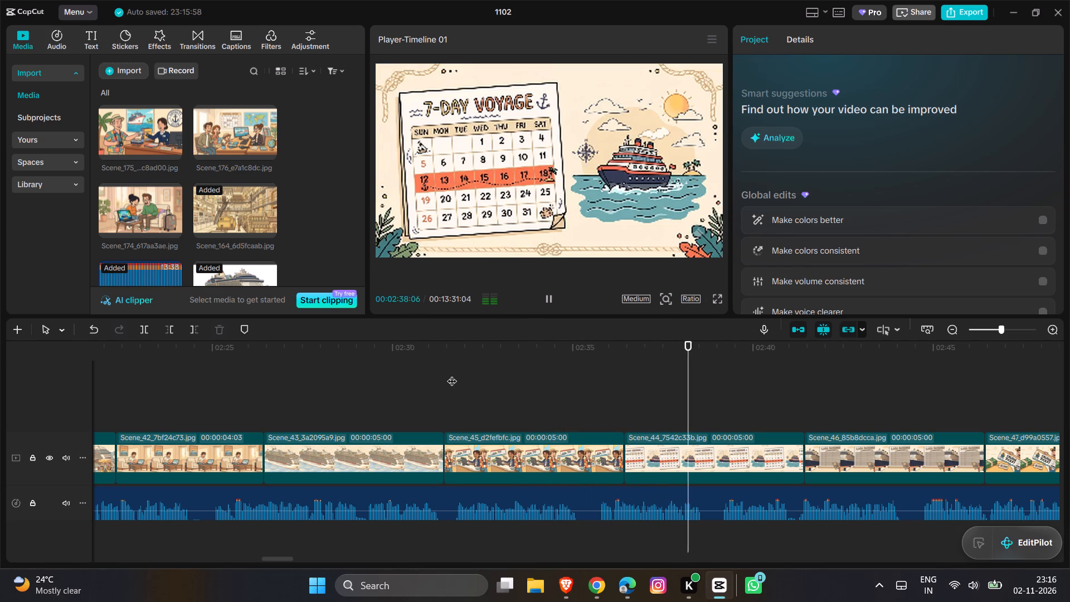
key(space)
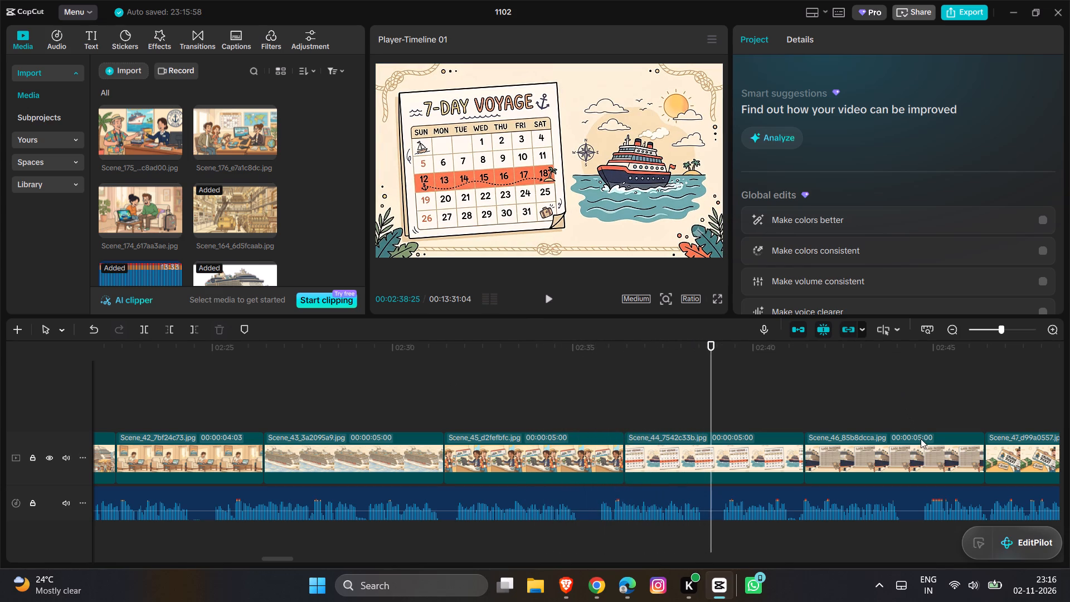
click(1039, 468)
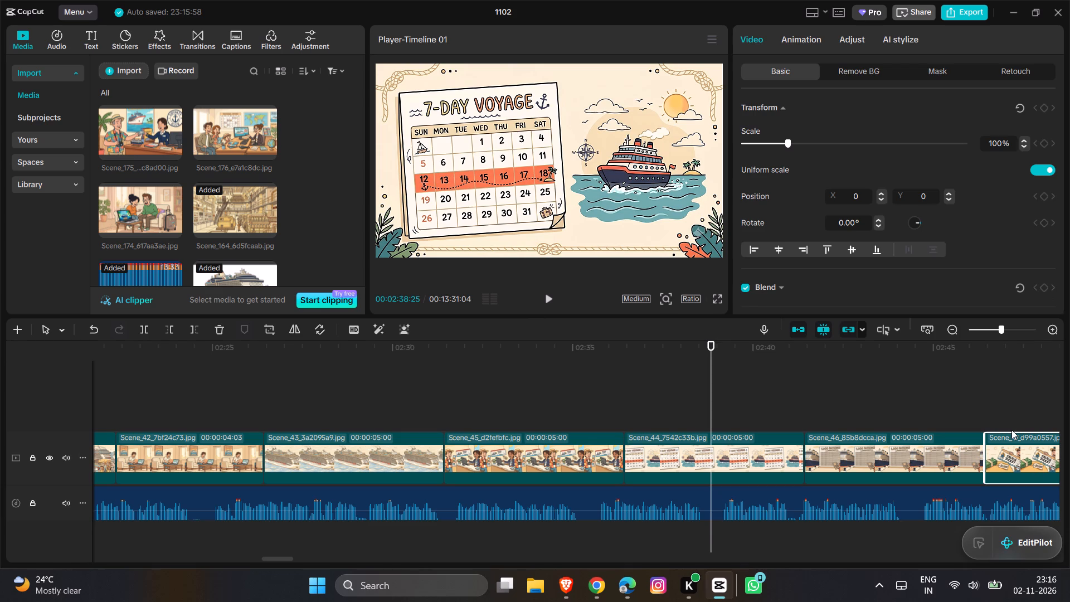
click(1009, 397)
scroll(1009, 397, left, 1)
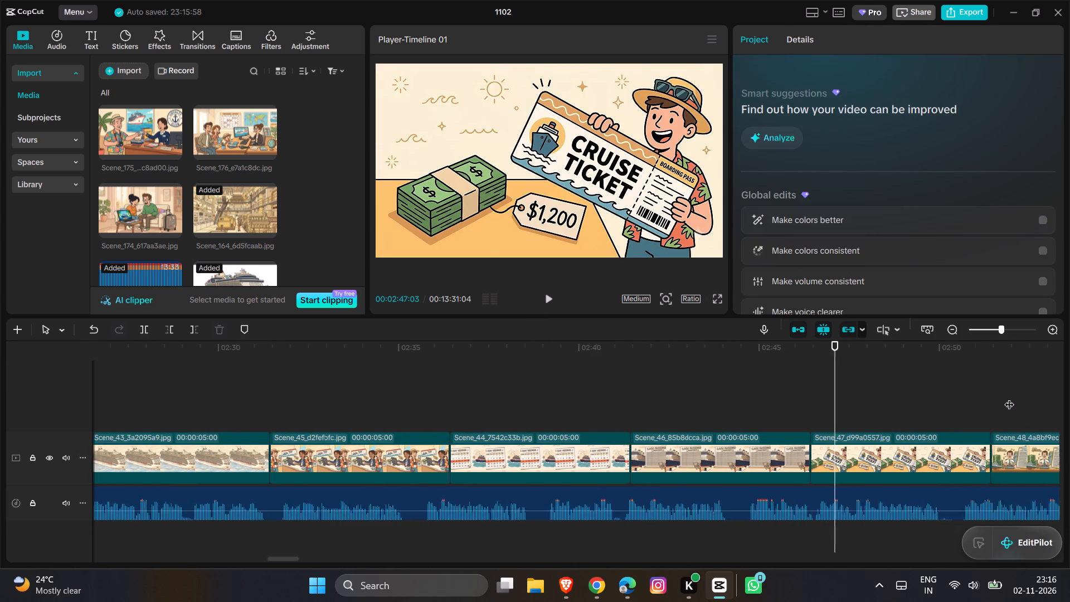
scroll(1009, 397, left, 1)
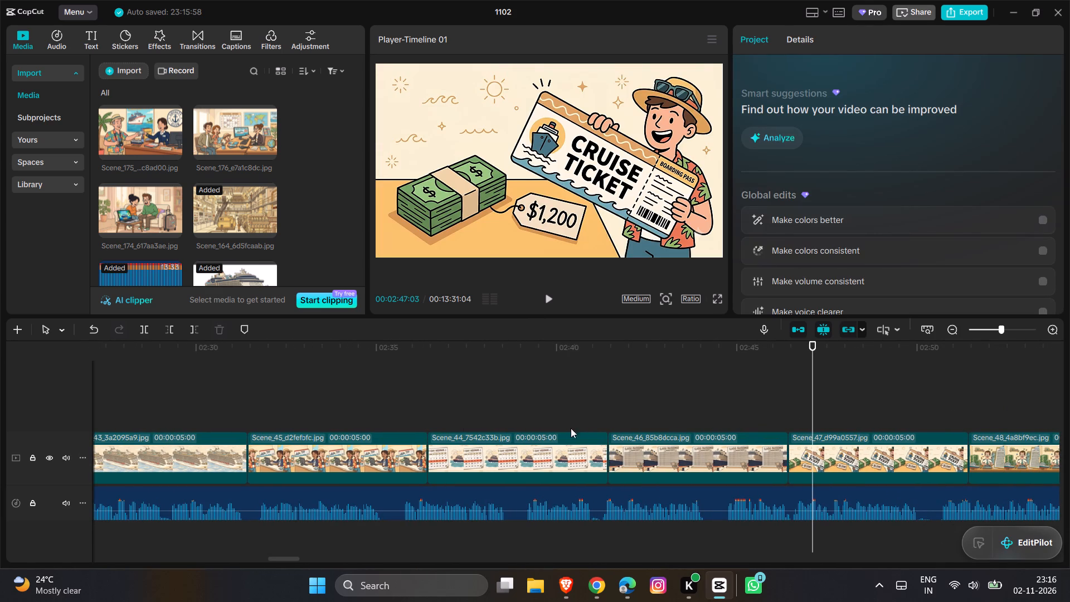
click(1012, 394)
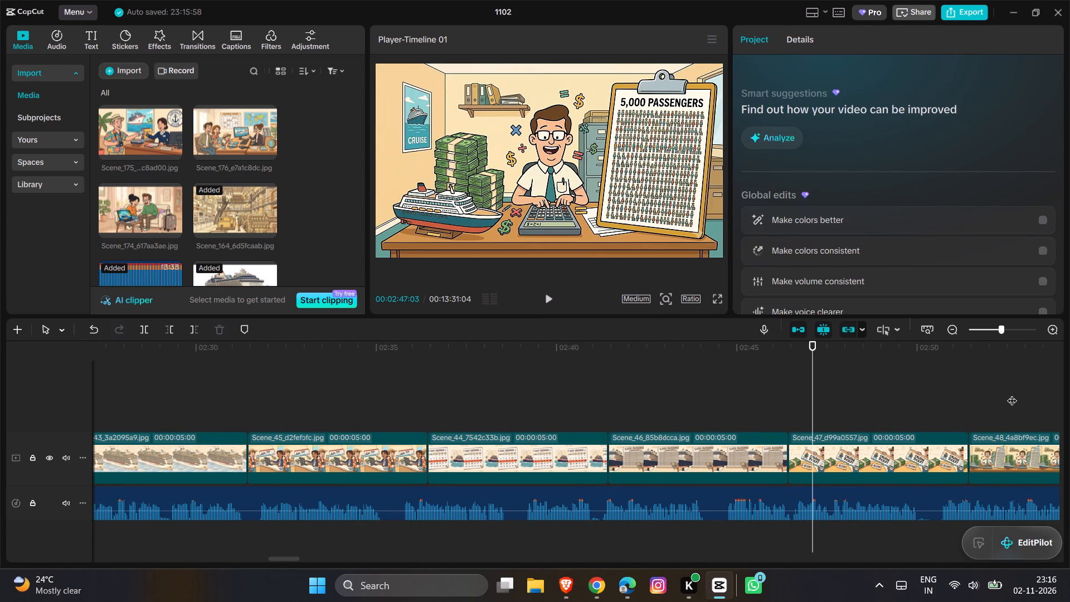
scroll(962, 417, left, 1)
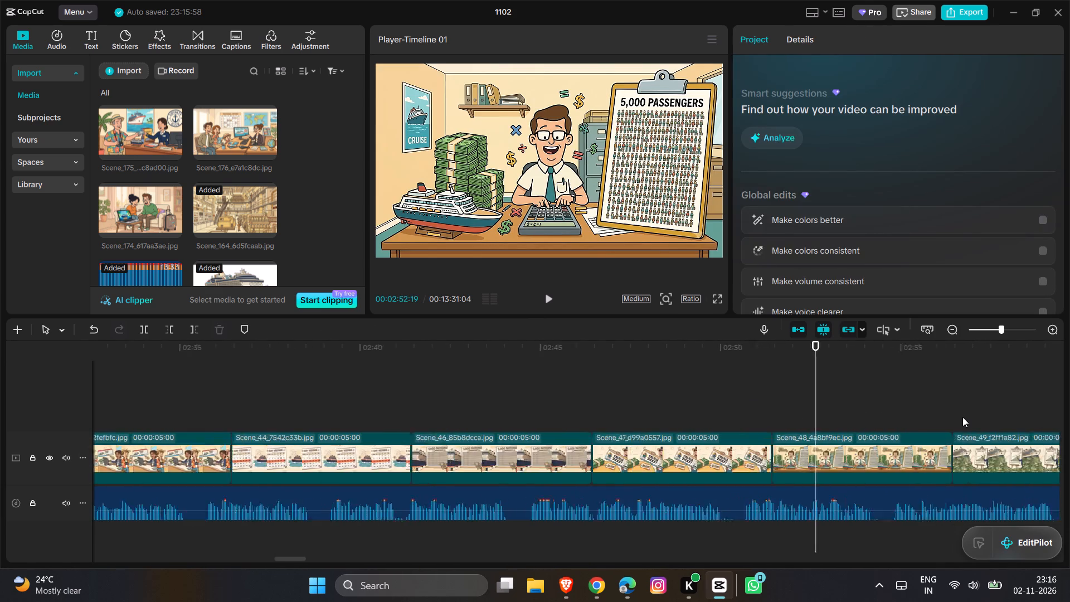
scroll(962, 417, left, 1)
click(722, 399)
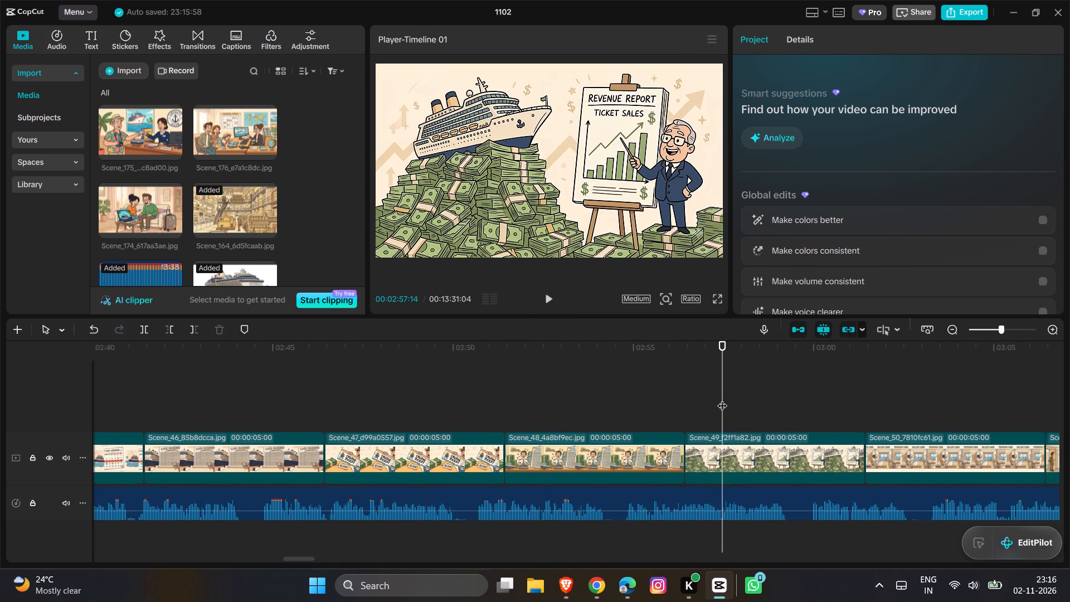
click(876, 397)
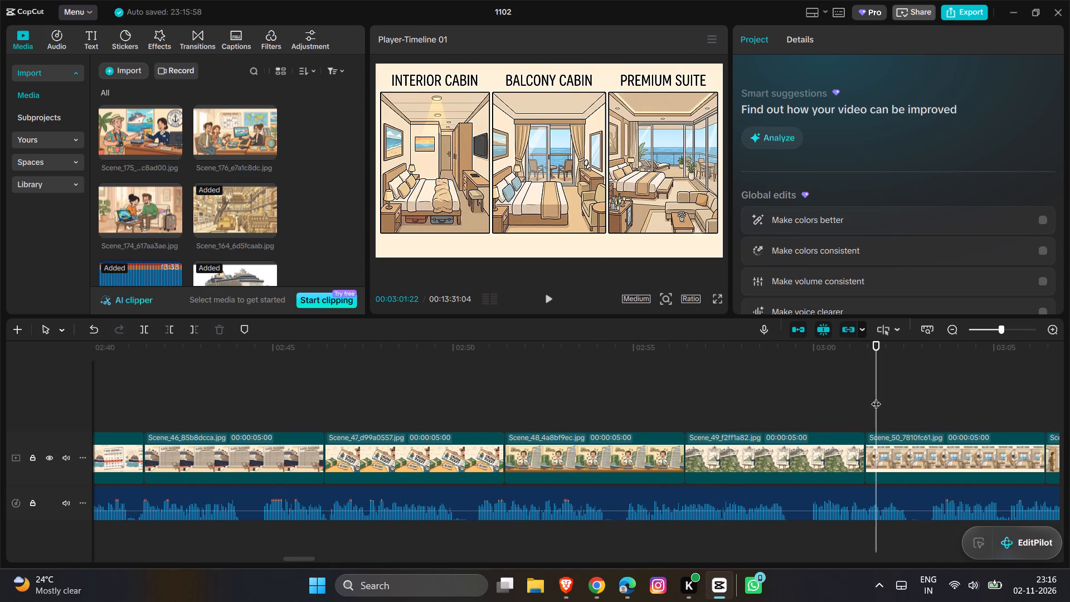
scroll(447, 411, right, 2)
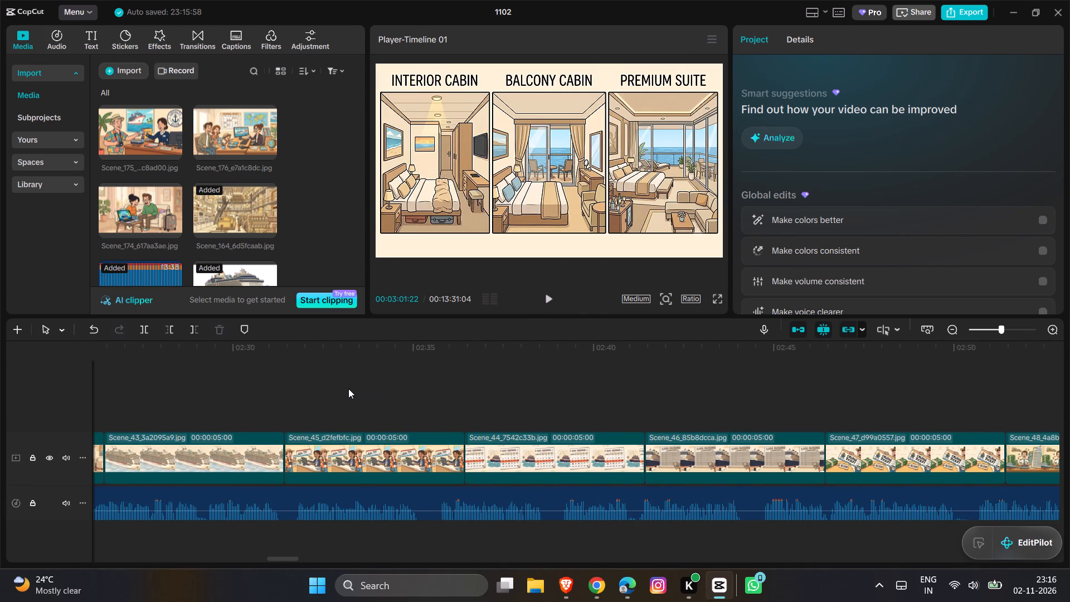
Play the narration from Scene_45 on into Scene_52, checking each image against the voice-over, and pause within Scene_52.
click(348, 389)
key(space)
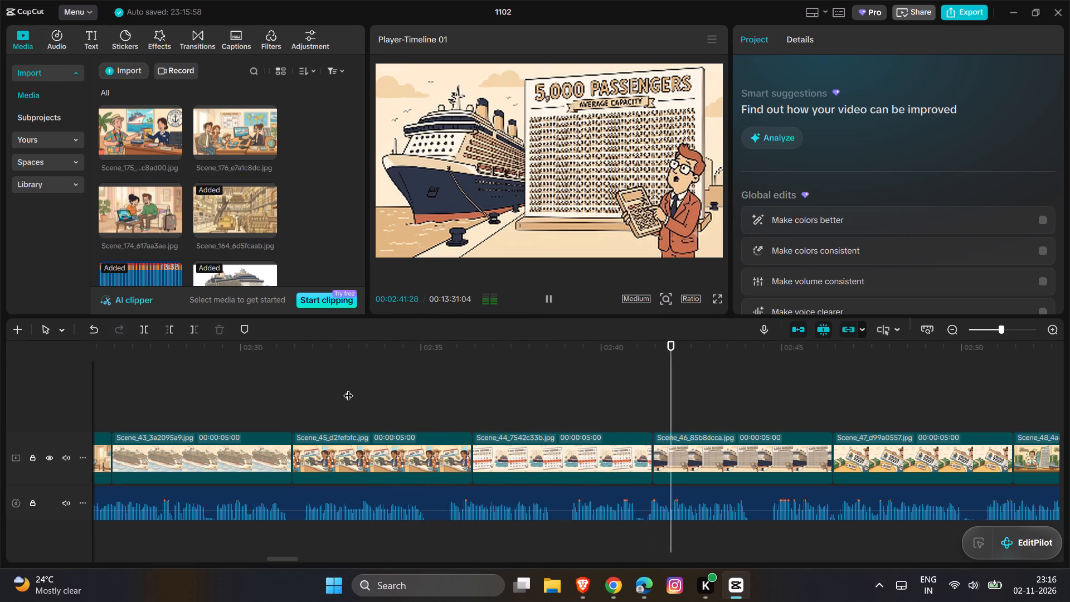
scroll(348, 389, left, 2)
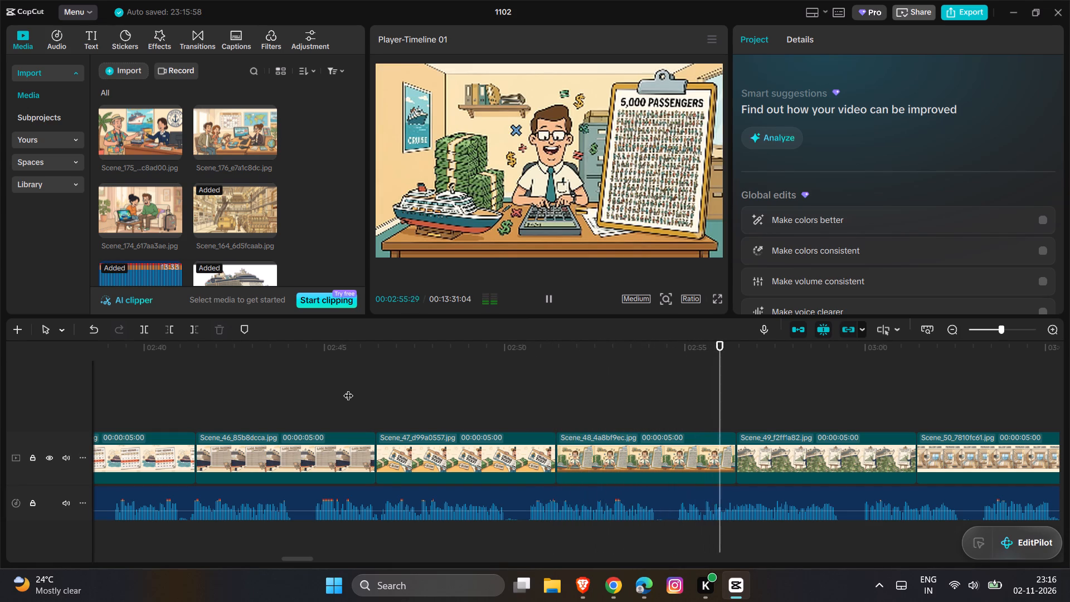
key(space)
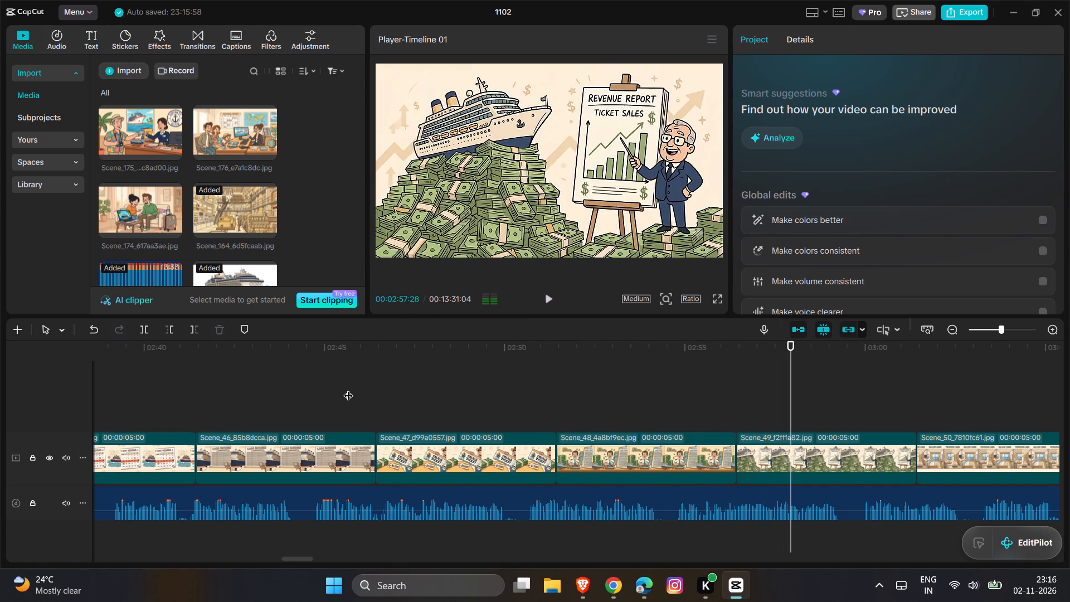
key(space)
scroll(348, 389, left, 2)
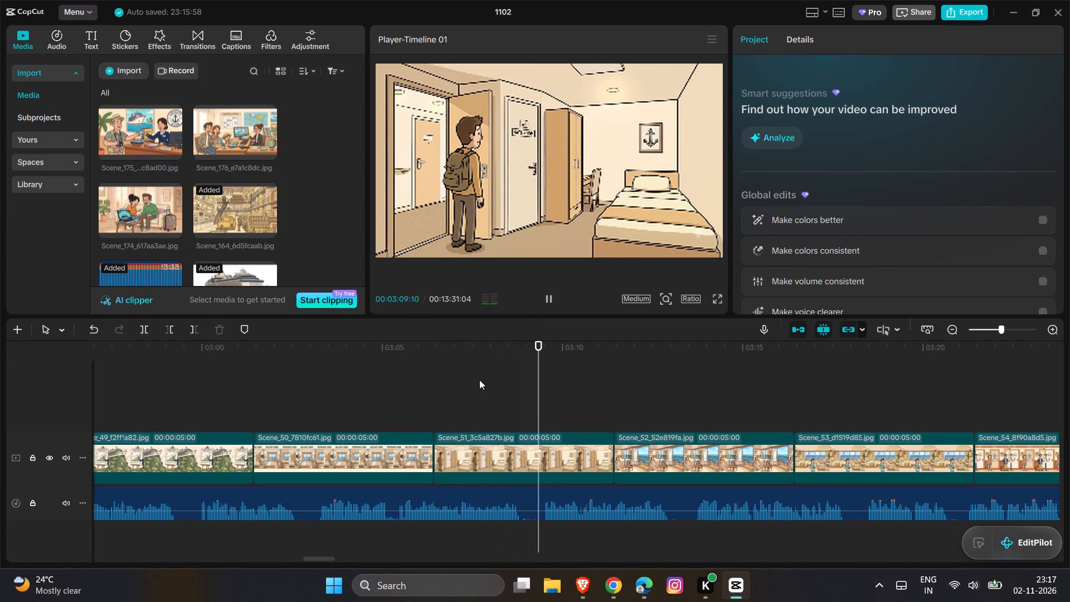
click(663, 387)
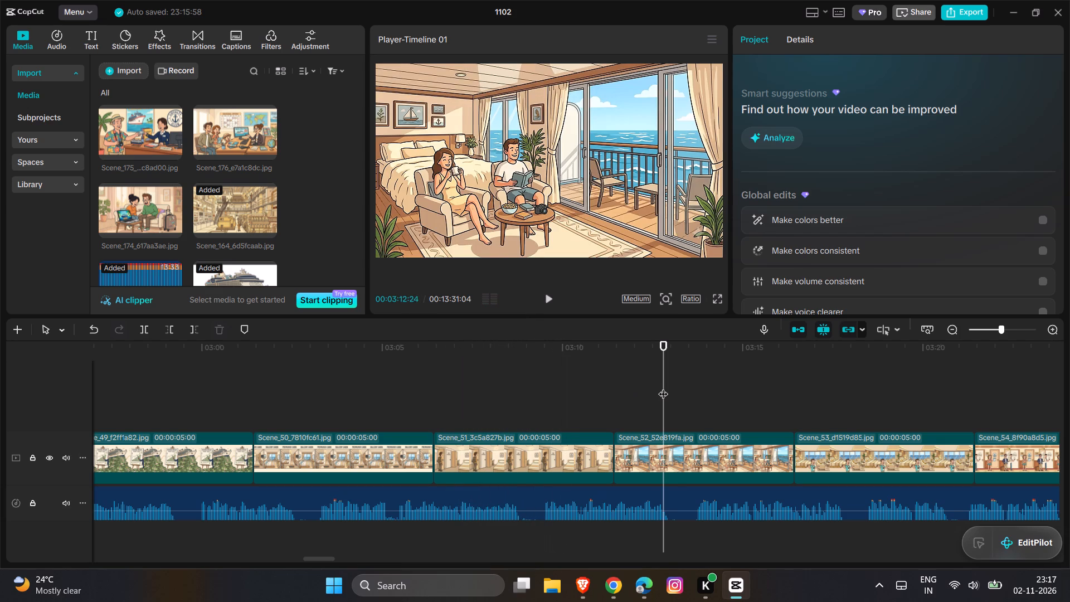
key(space)
click(493, 375)
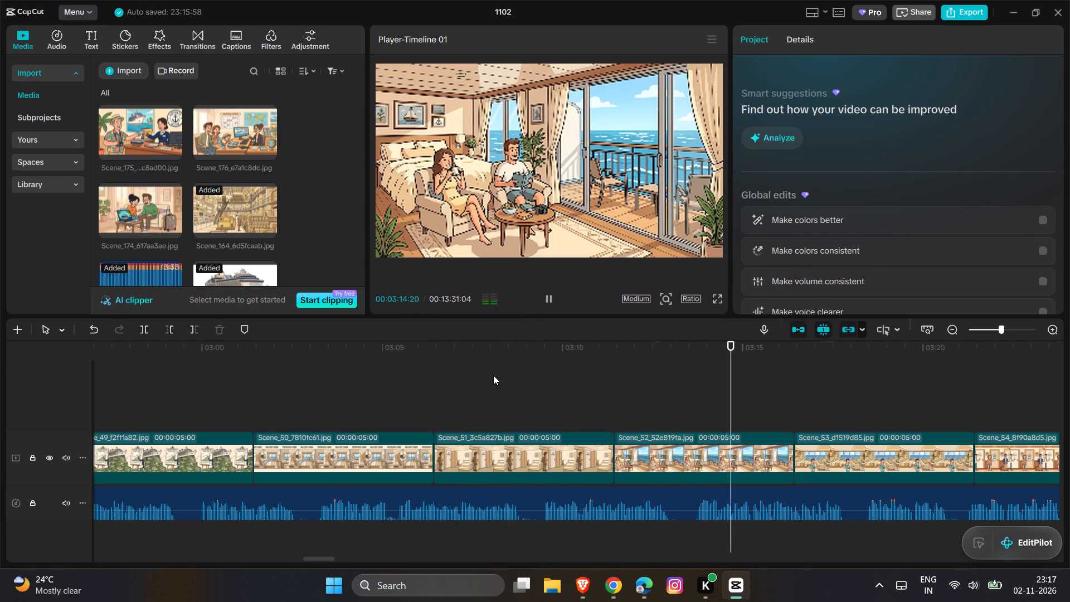
key(space)
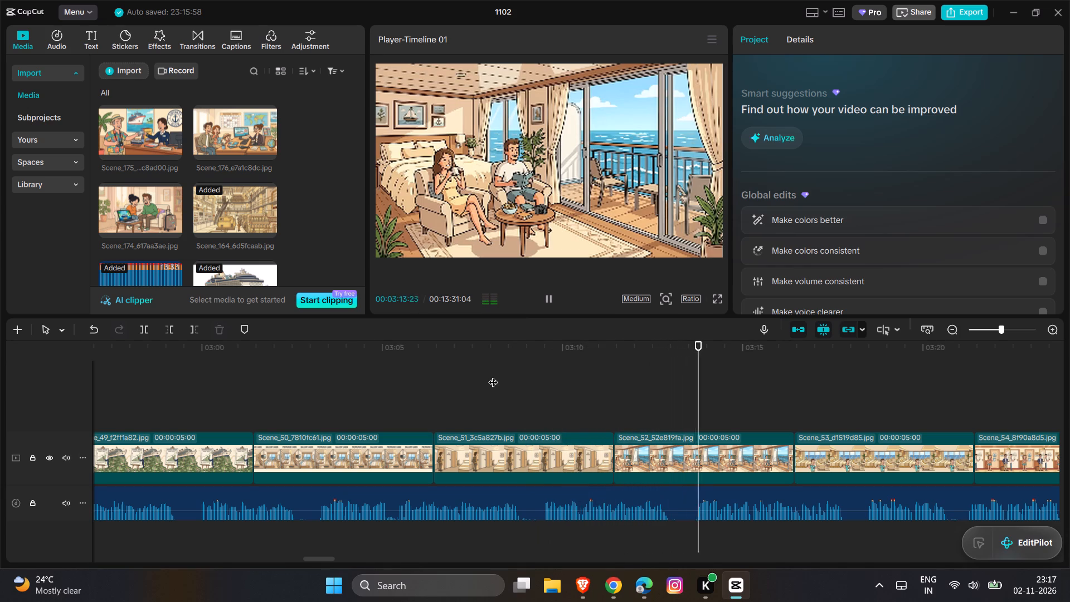
key(space)
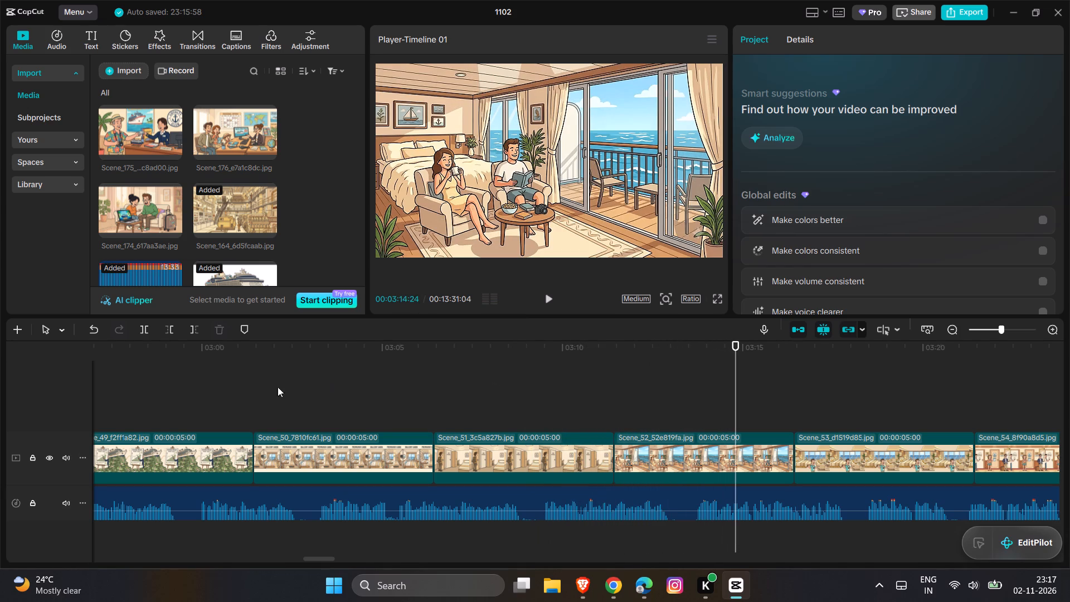
Replay the narration from Scene_45 into Scene_44 and inspect the Scene_47 image against it.
scroll(264, 387, right, 2)
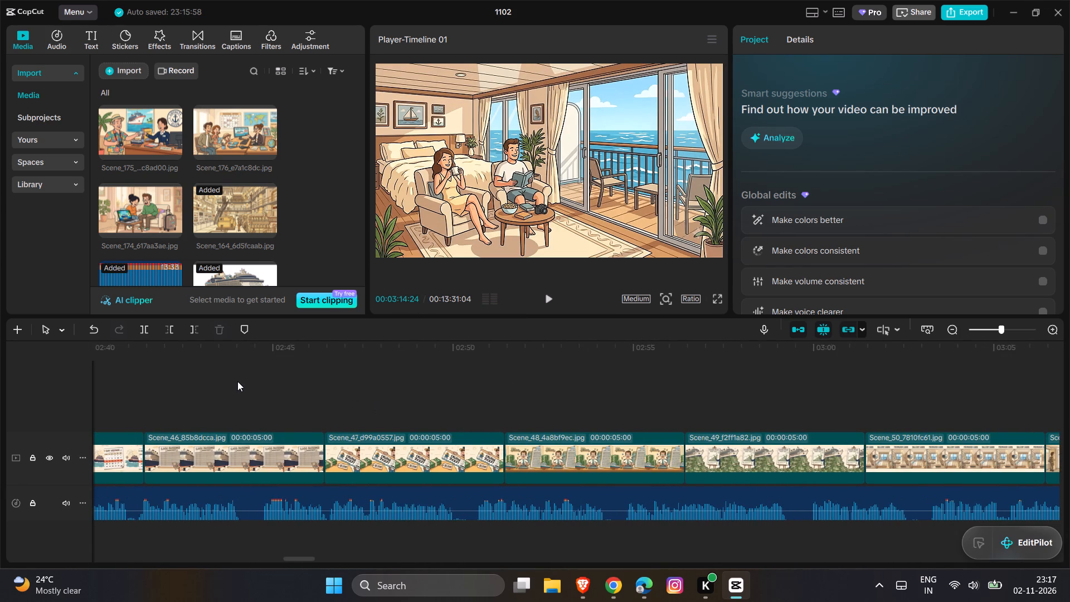
scroll(168, 373, right, 1)
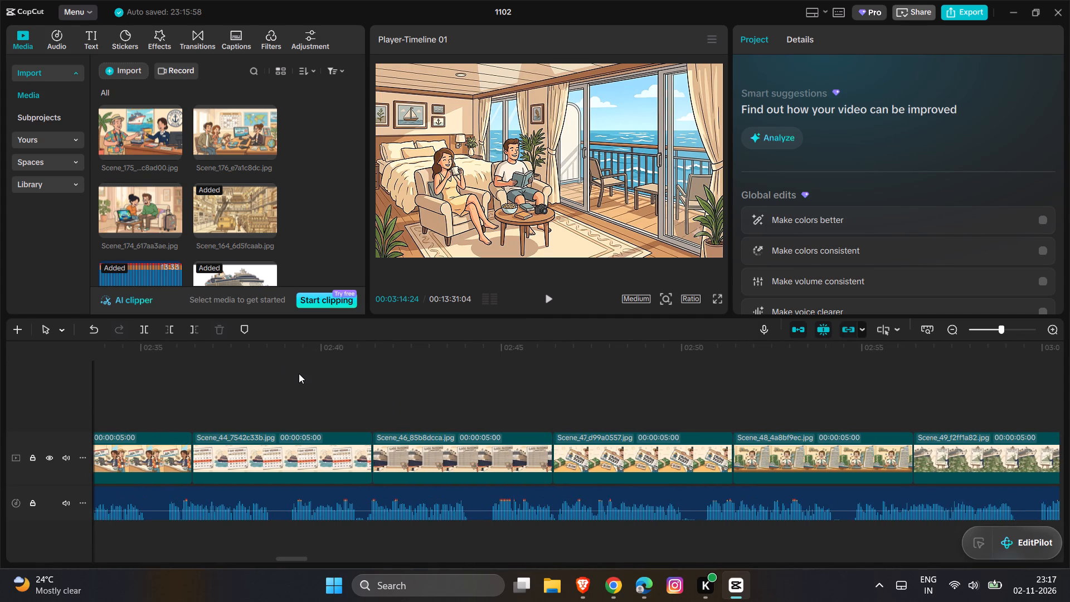
scroll(299, 373, right, 1)
click(304, 383)
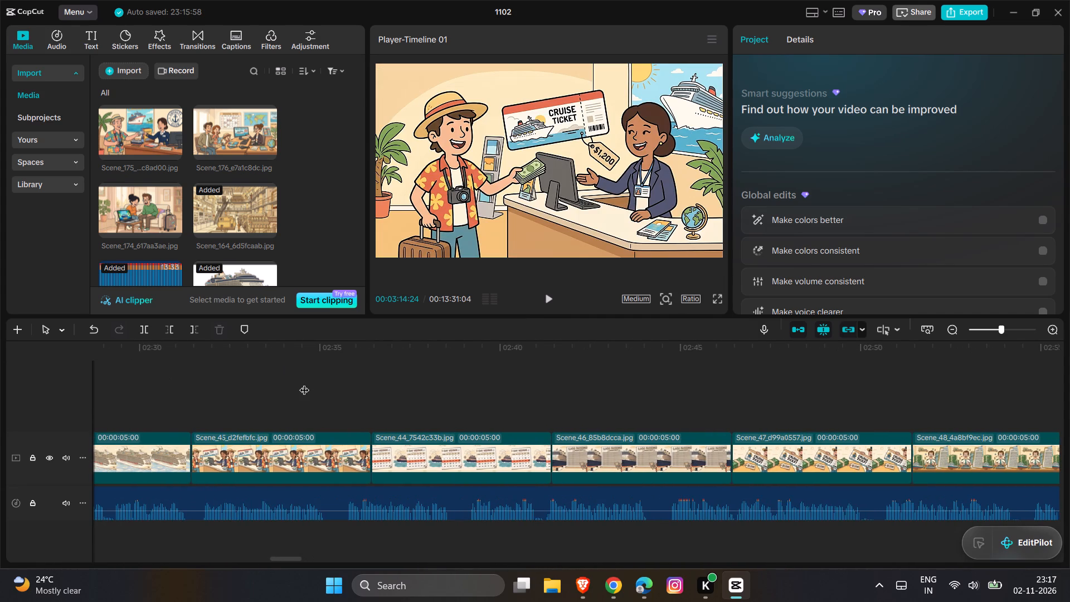
key(space)
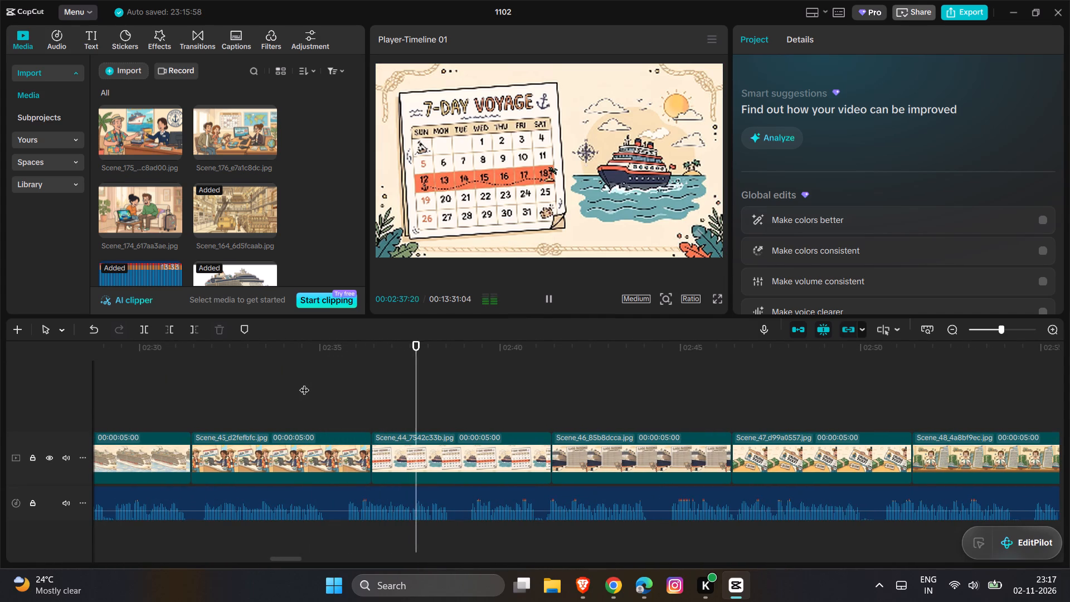
key(space)
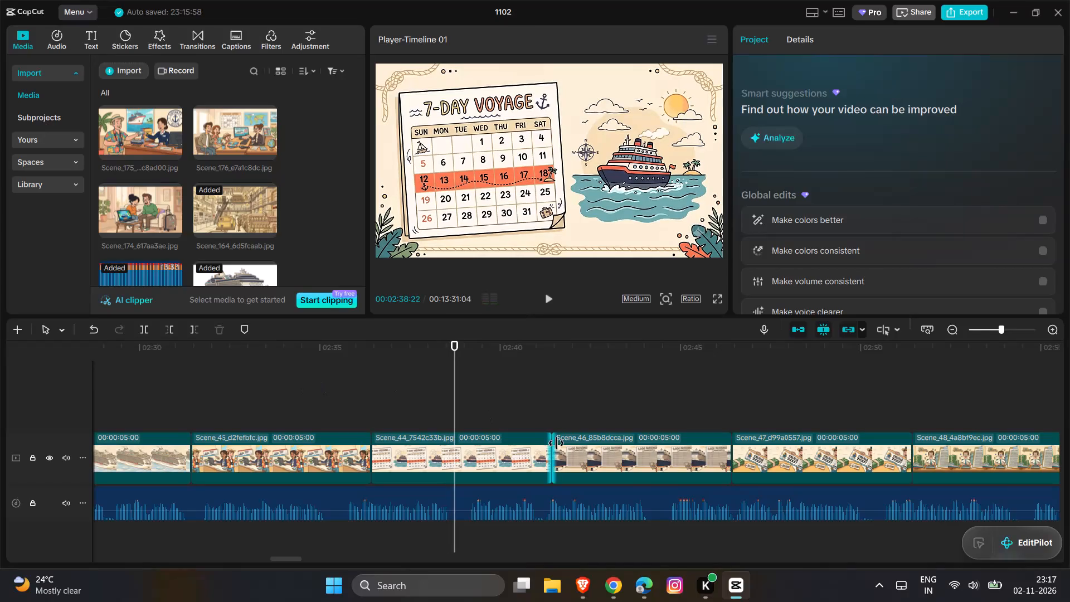
click(785, 454)
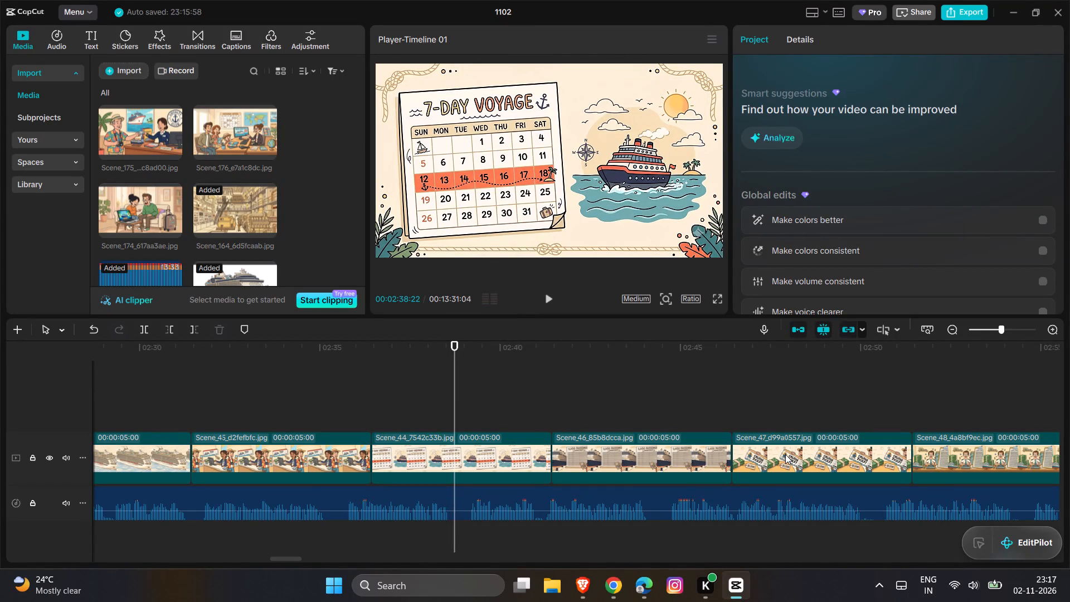
click(785, 454)
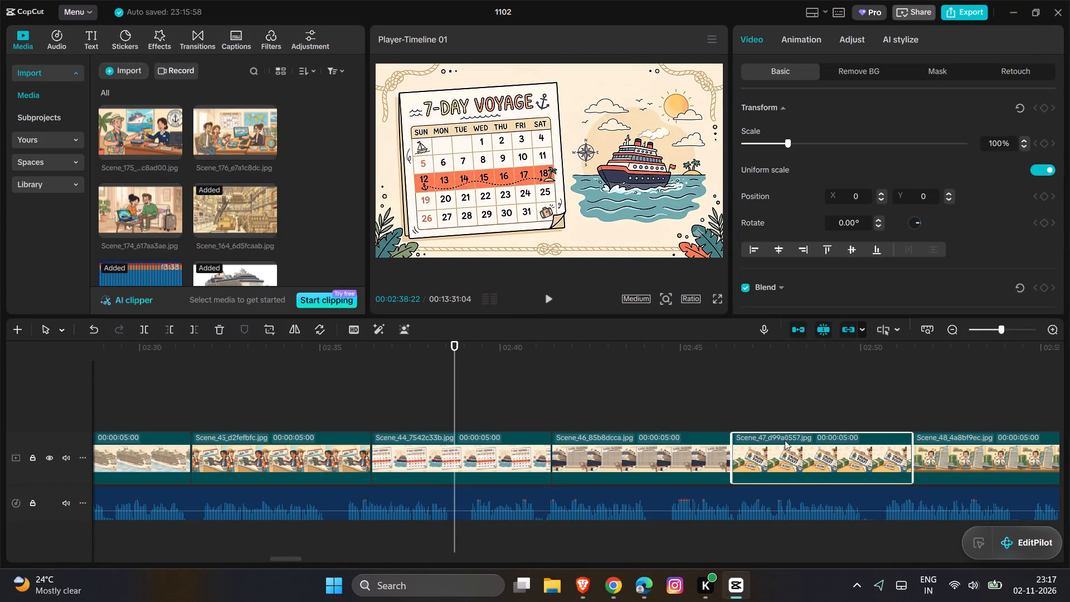
click(780, 375)
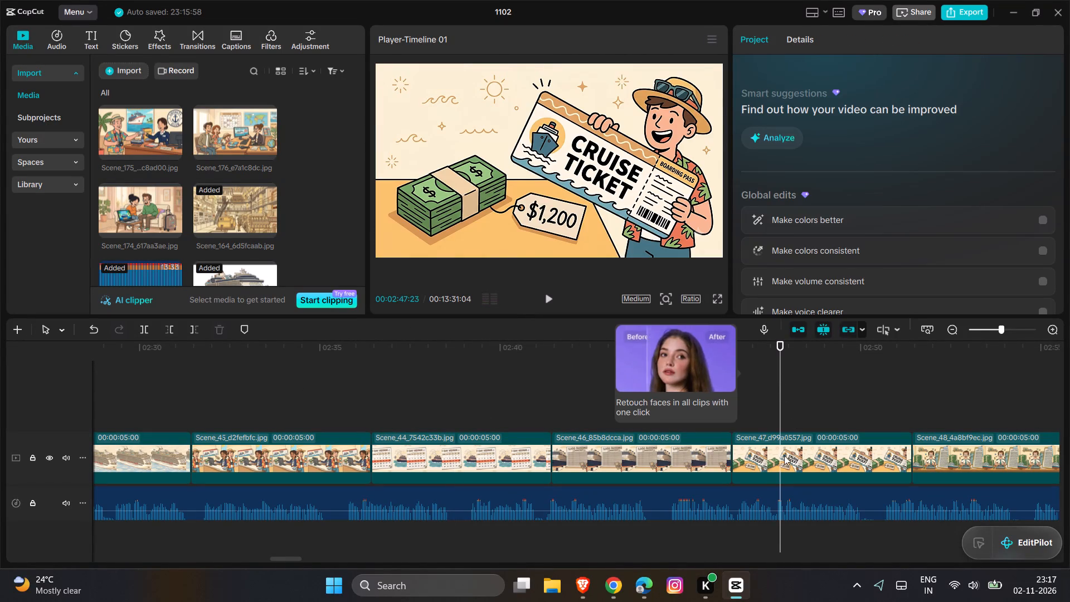
click(781, 455)
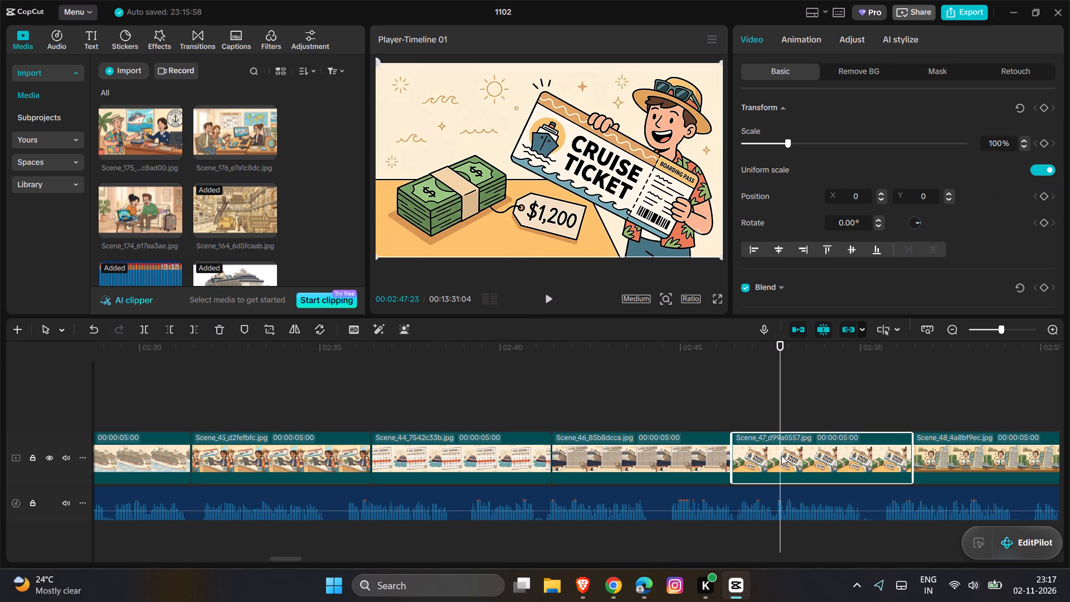
click(277, 423)
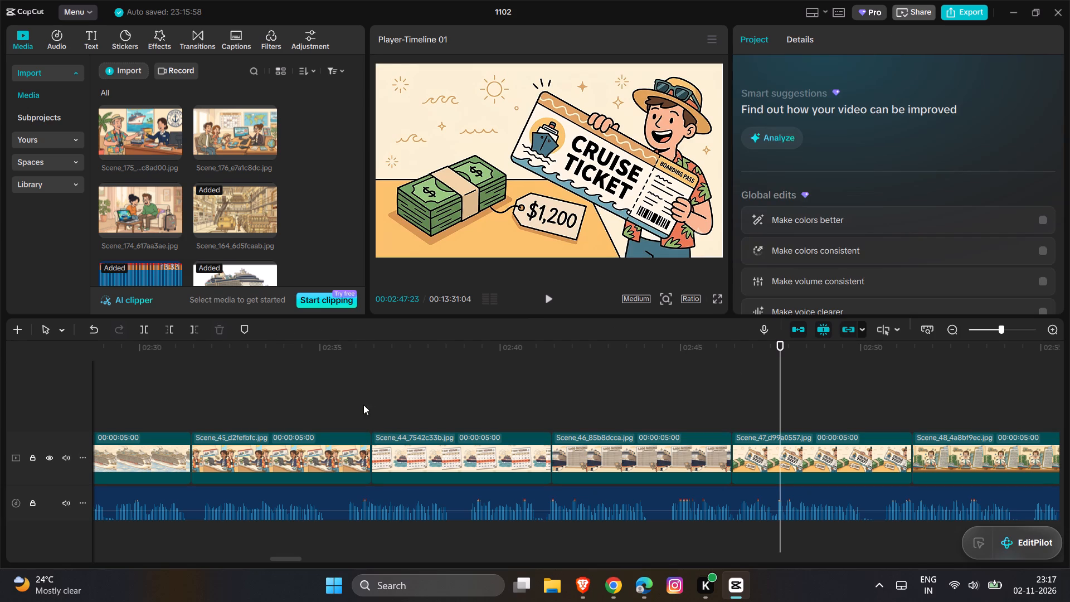
Play the narration from the end of Scene_43 through Scene_51, checking each image against the voice-over, and pause within Scene_51.
scroll(294, 428, right, 3)
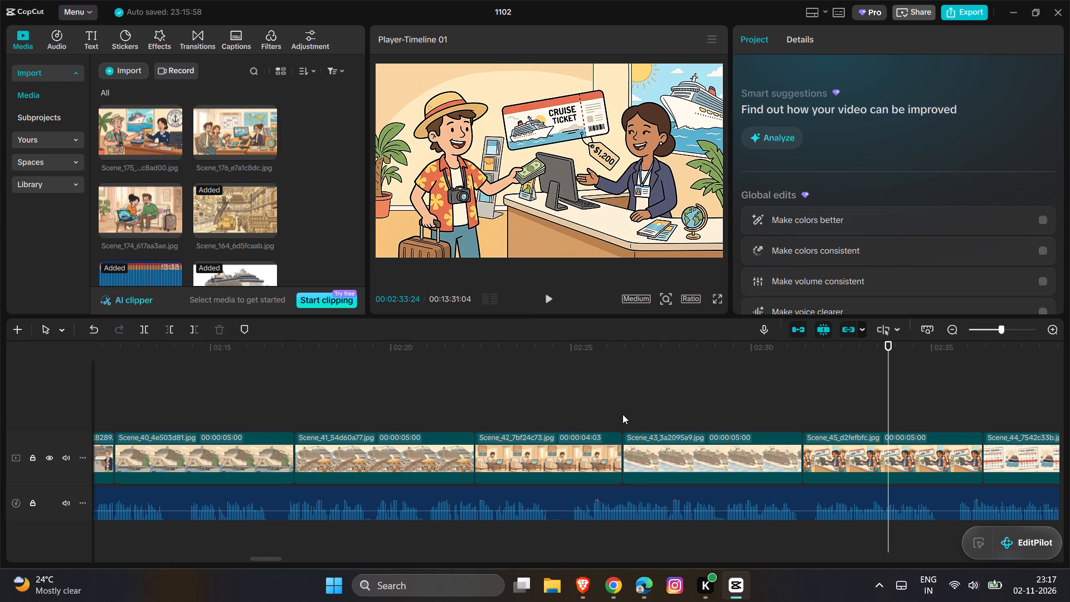
scroll(622, 414, left, 7)
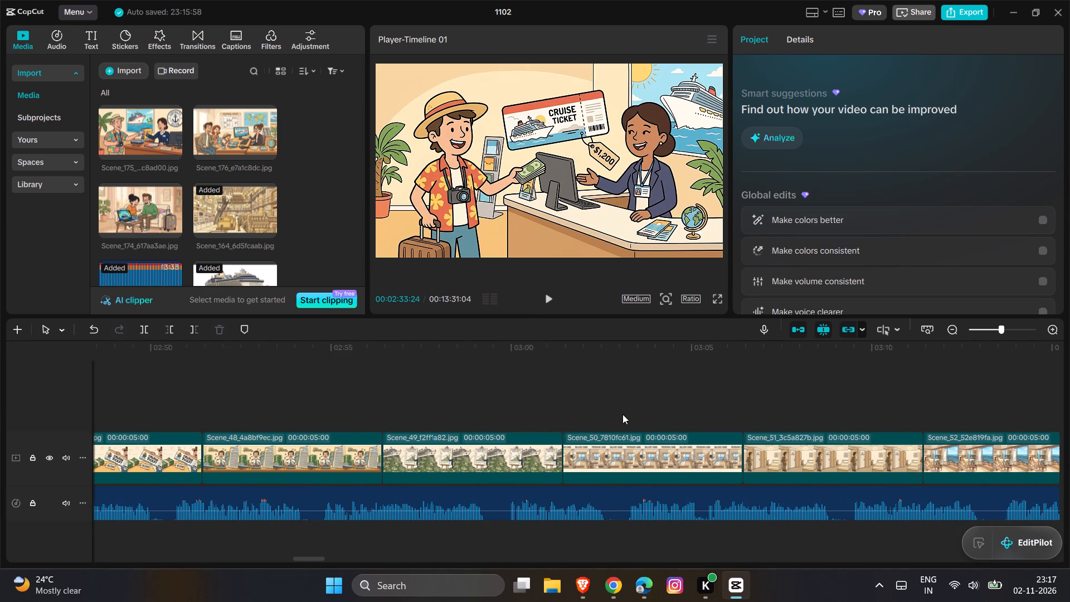
scroll(622, 414, right, 2)
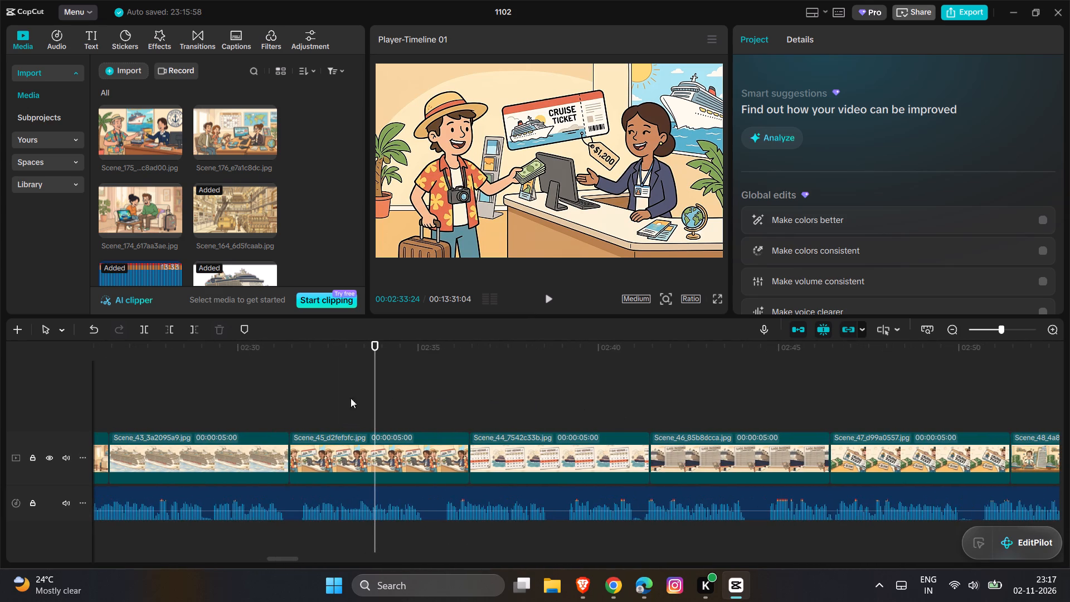
click(270, 390)
key(space)
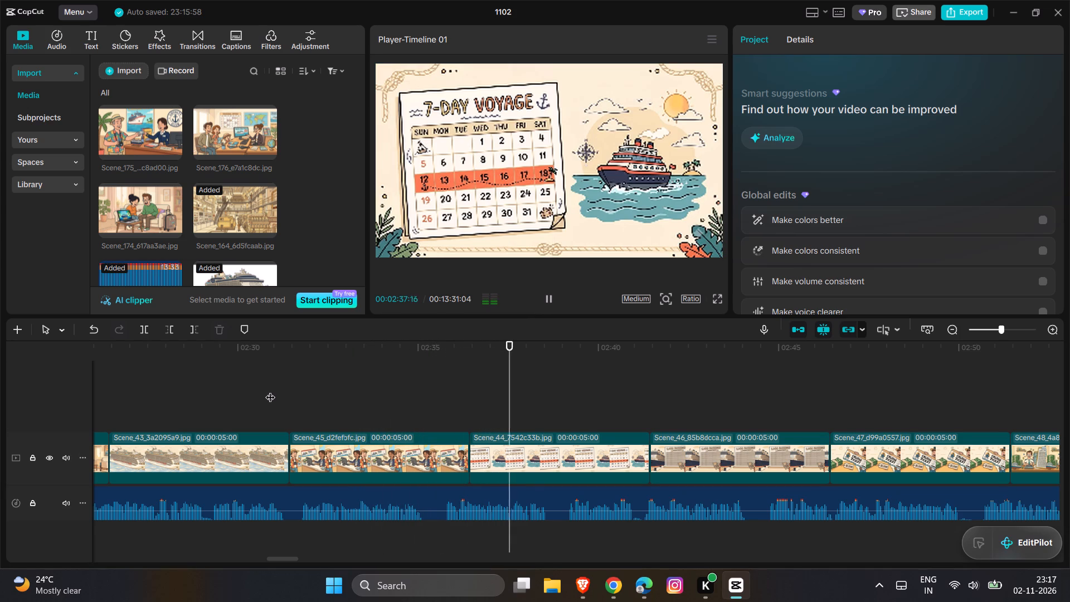
key(space)
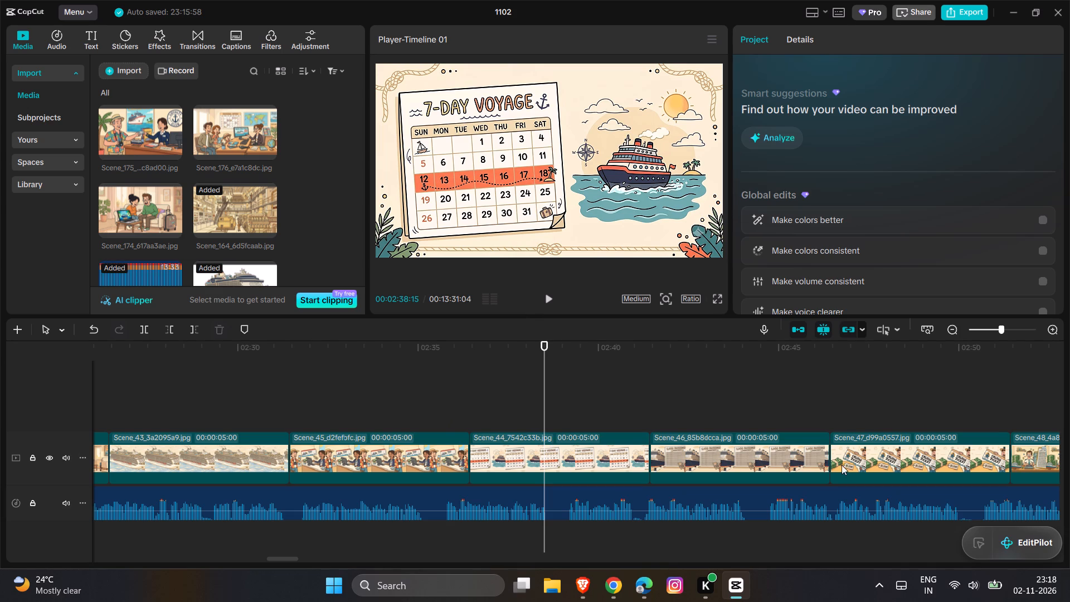
key(space)
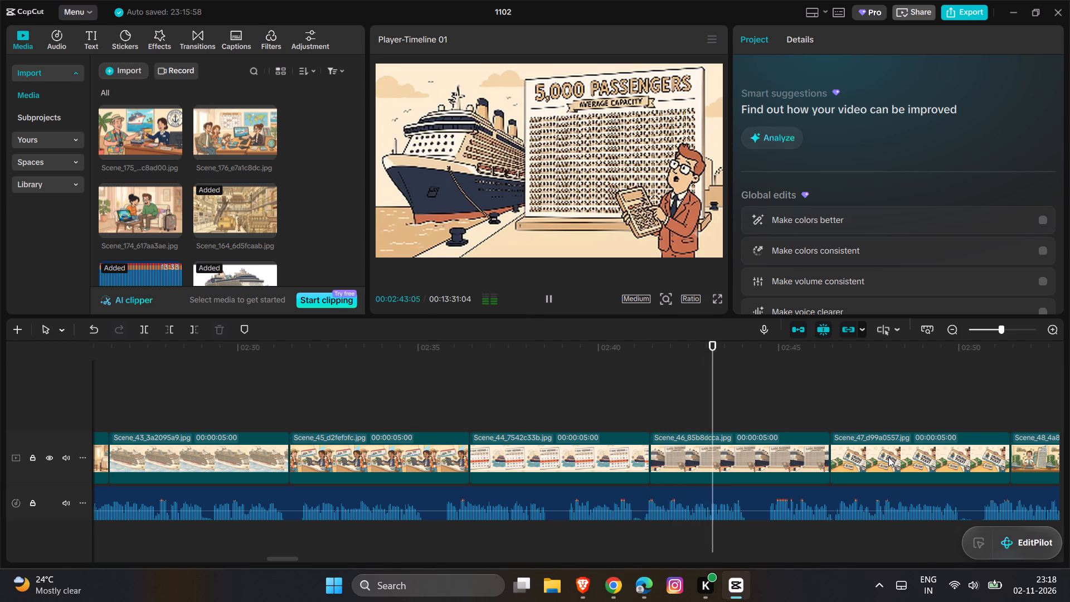
scroll(888, 457, left, 2)
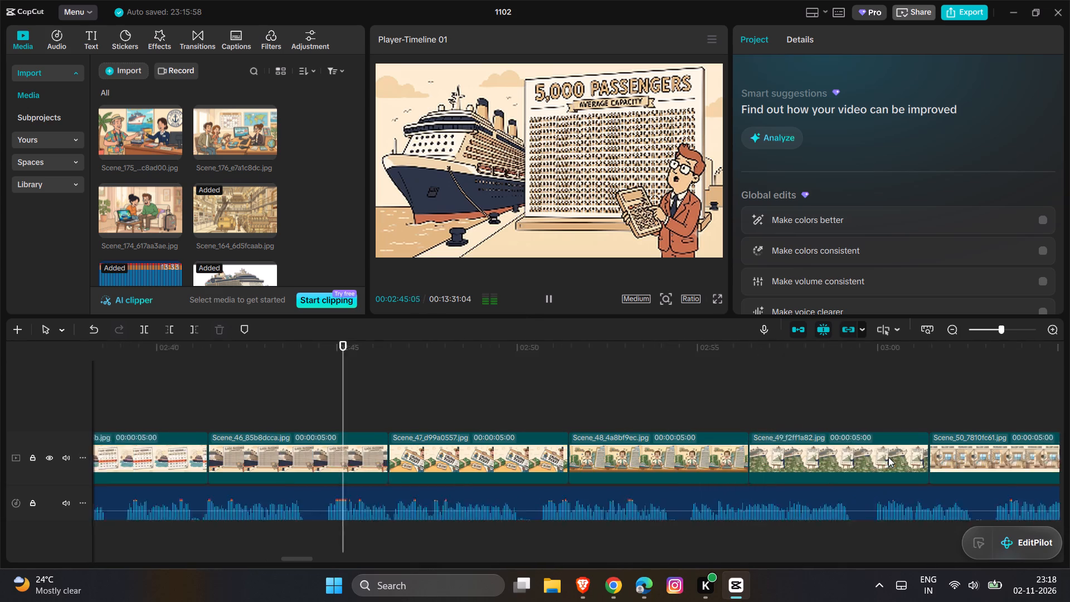
scroll(888, 457, left, 1)
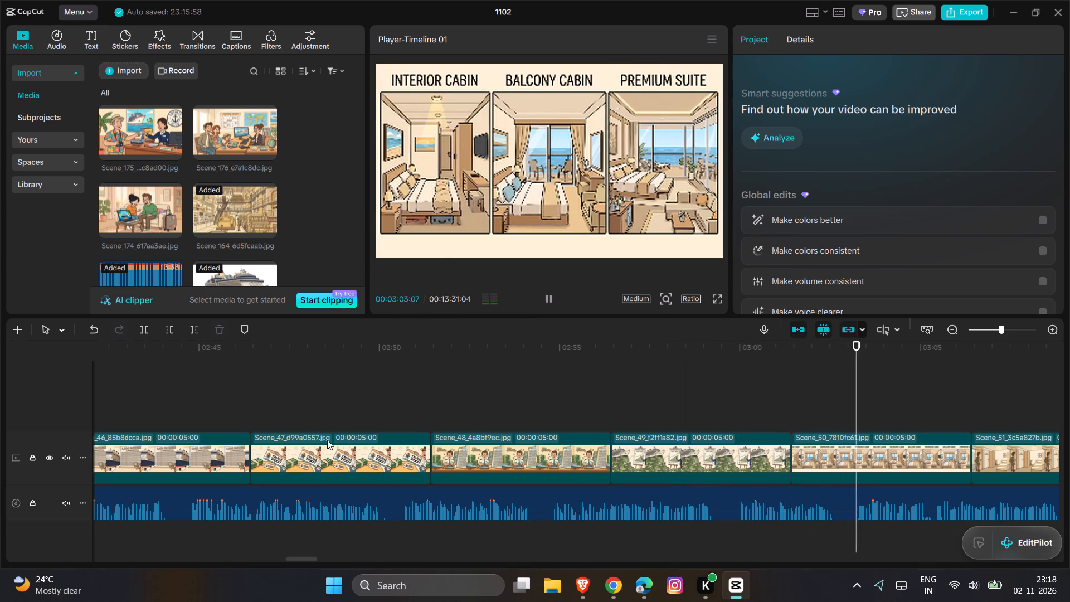
scroll(327, 440, left, 1)
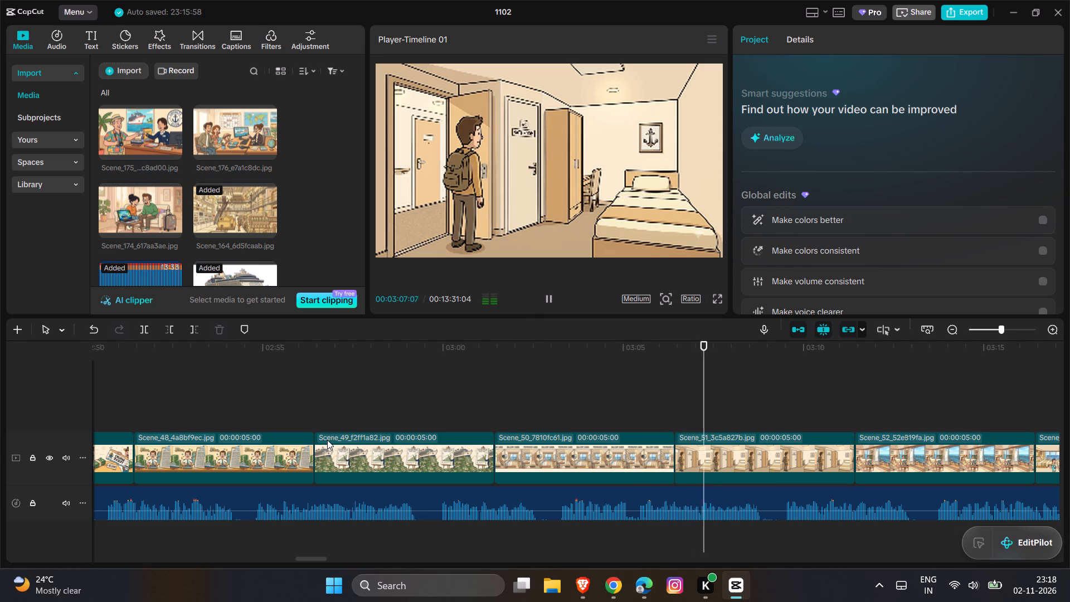
key(space)
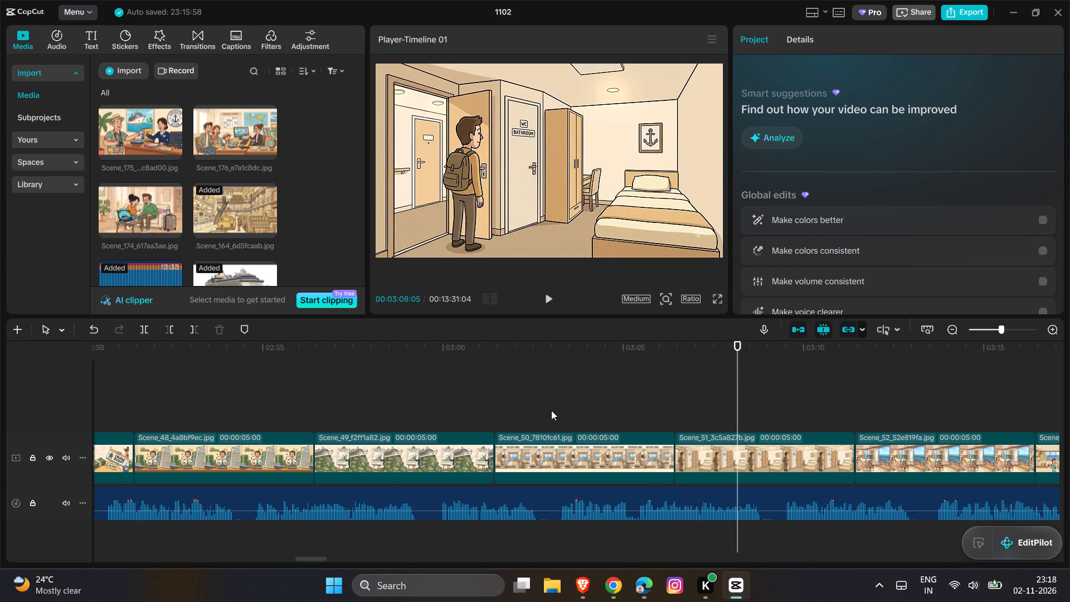
Review the Scene_50 and Scene_44 images and replay the narration from Scene_45 into Scene_47.
click(563, 403)
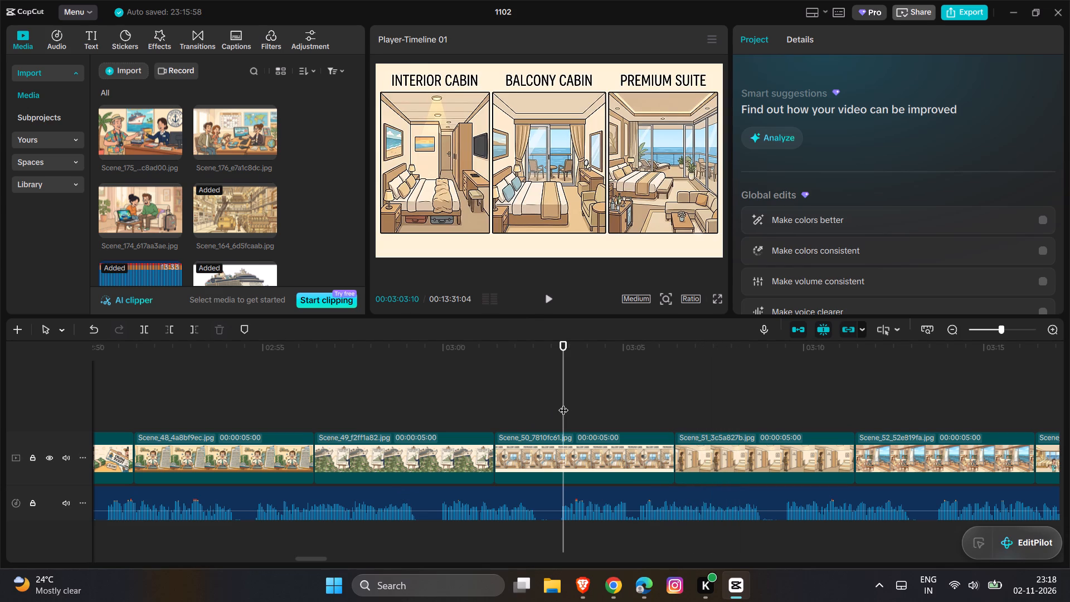
scroll(349, 408, right, 2)
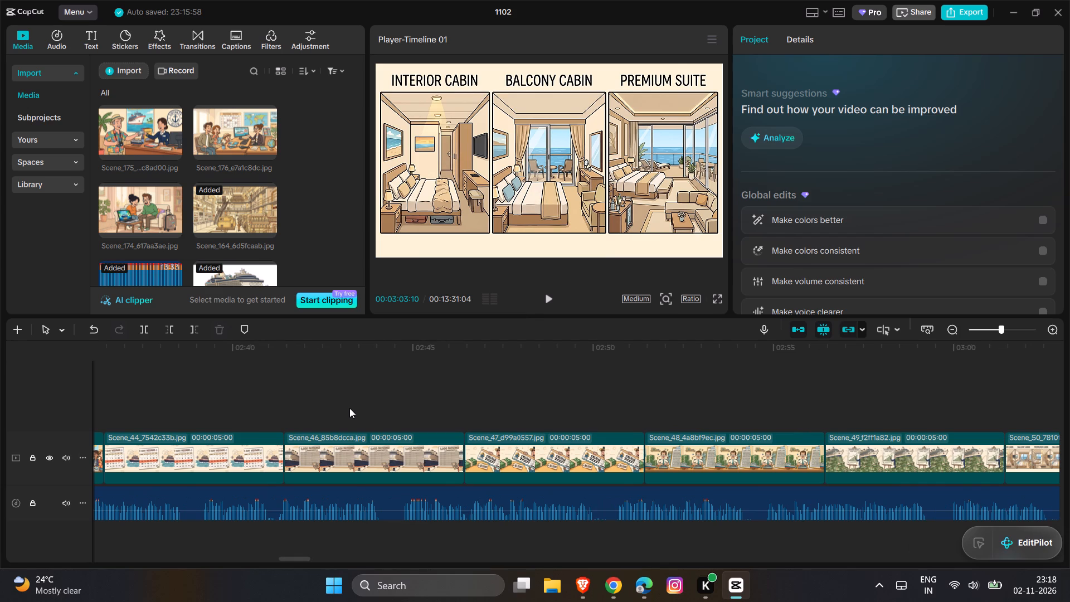
click(256, 404)
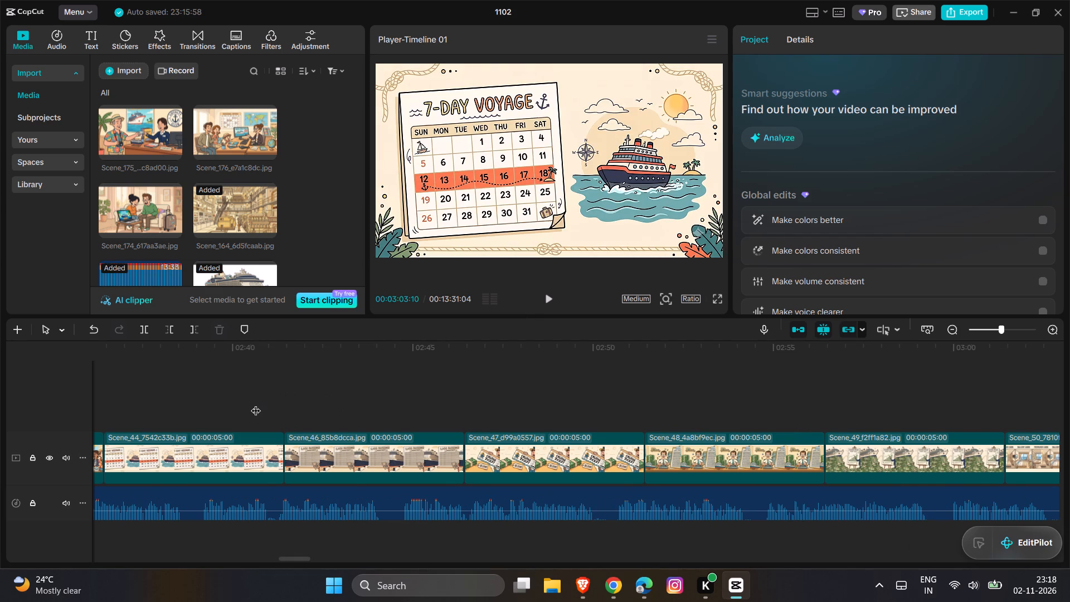
scroll(256, 404, right, 3)
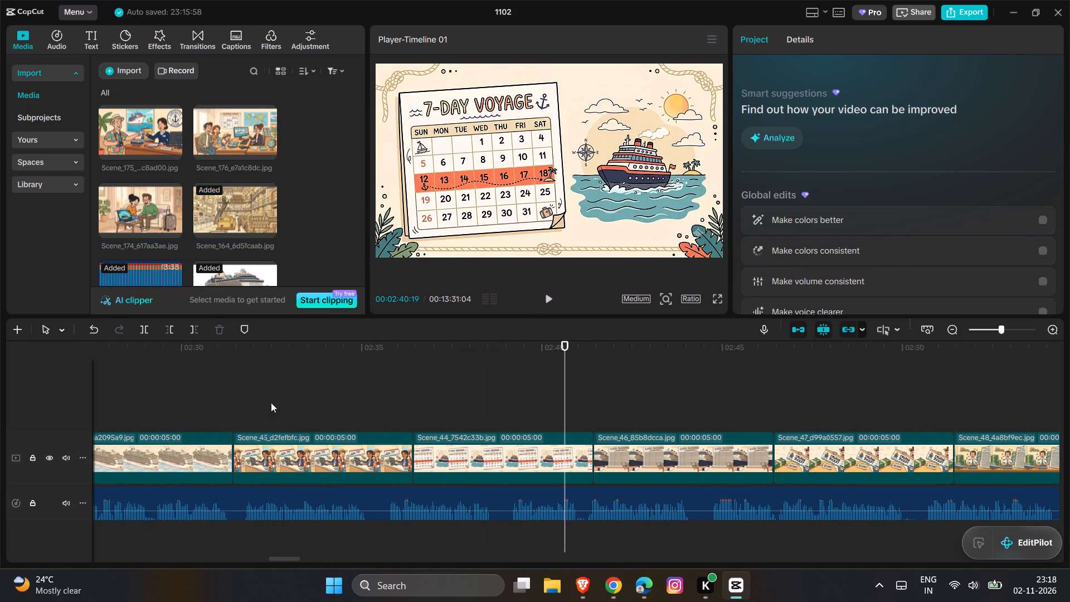
click(295, 404)
key(space)
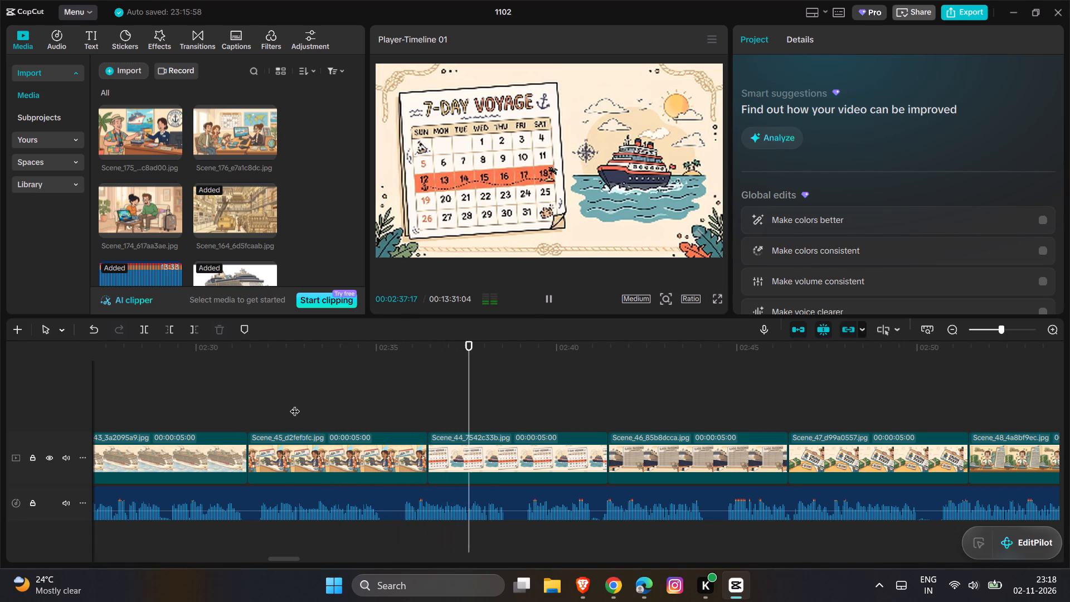
scroll(531, 449, left, 1)
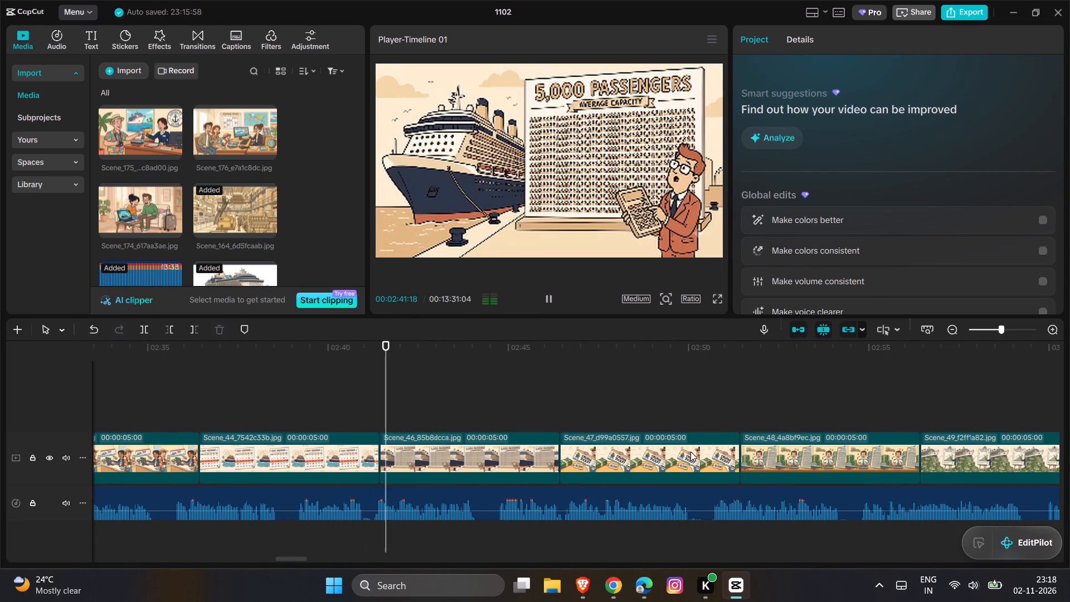
Pause playback and move the Scene_44 image to directly after Scene_48.
click(298, 452)
click(298, 452)
key(space)
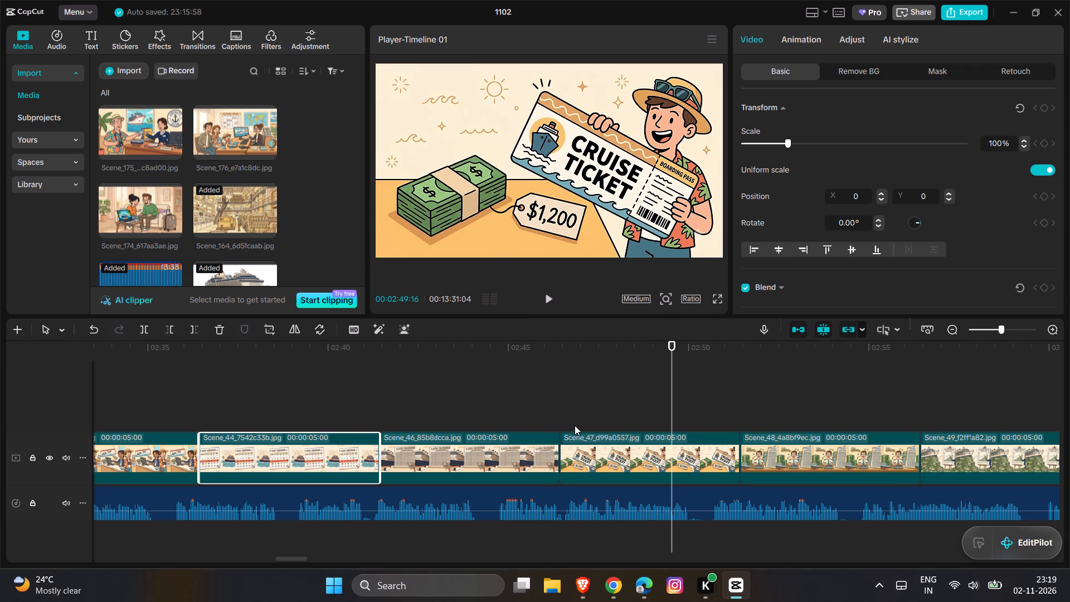
drag(295, 458, 469, 413)
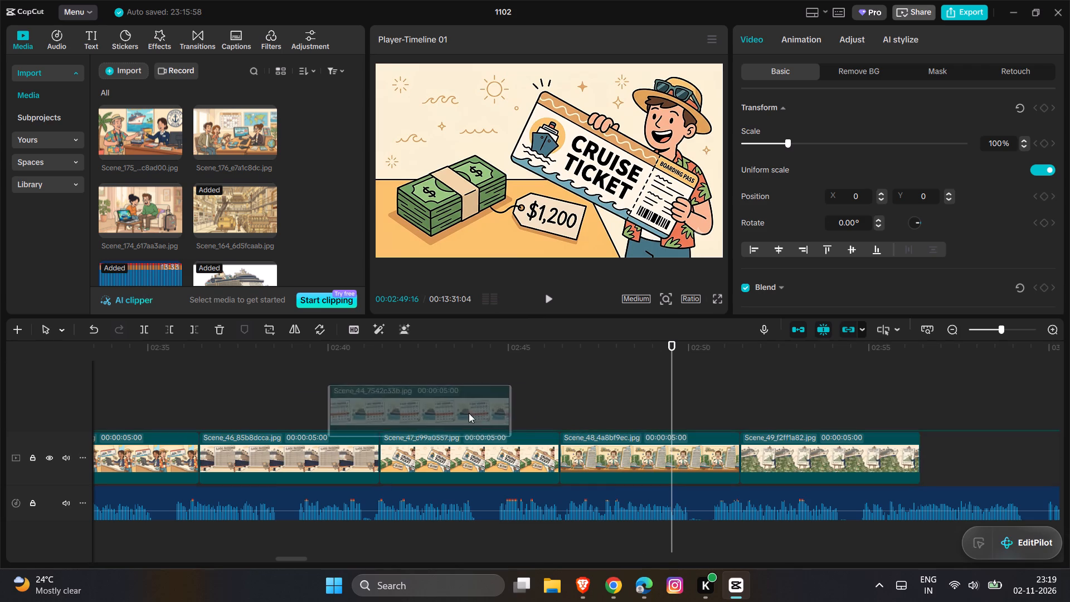
drag(469, 413, 679, 465)
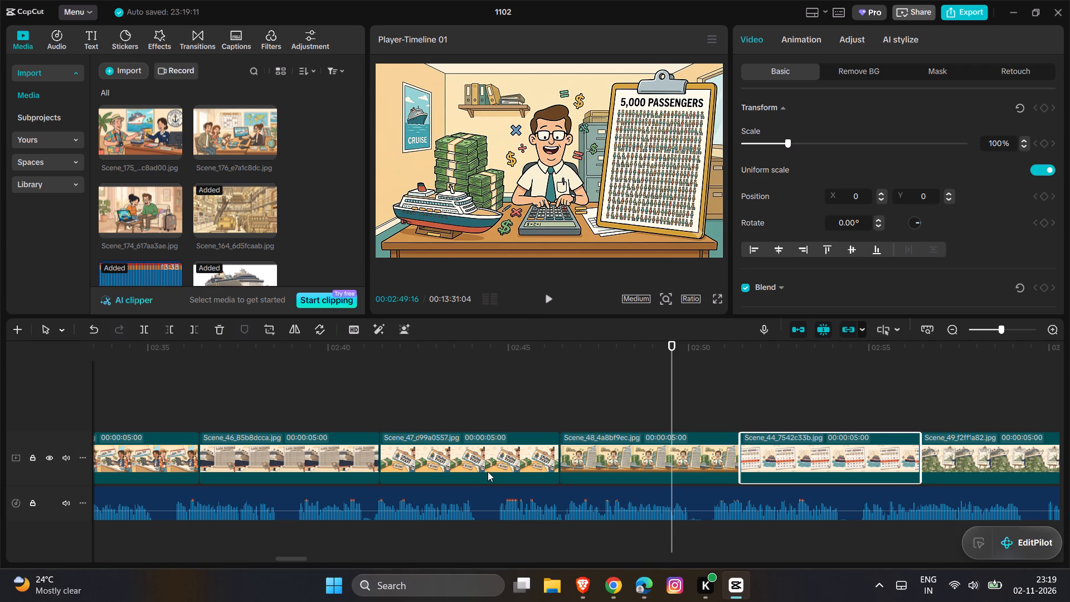
Move the Scene_47 image to directly after Scene_44, ahead of Scene_49.
click(474, 464)
drag(474, 464, 539, 449)
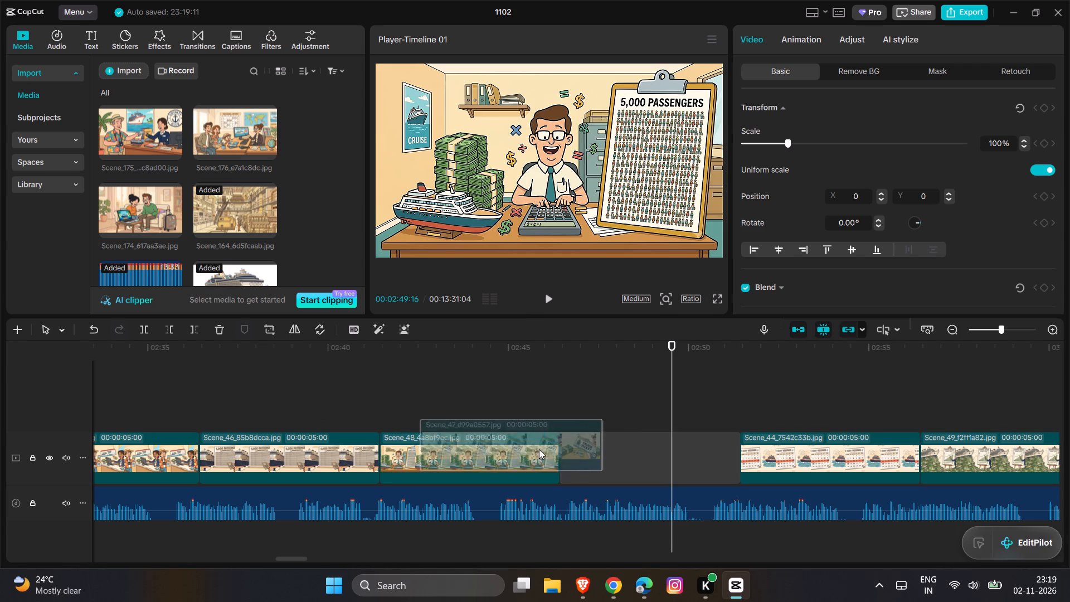
drag(539, 449, 826, 463)
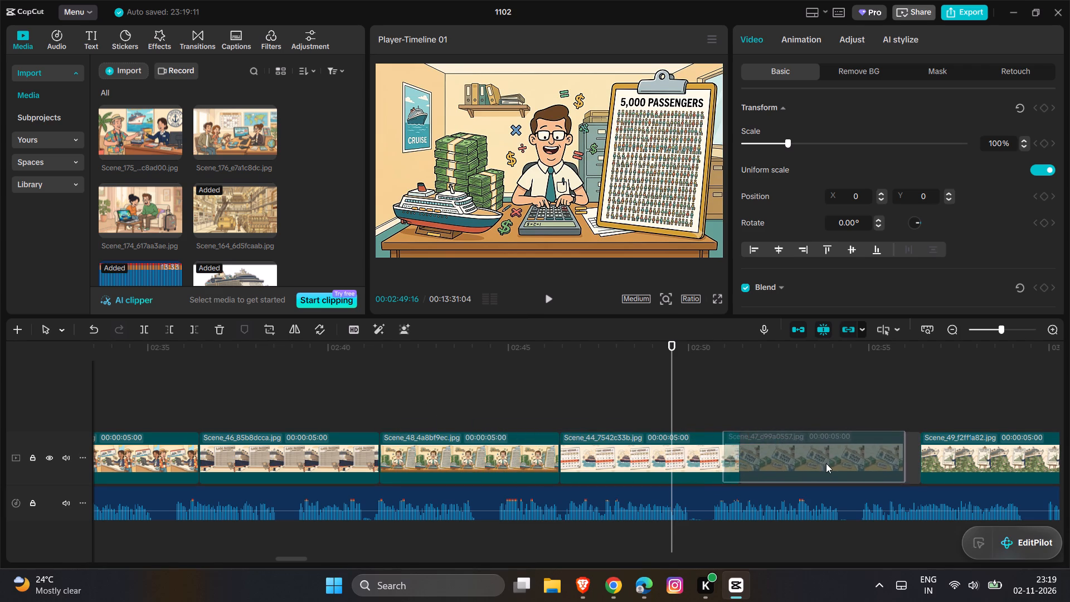
drag(826, 463, 829, 463)
Play the narration from Scene_46 into Scene_48 to check the new image order.
click(266, 382)
key(space)
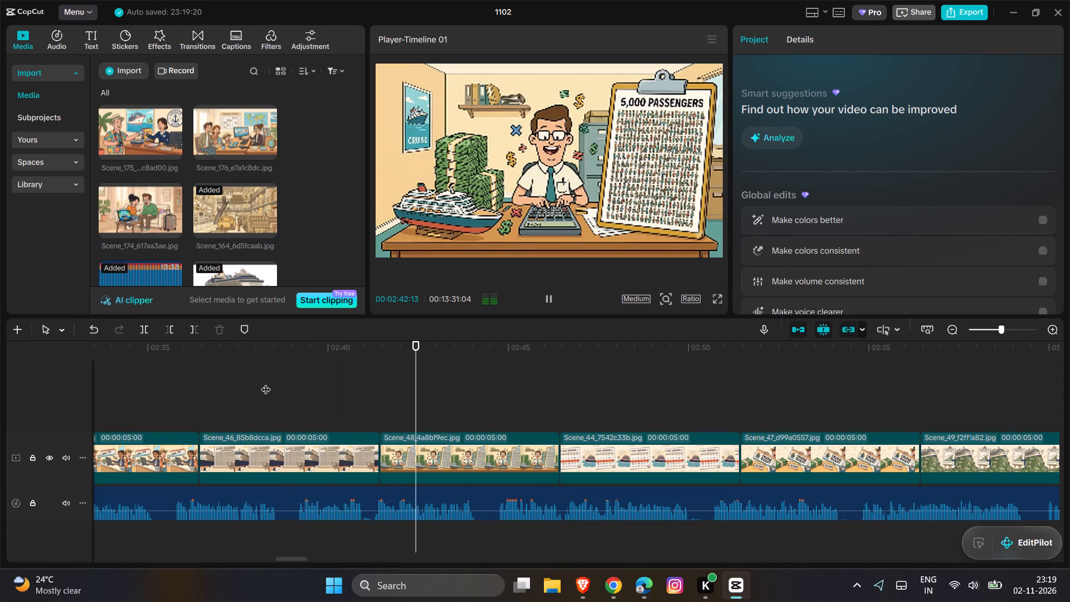
key(space)
Extend the Scene_45 image on the timeline to a duration of 00:00:08:12.
scroll(185, 400, right, 1)
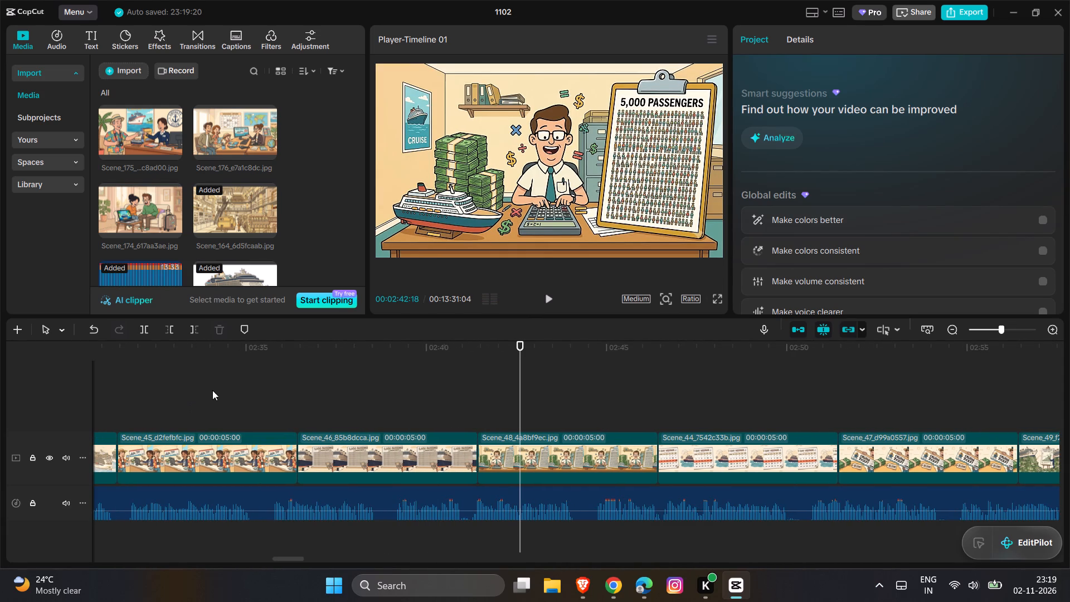
click(212, 390)
click(291, 448)
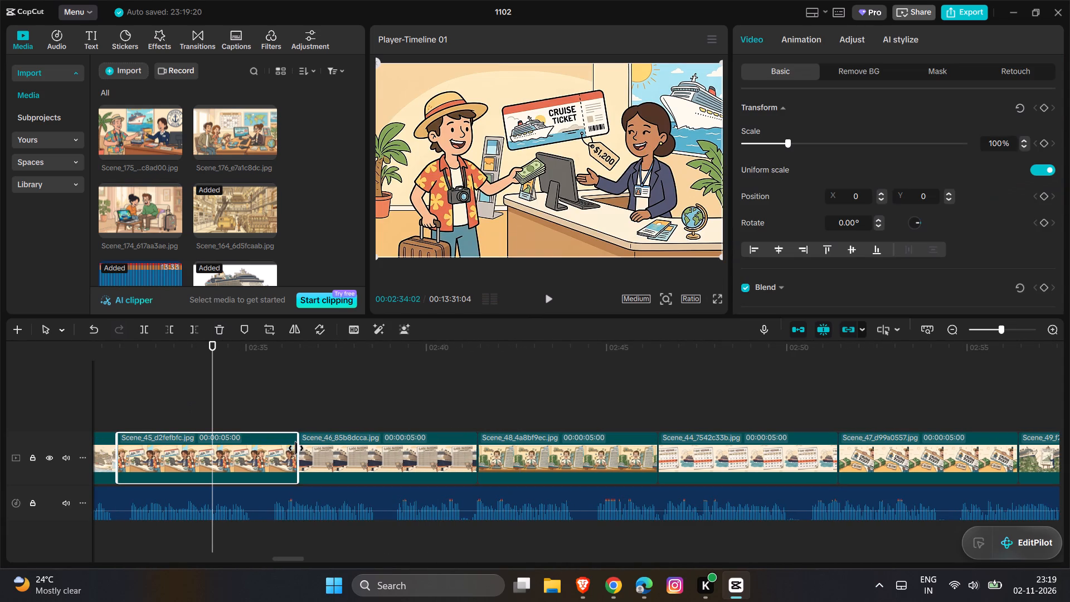
drag(296, 448, 419, 450)
click(322, 372)
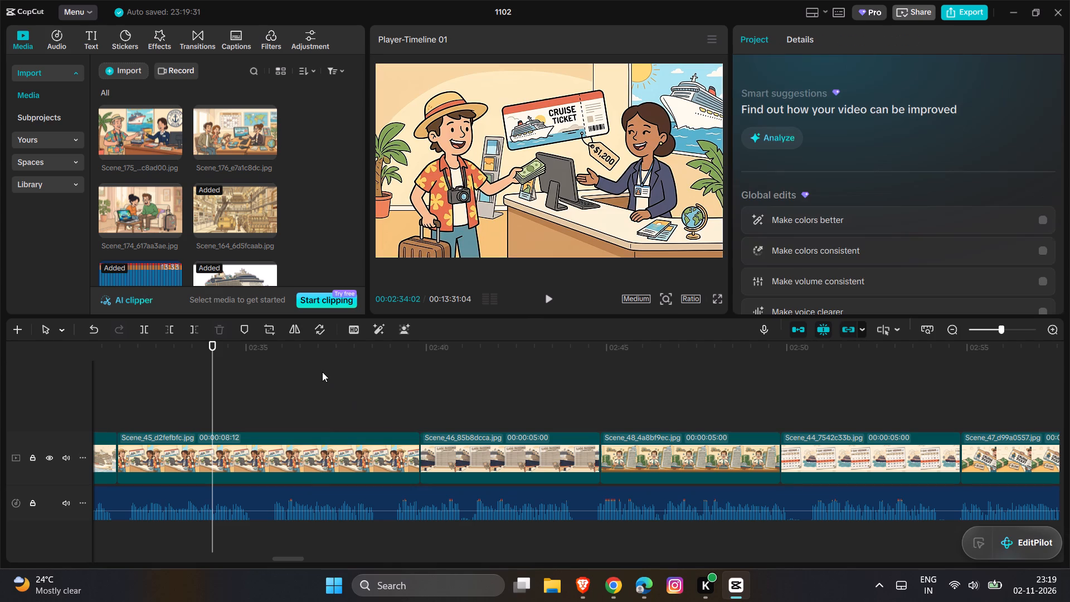
Play the narration from Scene_45 into Scene_44 and shorten the Scene_48 image to 00:00:04:06.
key(space)
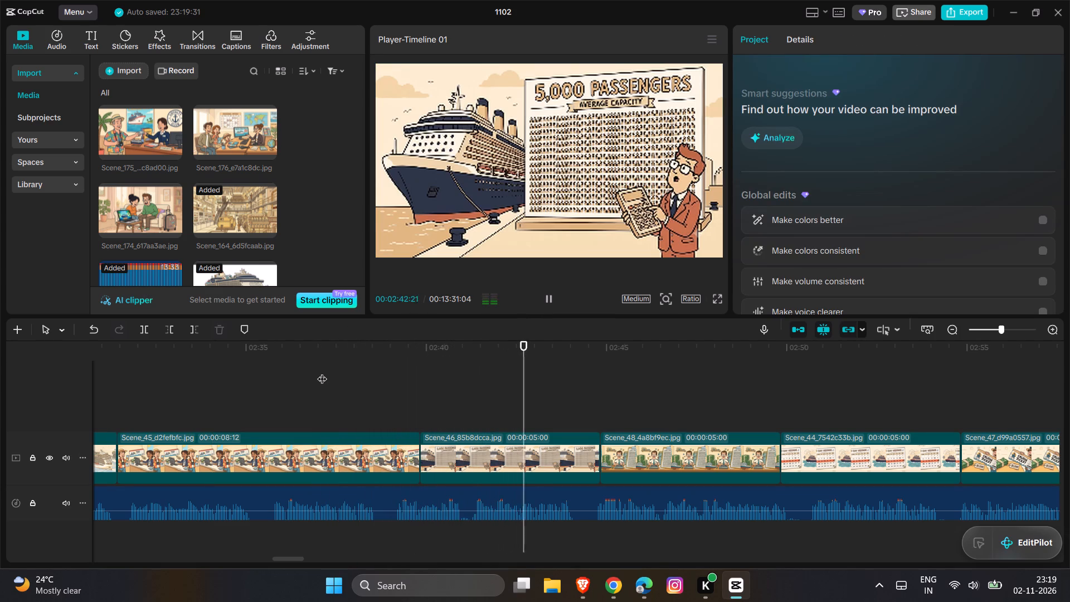
scroll(322, 372, left, 1)
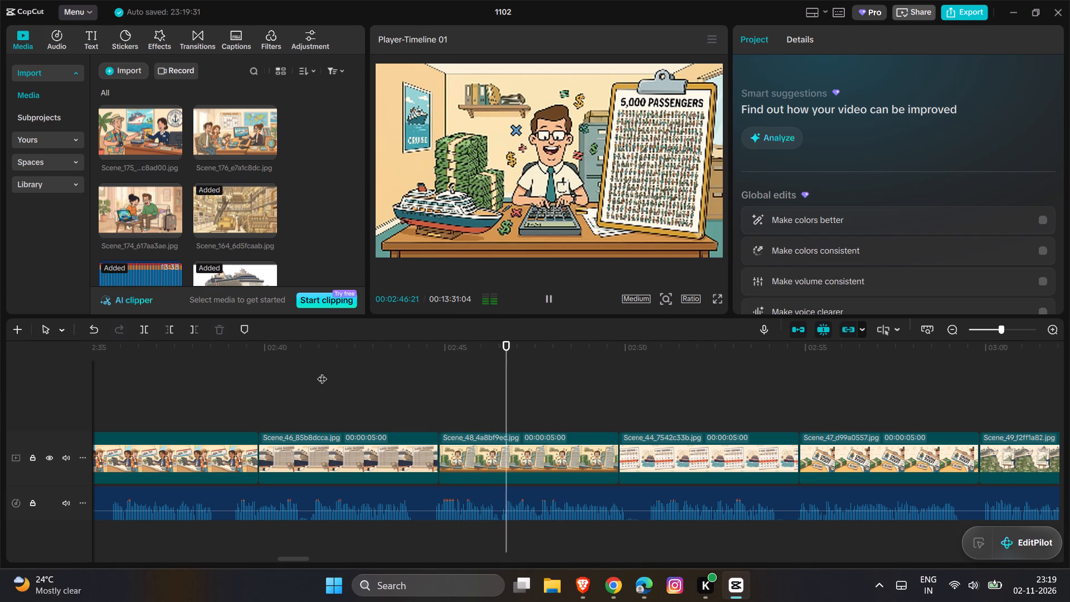
scroll(322, 372, left, 1)
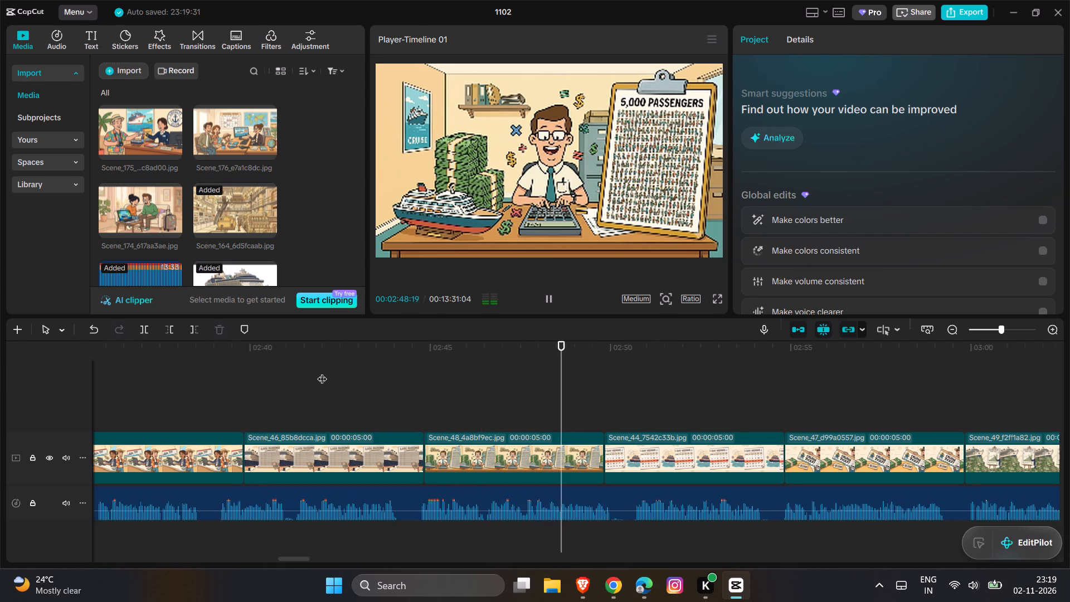
scroll(322, 372, left, 1)
key(space)
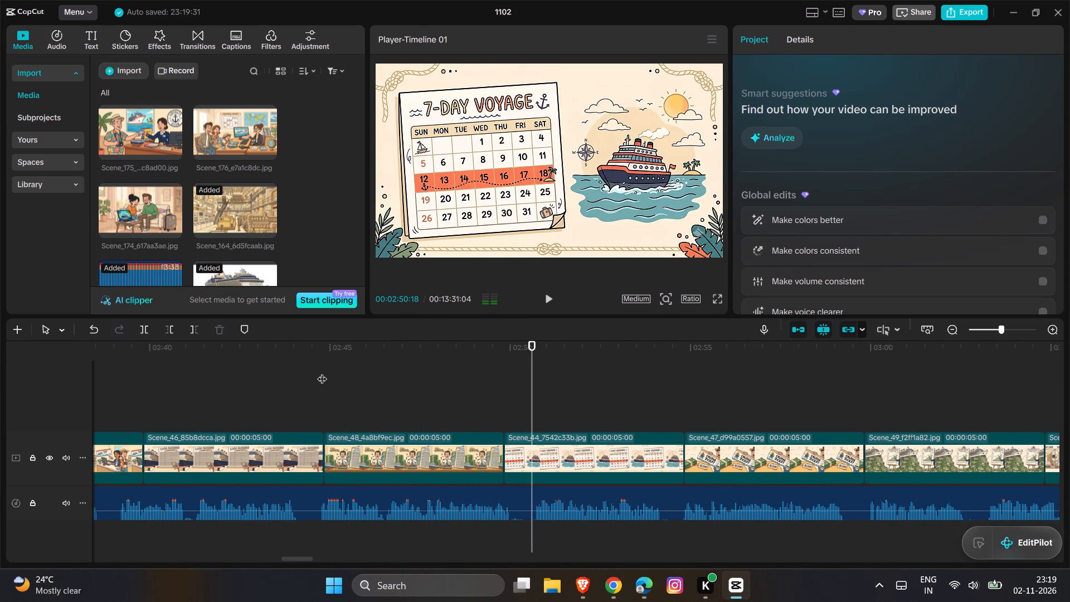
click(466, 387)
key(space)
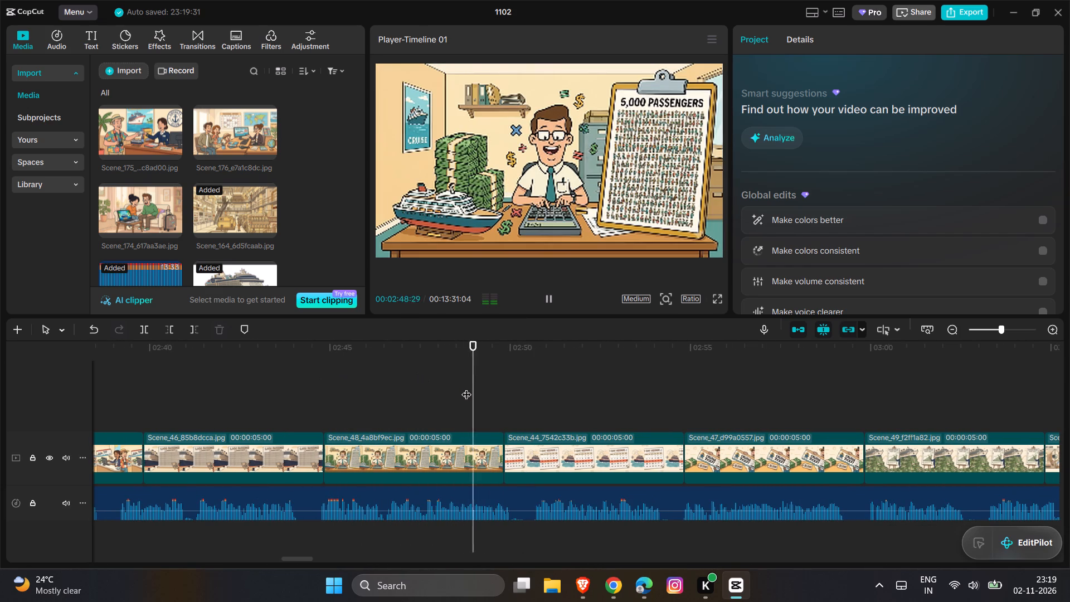
key(space)
click(479, 453)
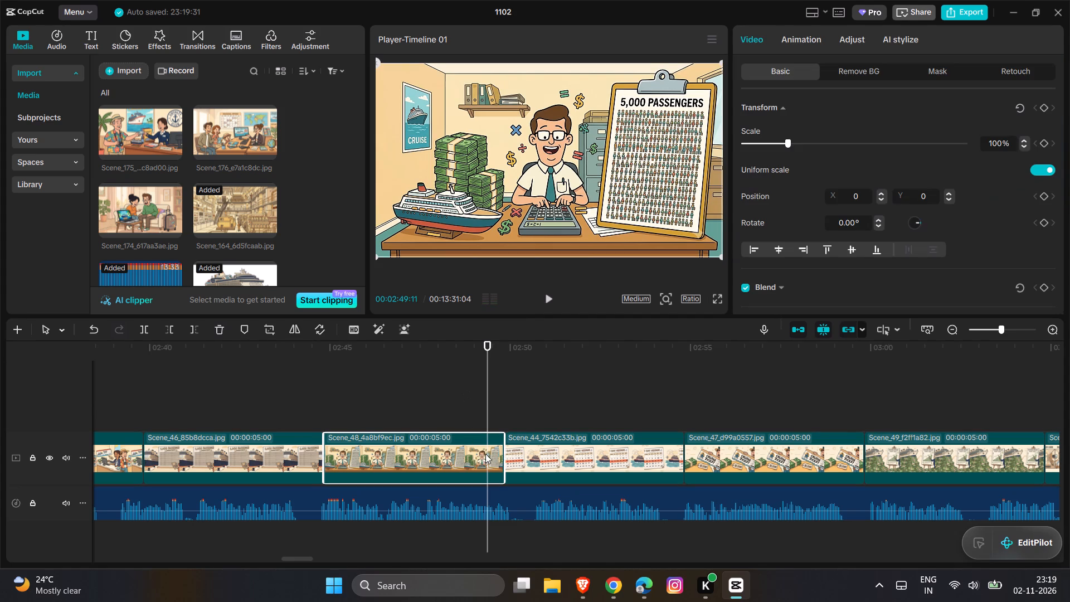
drag(503, 455, 475, 459)
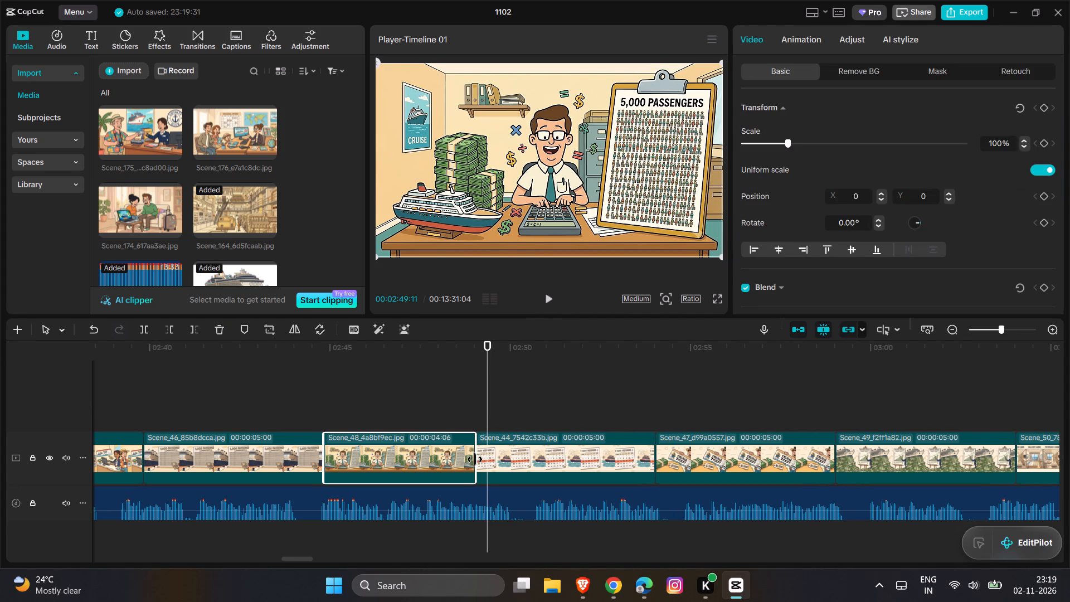
click(474, 407)
Listen to the narration over Scene_44 and shorten that image so it ends at about 02:52.
key(space)
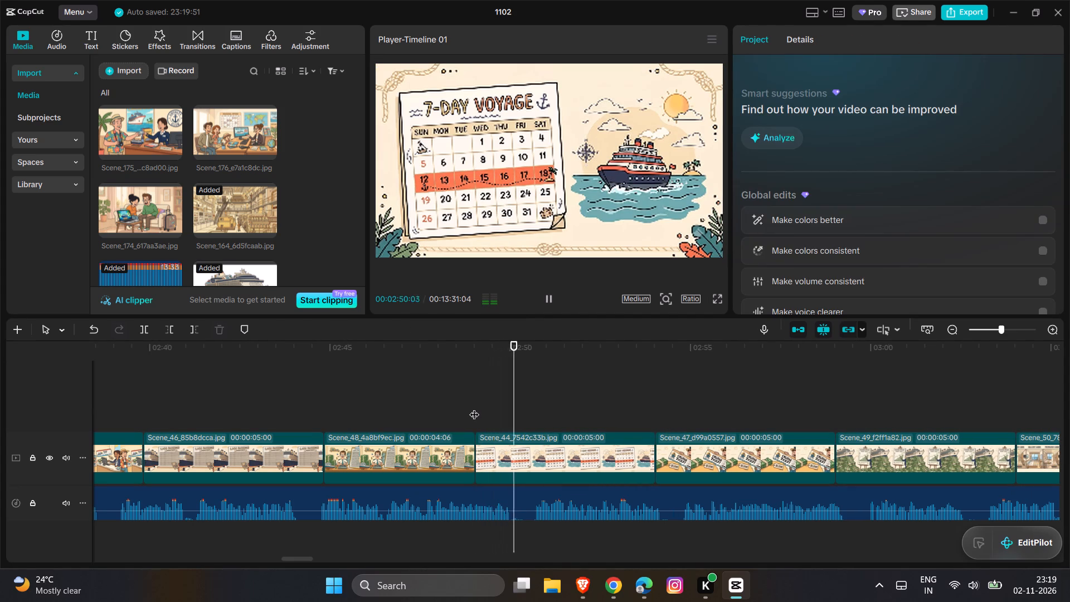
key(space)
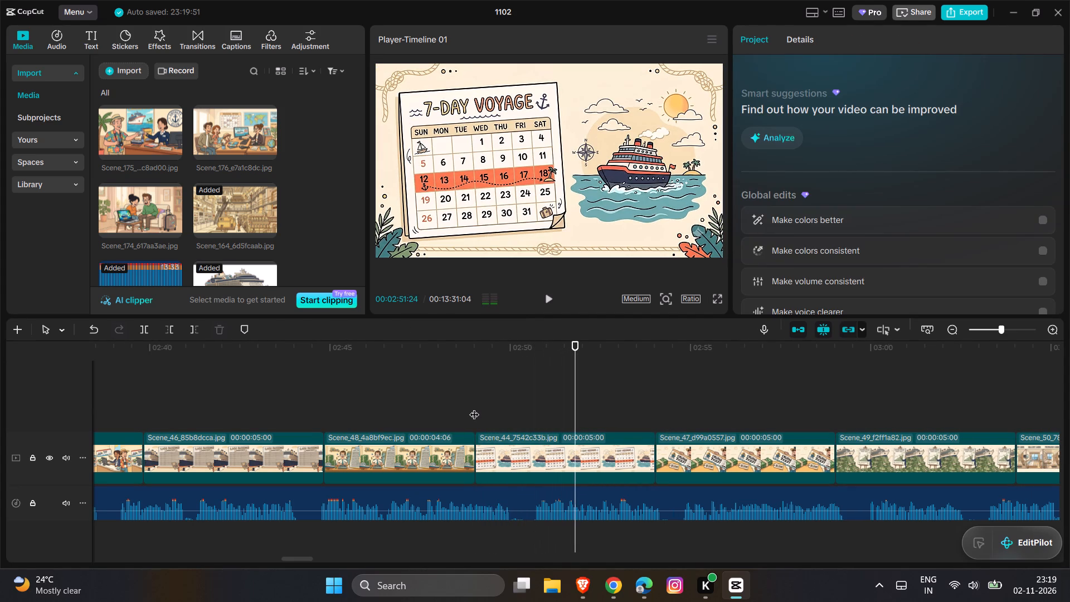
key(space)
key(space)
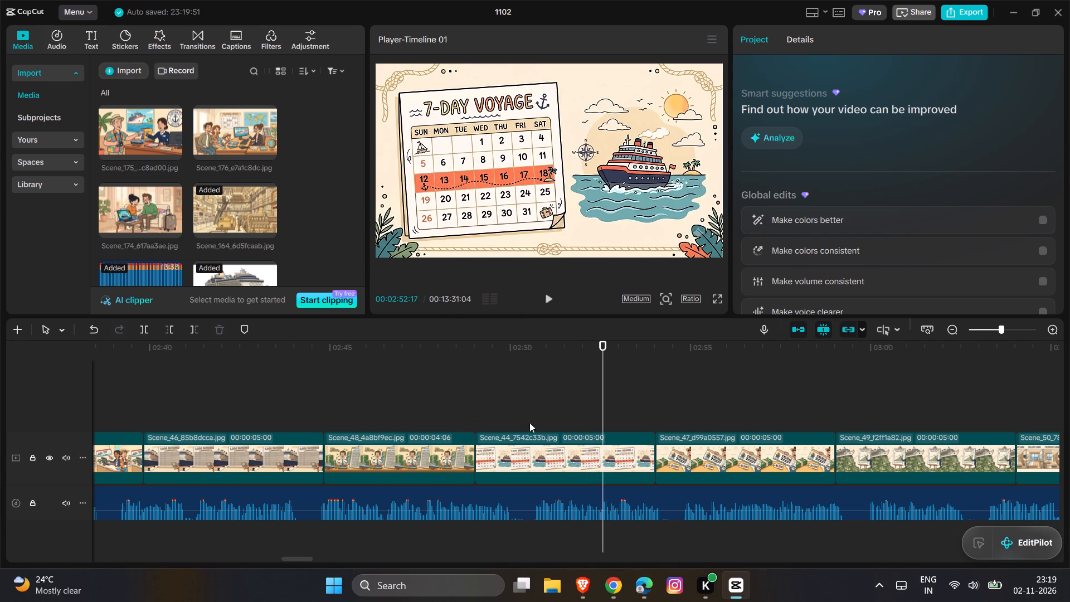
click(630, 460)
drag(655, 459, 587, 468)
click(580, 409)
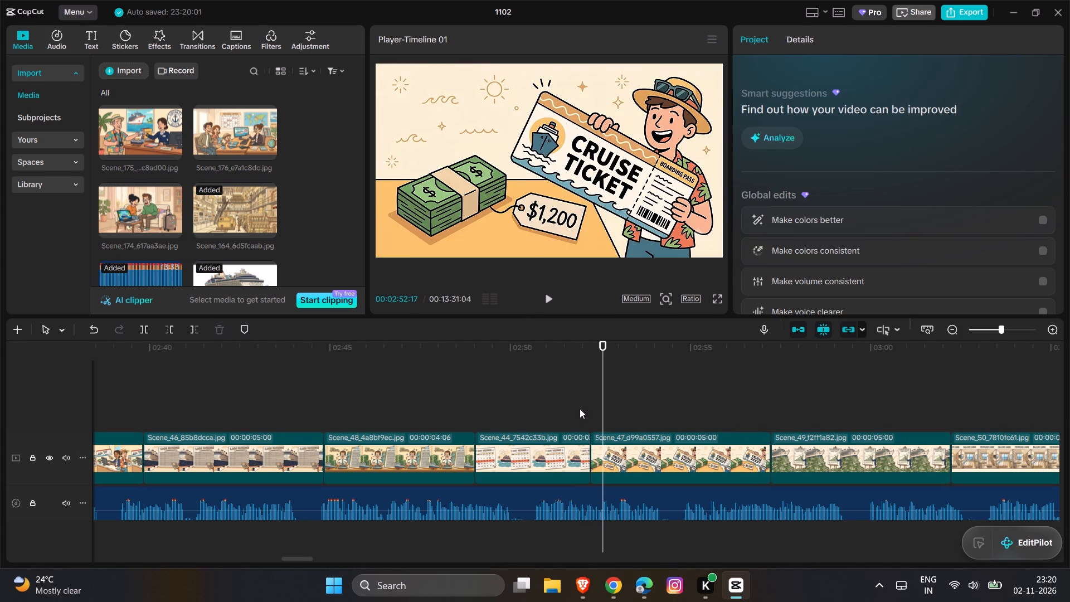
Play the narration over Scene_47 into Scene_49 and shorten the Scene_47 image to 00:00:04:03.
key(space)
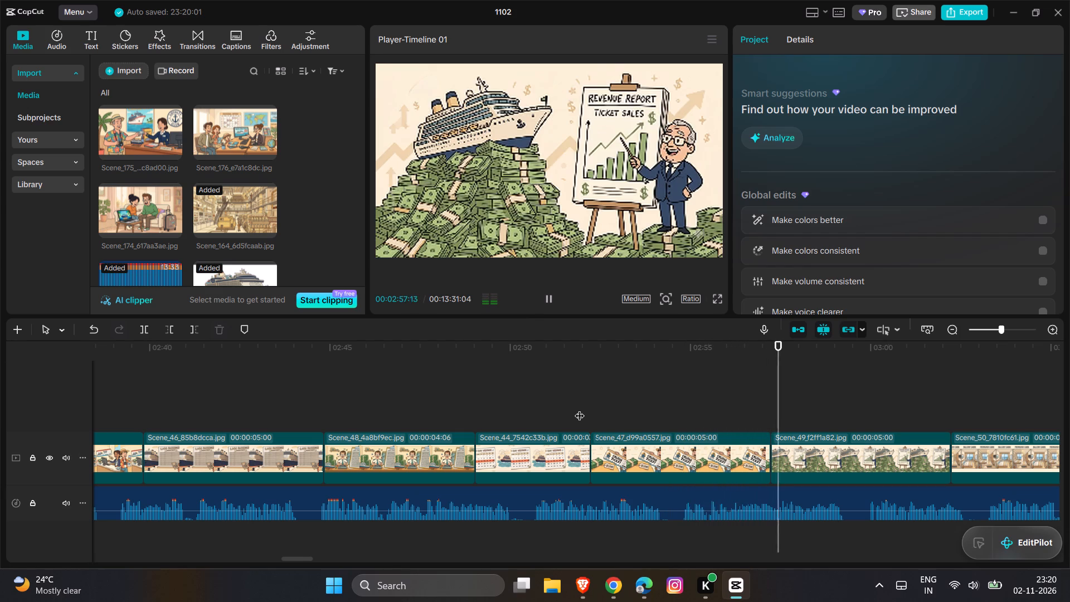
key(space)
click(766, 402)
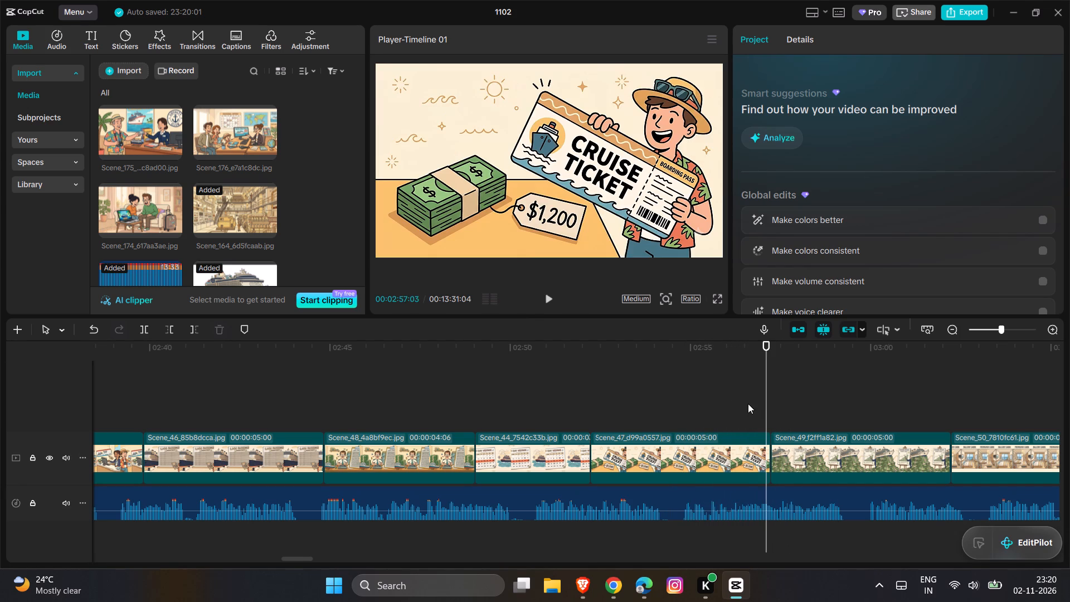
click(748, 404)
click(759, 447)
drag(770, 453, 737, 462)
click(719, 390)
Play the narration through Scene_49 into Scene_50 and shorten the Scene_50 image to end at about 03:04.
key(space)
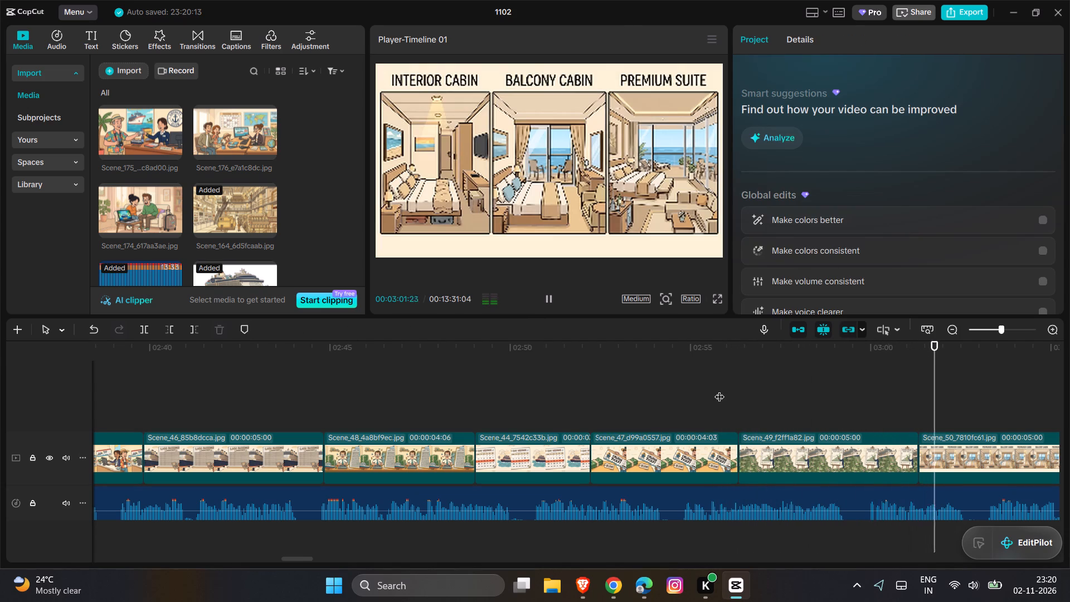
scroll(719, 390, left, 2)
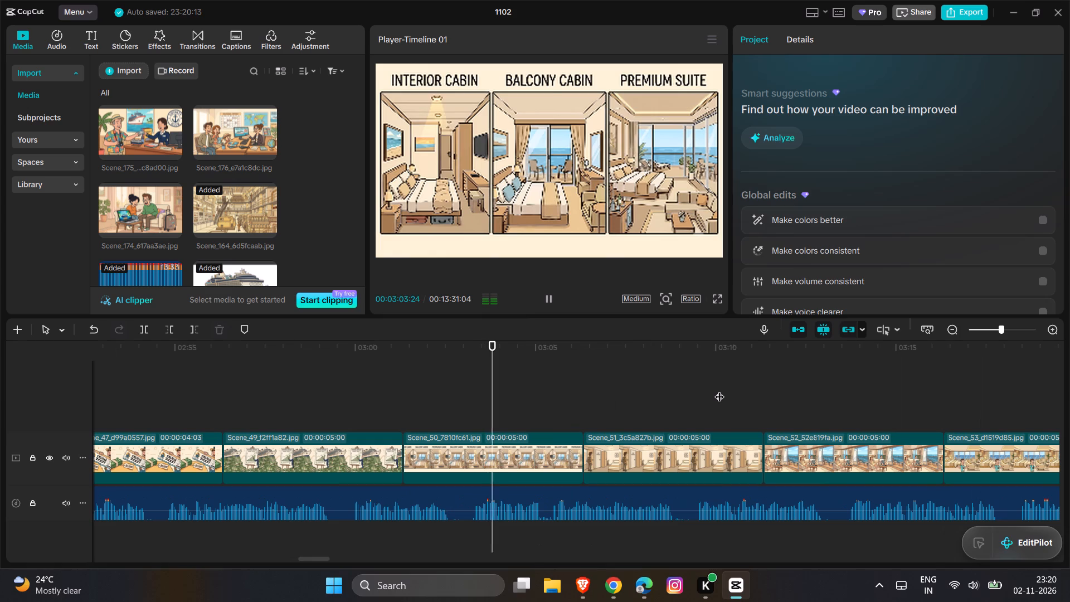
key(space)
click(549, 459)
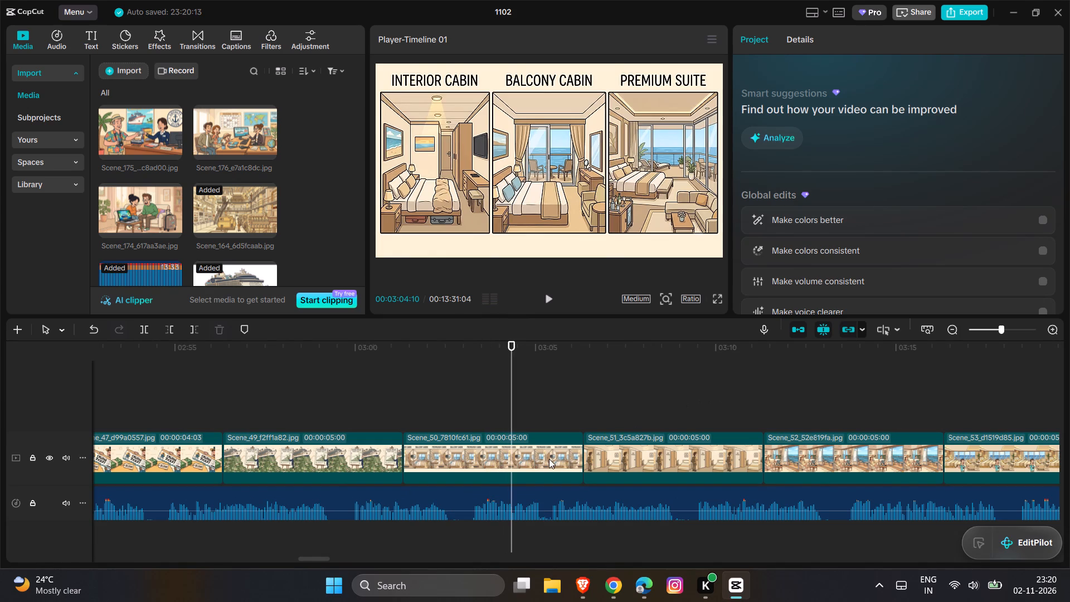
drag(583, 453, 505, 461)
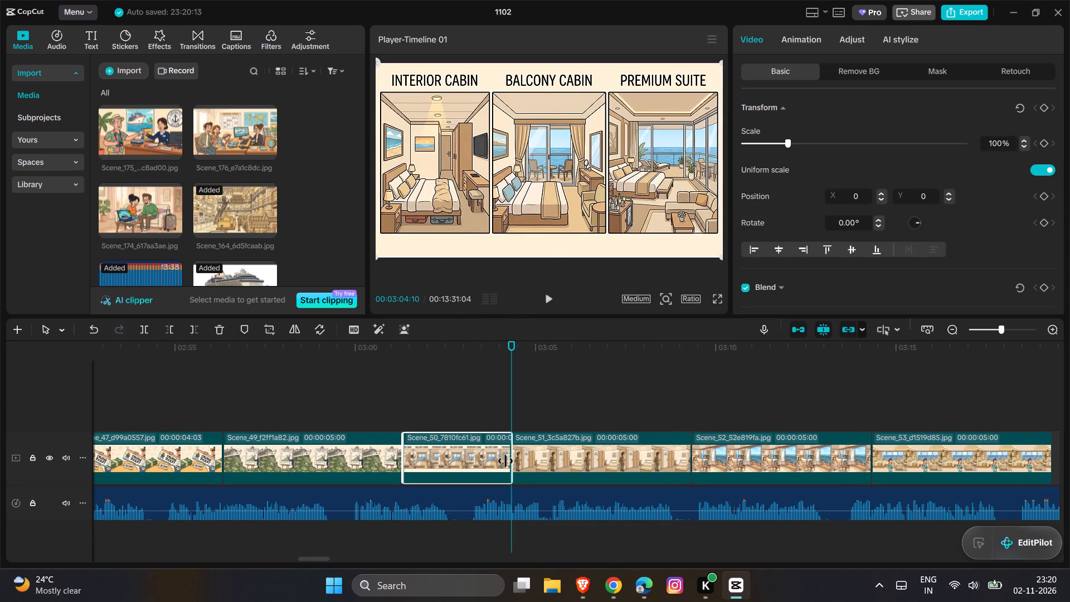
drag(505, 461, 497, 465)
click(488, 393)
Play the narration from Scene_50 into Scene_51 and shorten the Scene_51 image to 00:00:03:17.
key(space)
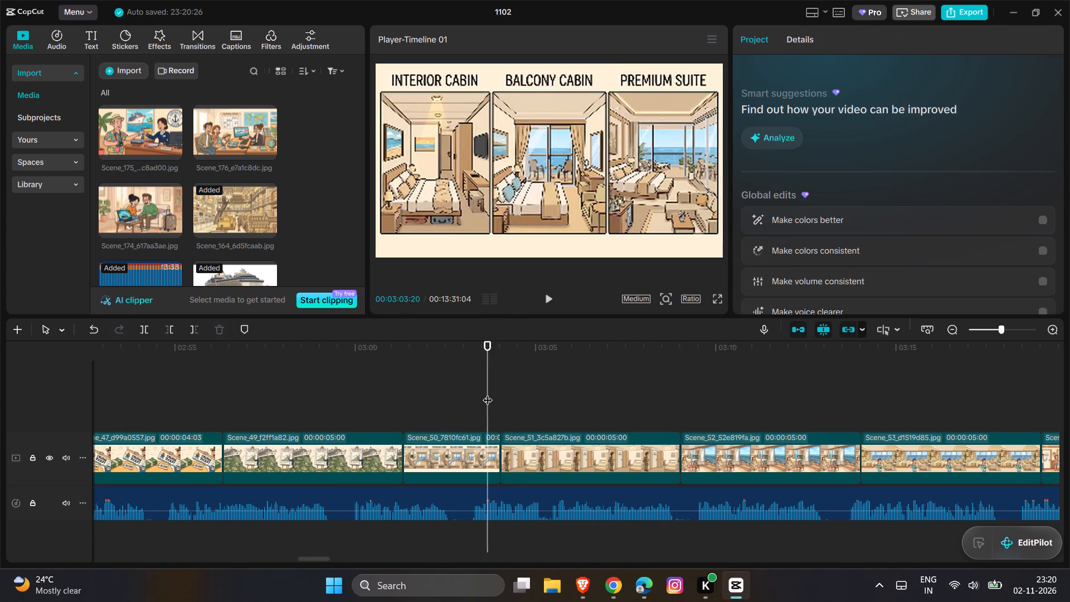
key(space)
key(space)
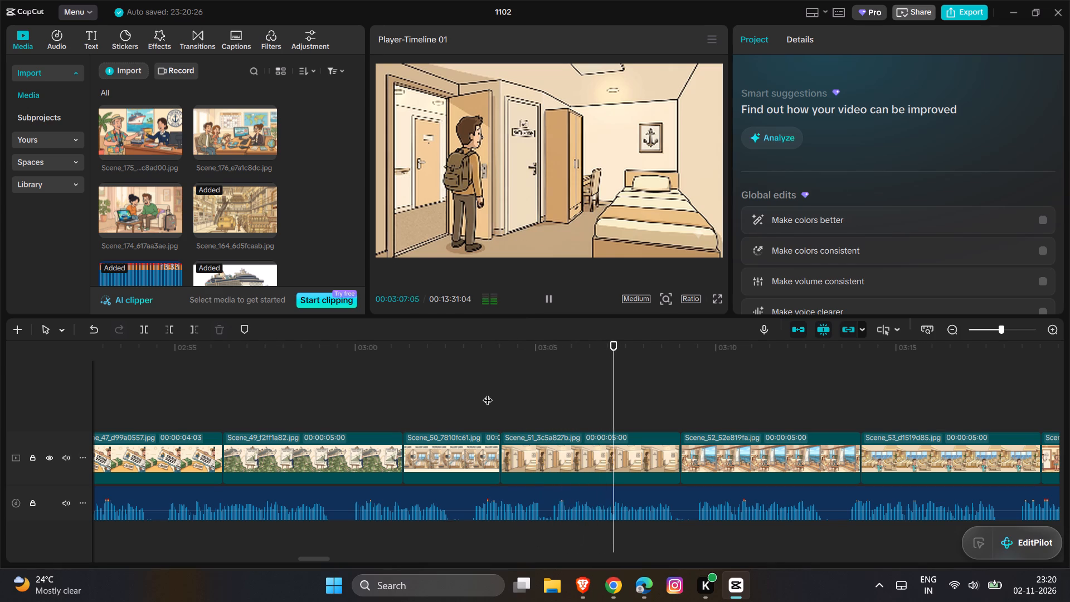
key(space)
click(651, 468)
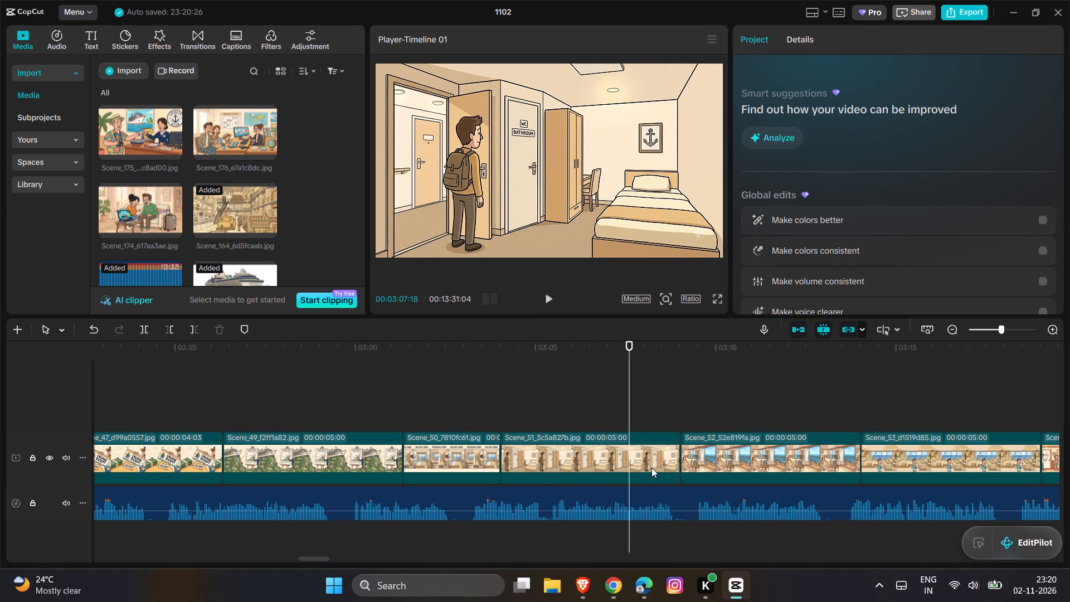
drag(682, 457, 636, 463)
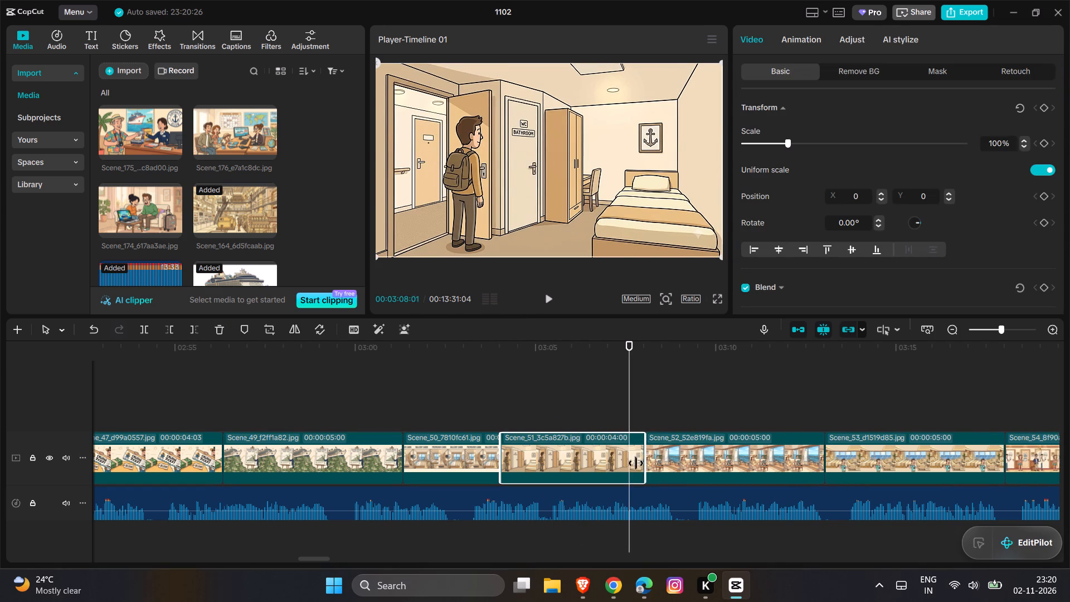
drag(636, 463, 629, 465)
Play the narration into Scene_52 and shorten the Scene_52 image to end at about 03:10.
key(space)
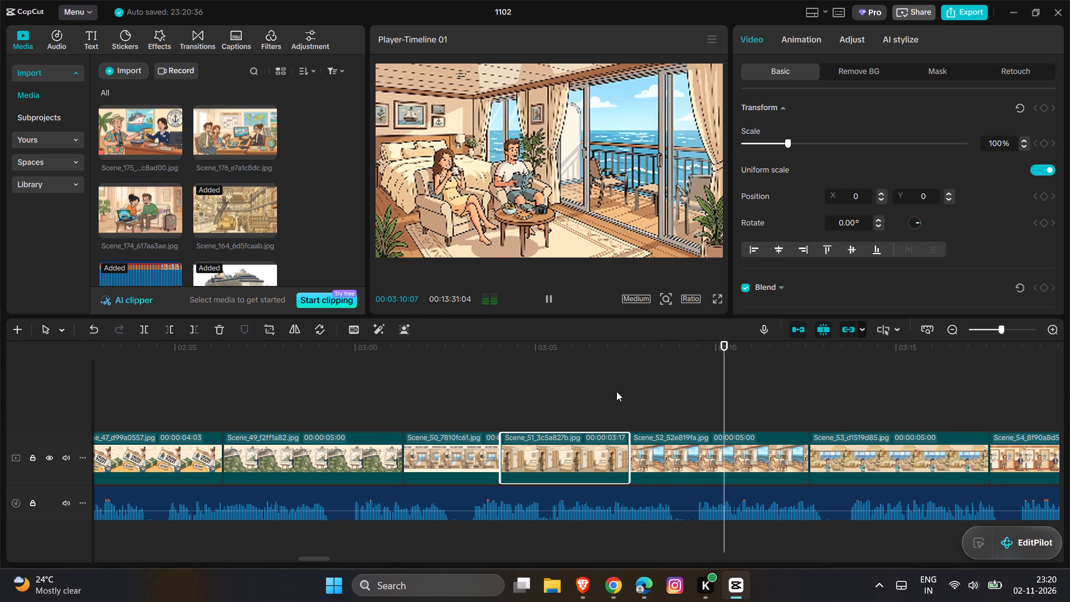
key(space)
click(722, 454)
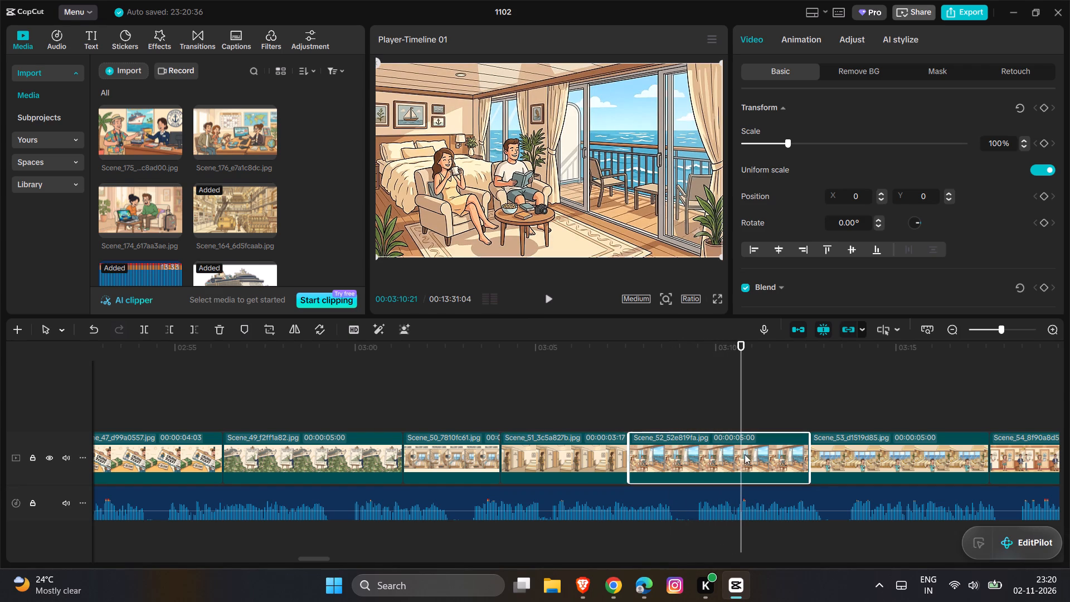
drag(810, 459, 738, 470)
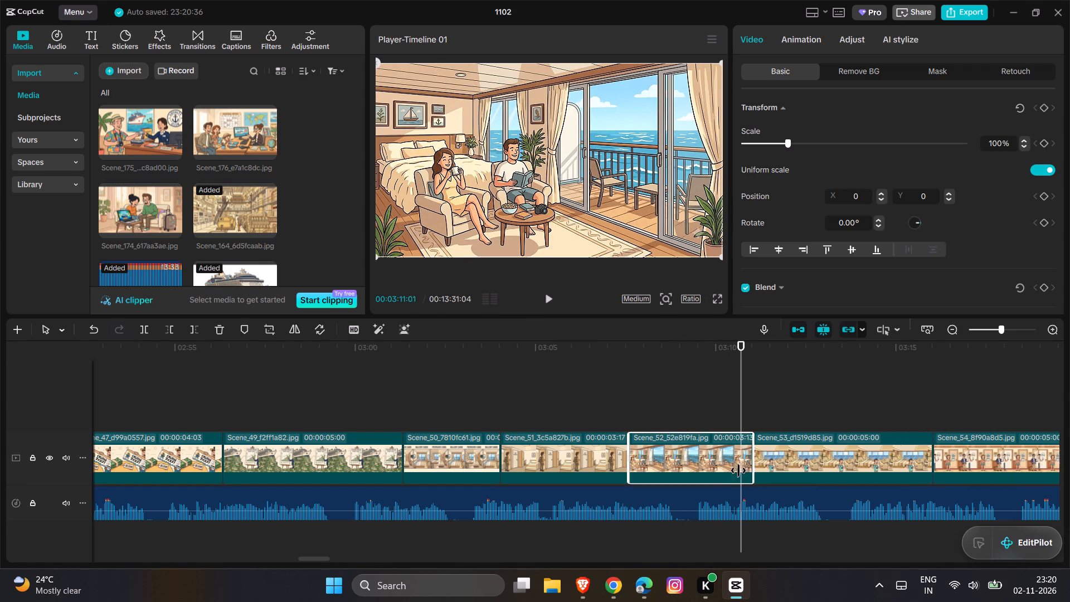
drag(738, 470, 726, 474)
click(725, 396)
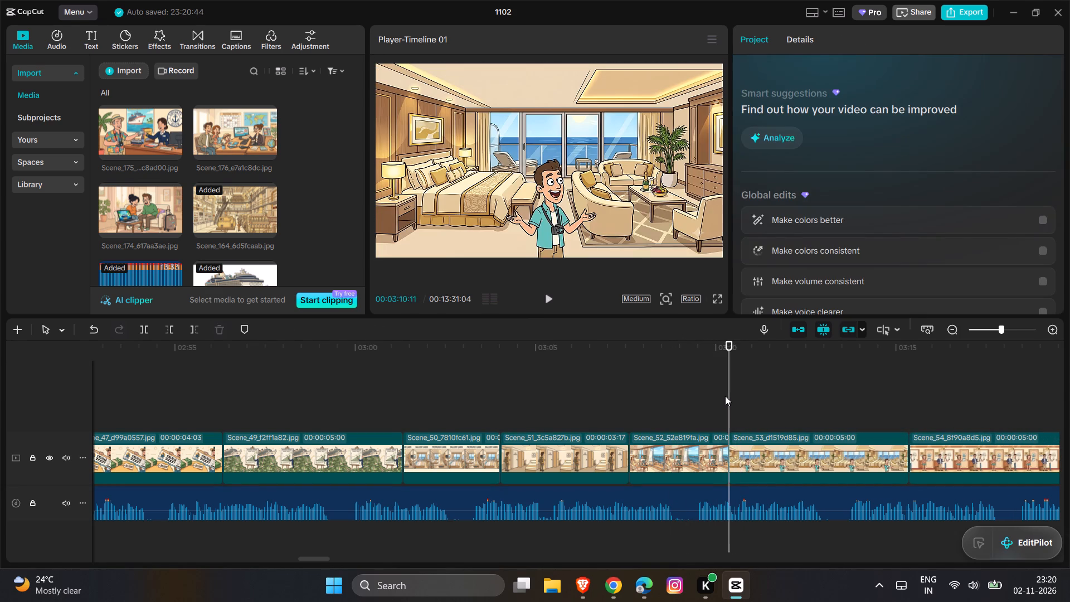
Play the narration from Scene_52 into Scene_56 to check how the images line up with the voice-over.
key(space)
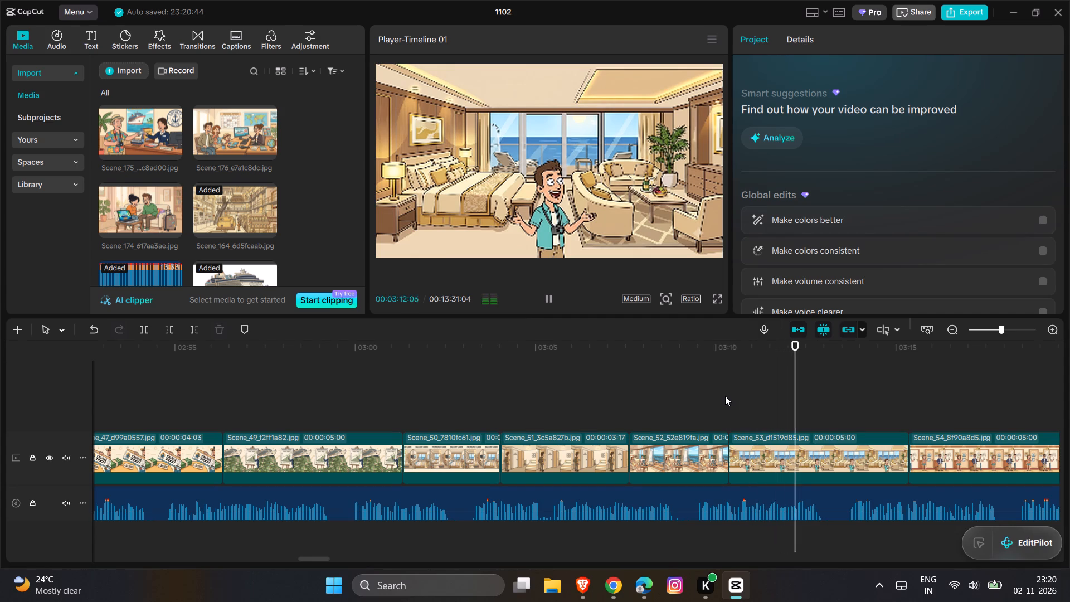
key(space)
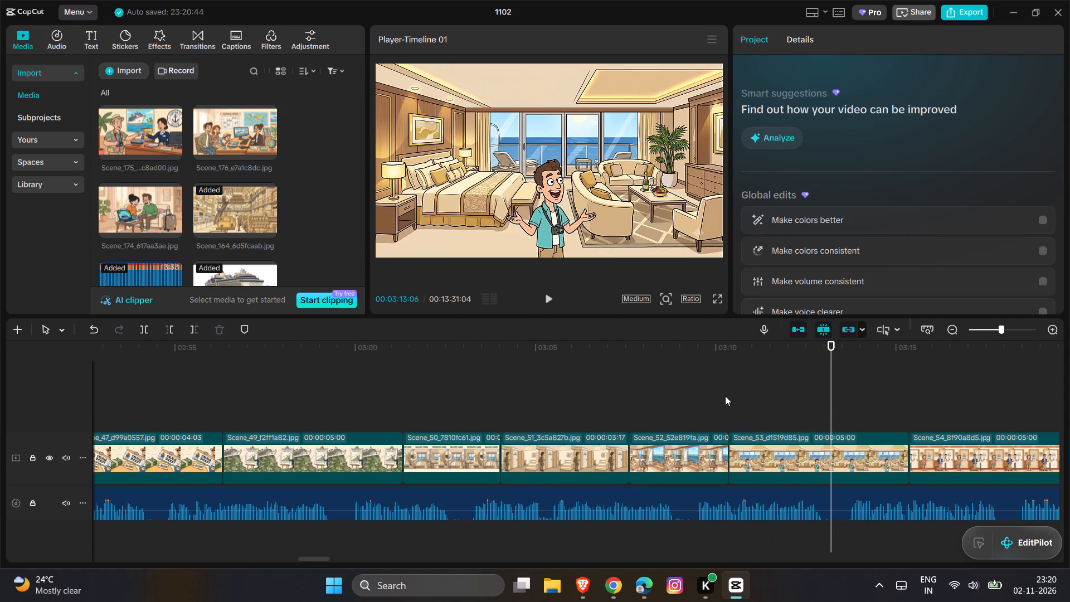
click(955, 419)
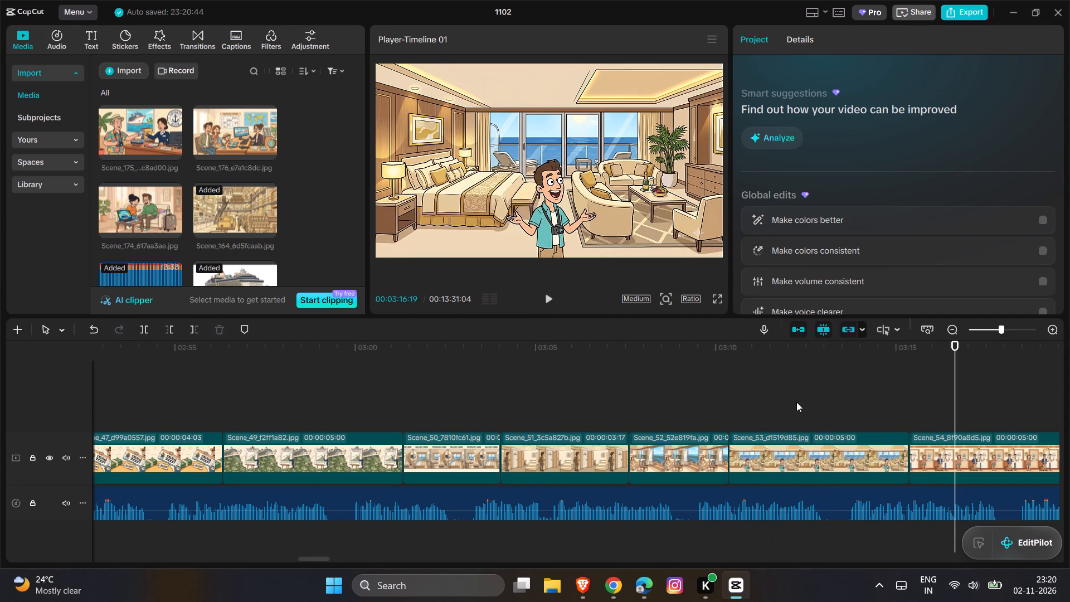
click(717, 389)
key(space)
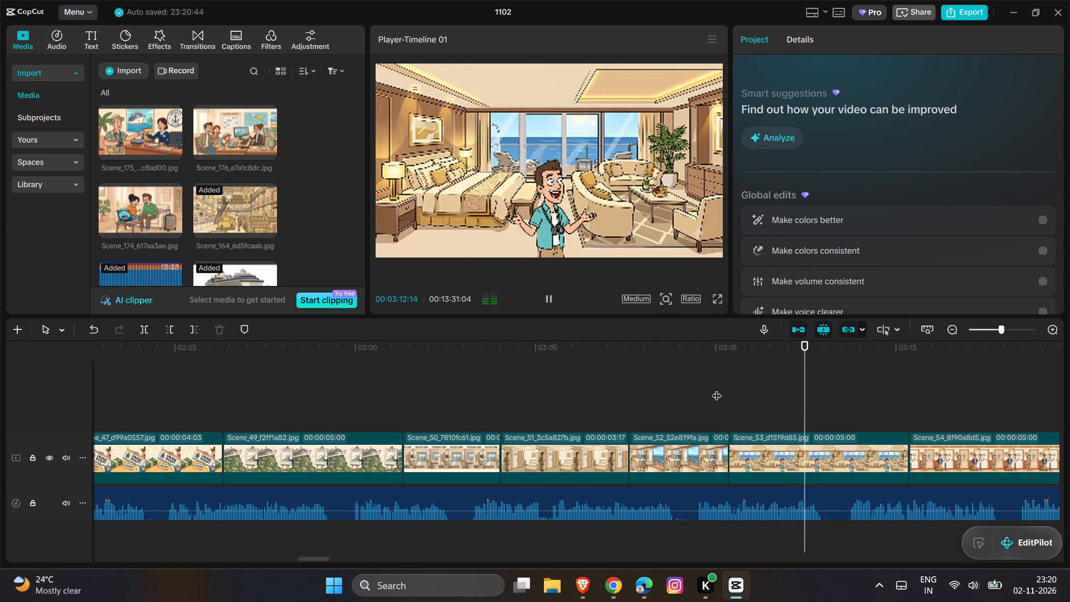
scroll(717, 389, left, 1)
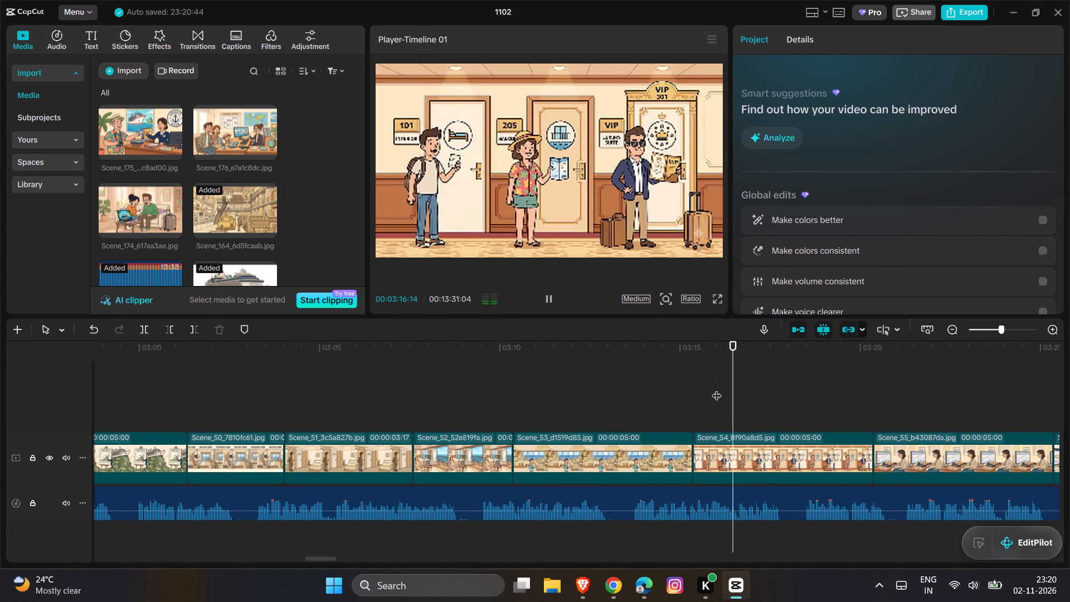
scroll(717, 389, left, 1)
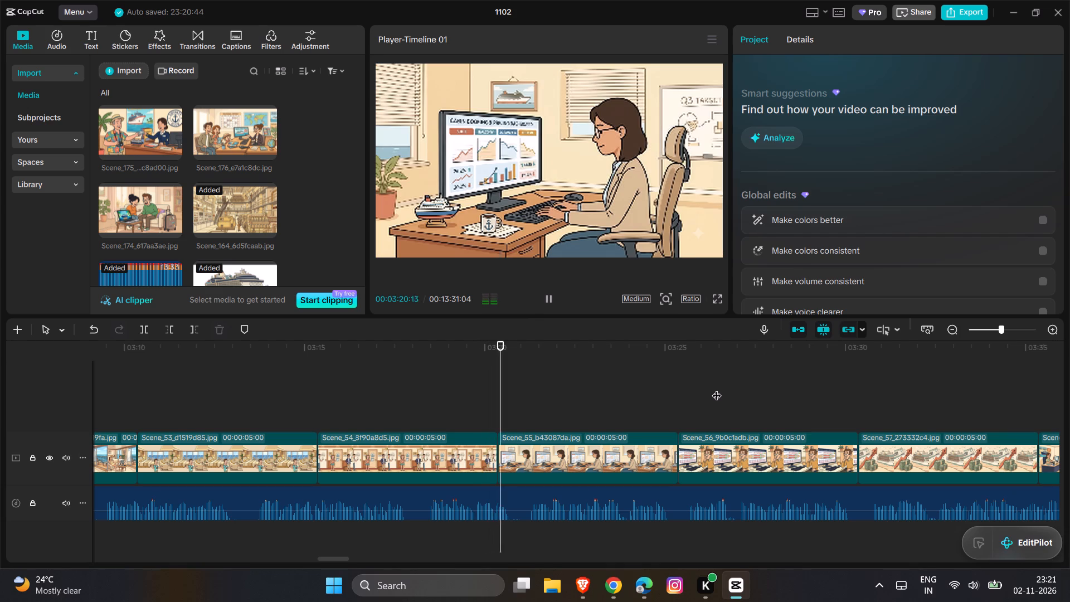
key(space)
key(space)
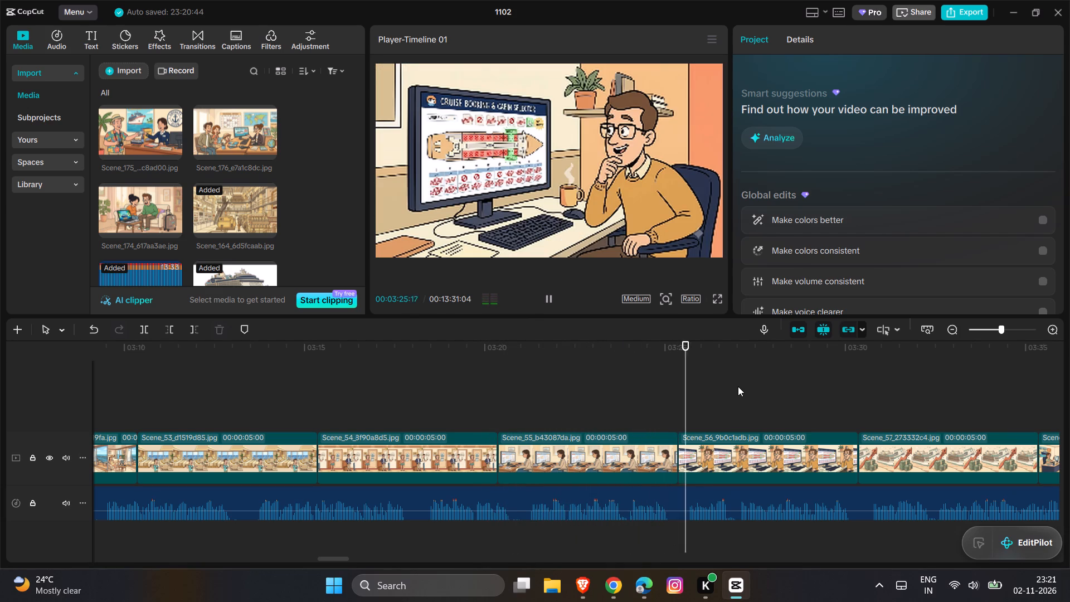
Play the narration from Scene_56 into Scene_58 and preview points up to Scene_61 to check the images against the voice-over.
scroll(738, 386, left, 1)
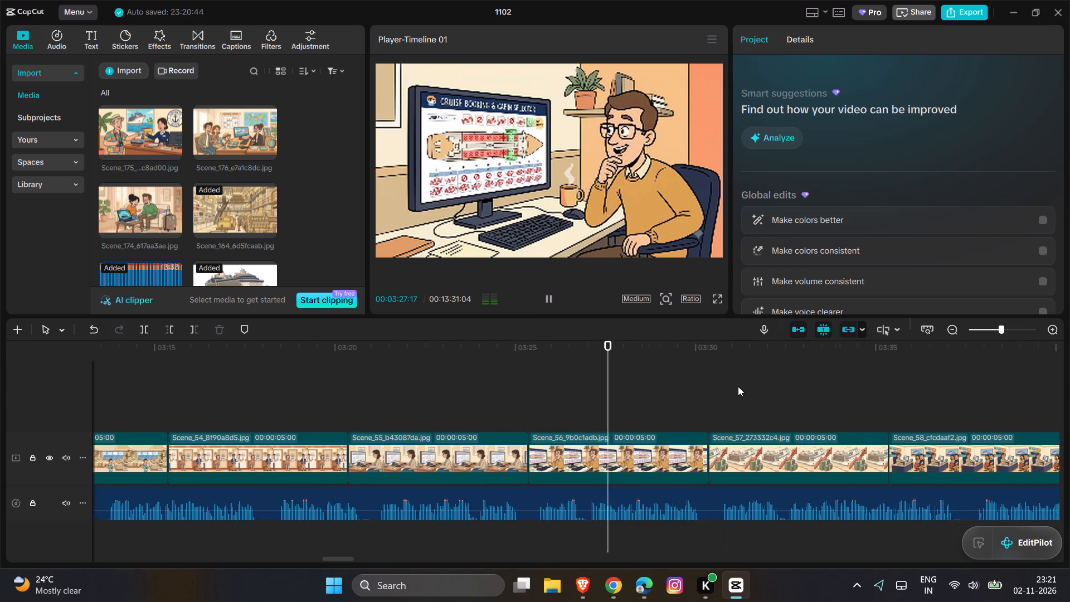
scroll(738, 386, left, 1)
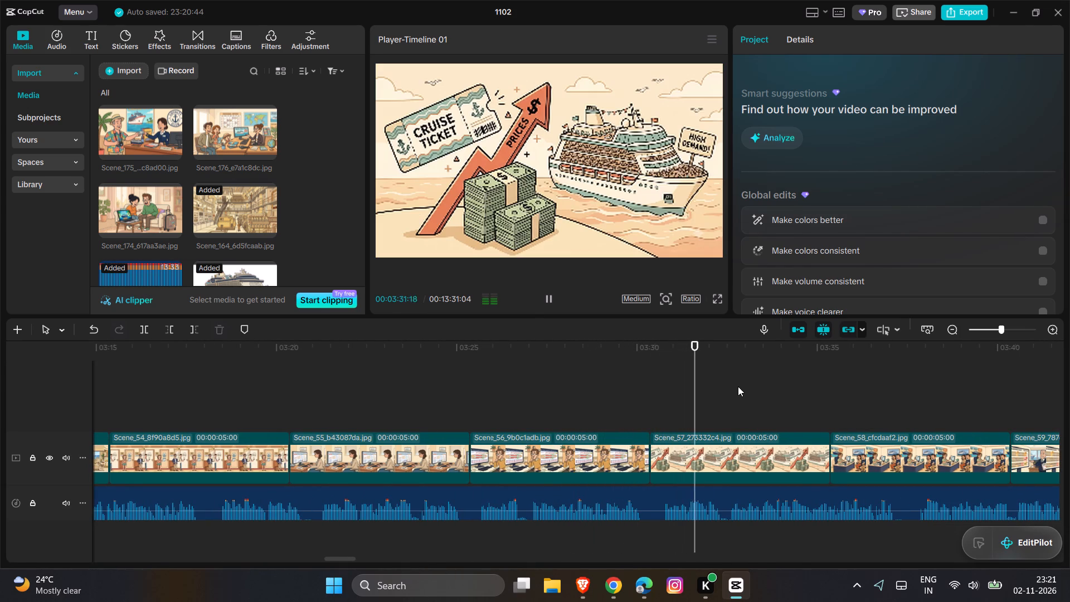
scroll(738, 386, left, 1)
click(681, 379)
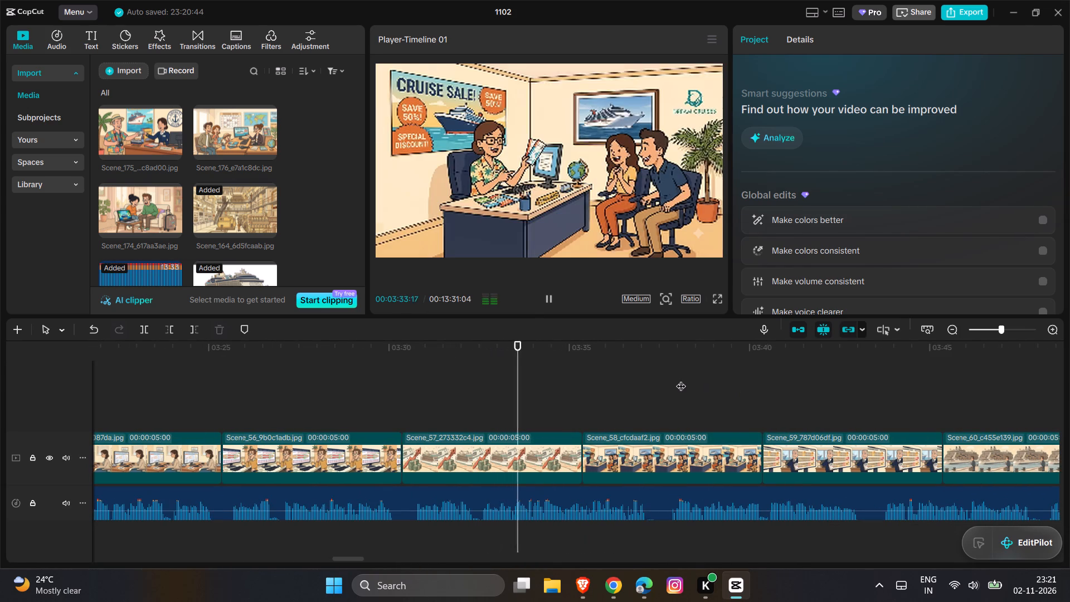
click(850, 395)
scroll(850, 395, left, 2)
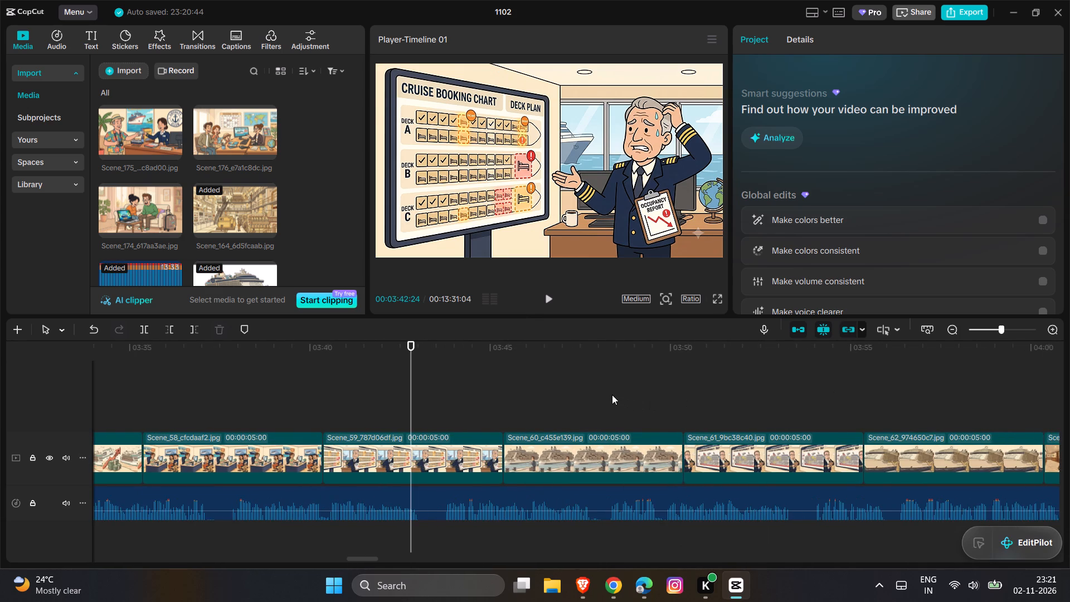
click(612, 395)
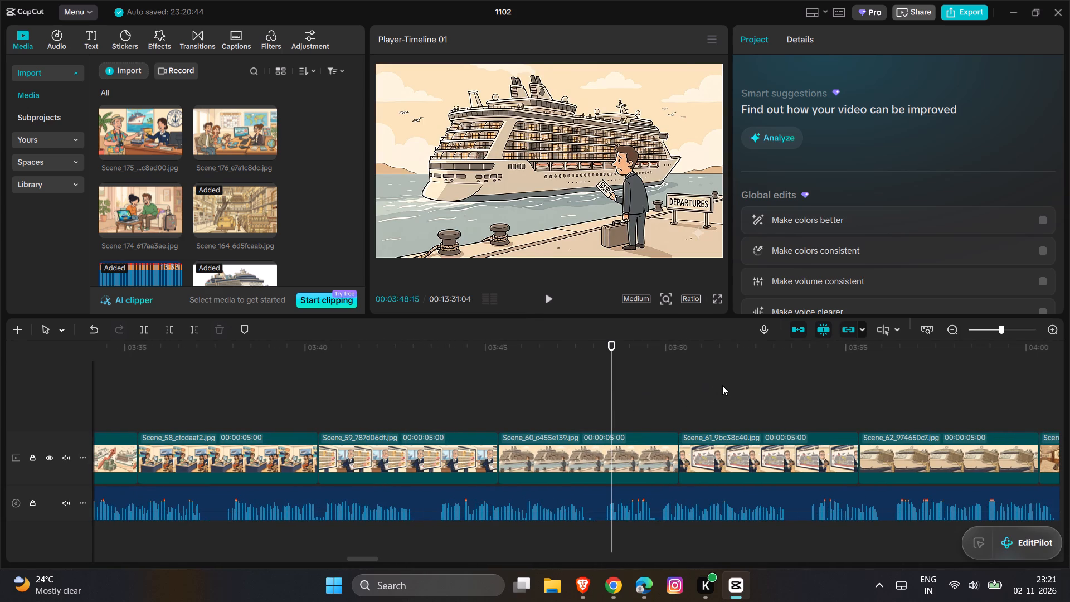
click(722, 385)
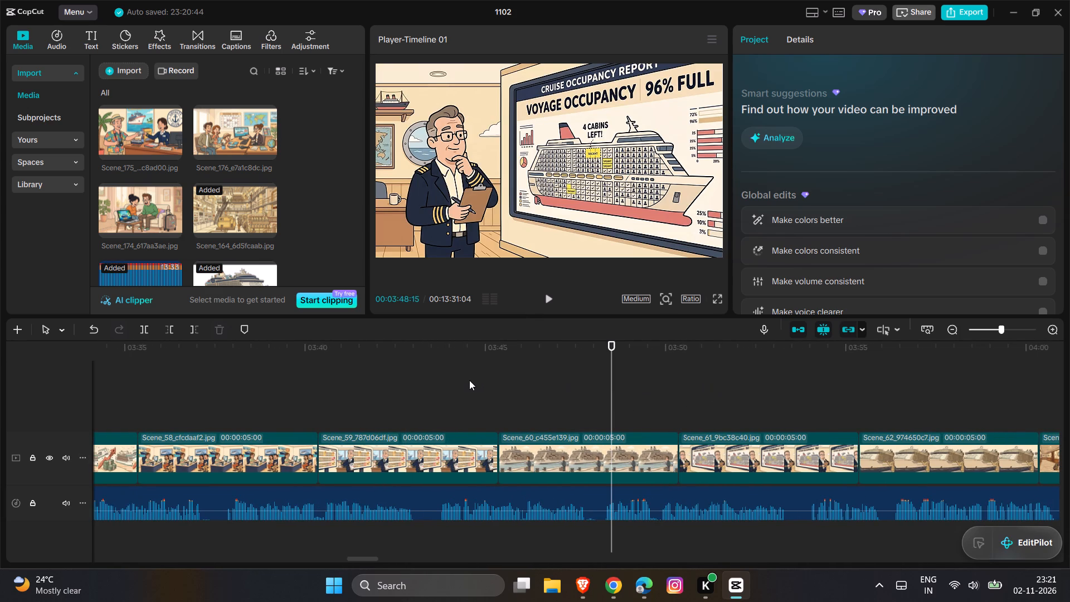
Replay the narration from the start of Scene_53 into Scene_54 and shorten the Scene_54 image to end at about 03:18:22.
scroll(469, 380, right, 5)
scroll(247, 363, right, 1)
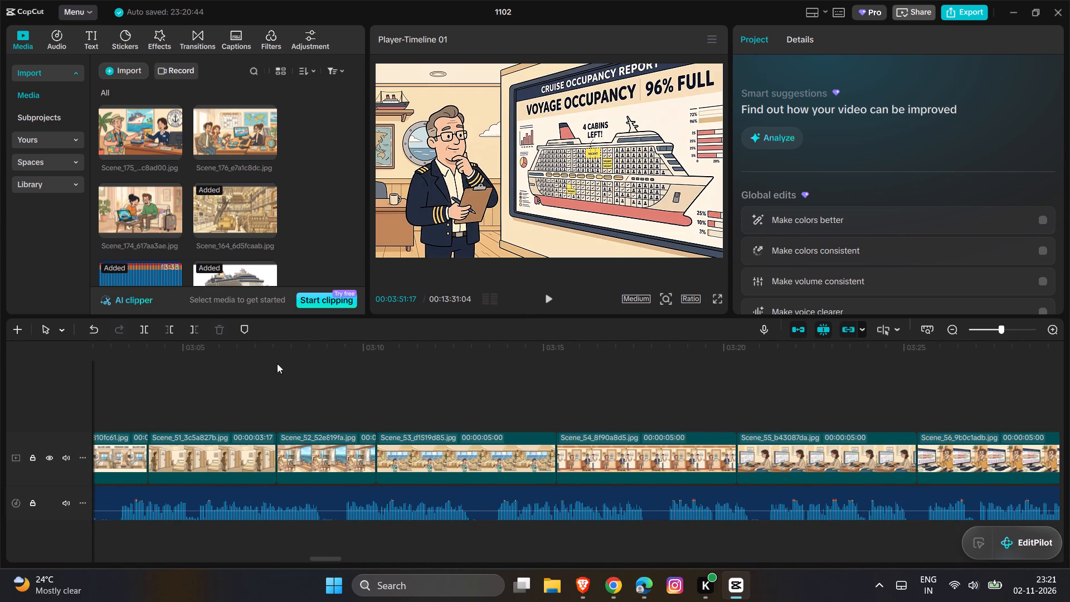
click(382, 389)
key(space)
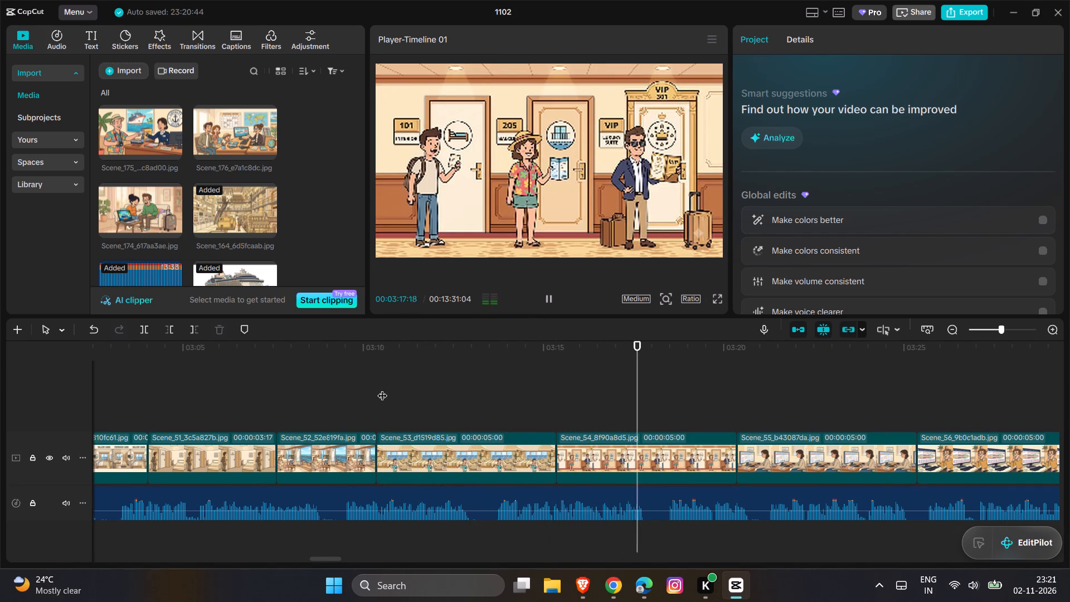
key(space)
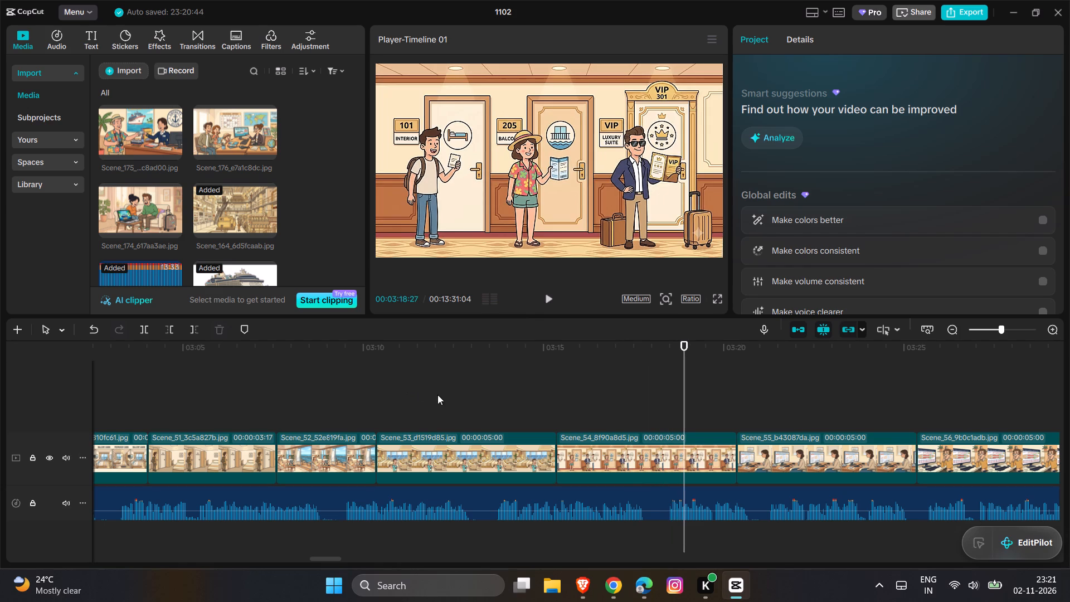
click(735, 467)
click(716, 464)
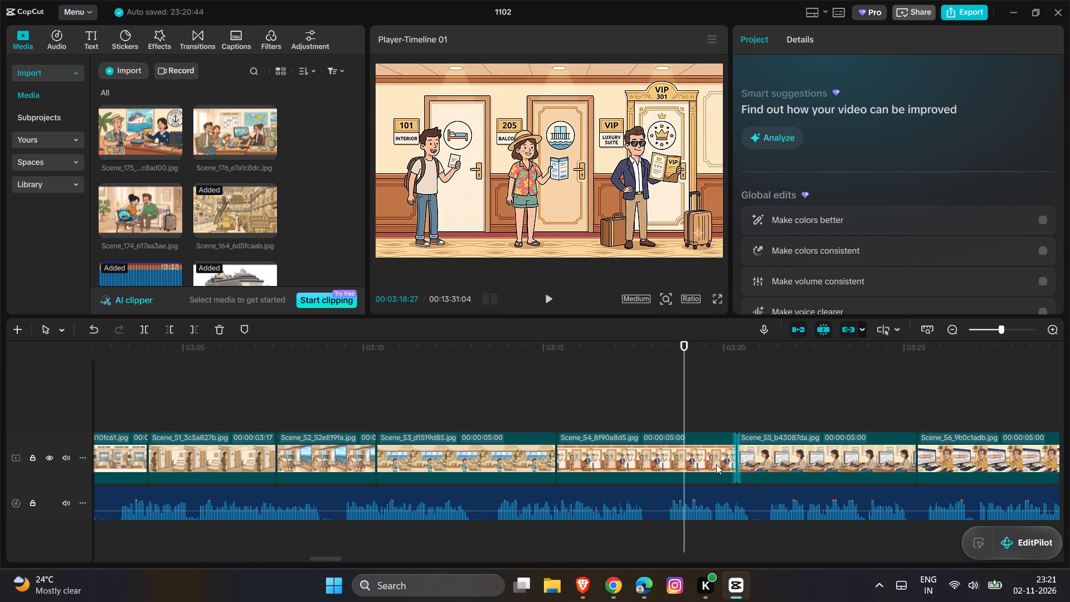
drag(739, 457, 677, 465)
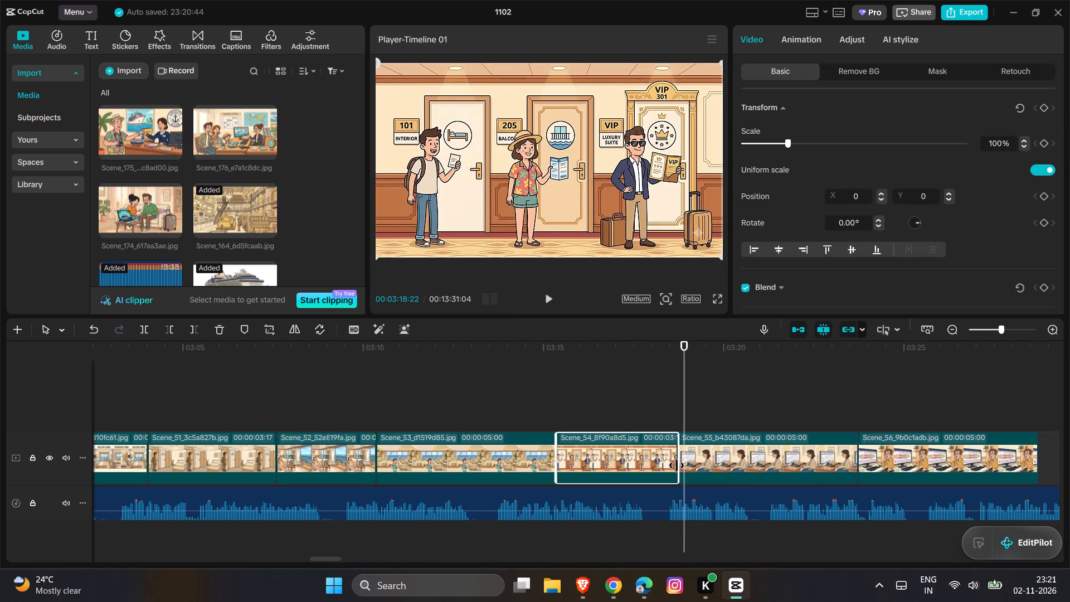
Play the narration into Scene_55 and shorten the Scene_55 image to end at 03:20:23.
key(space)
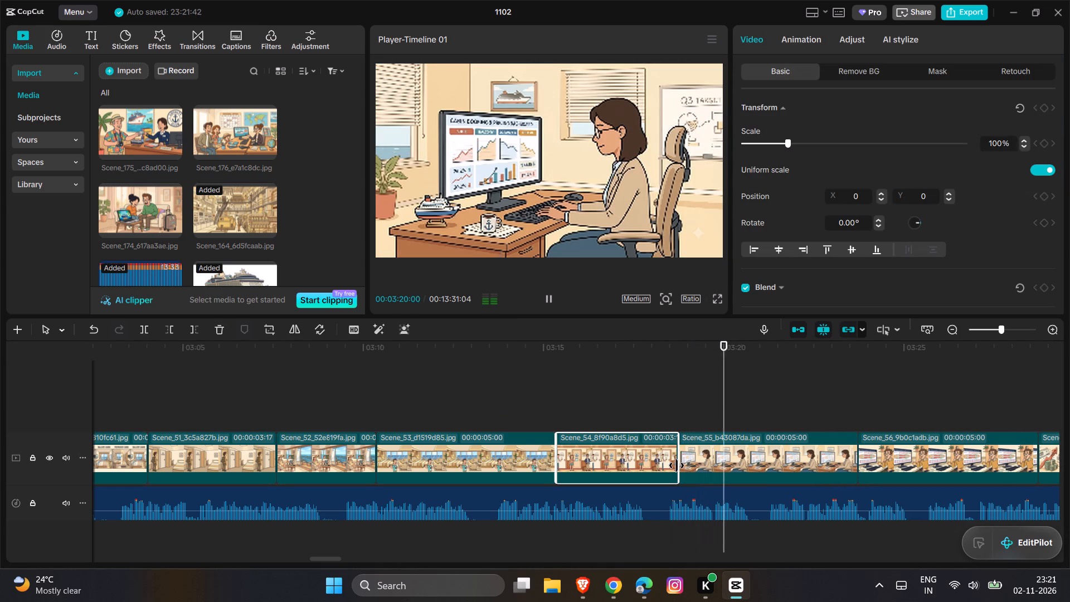
key(space)
click(833, 457)
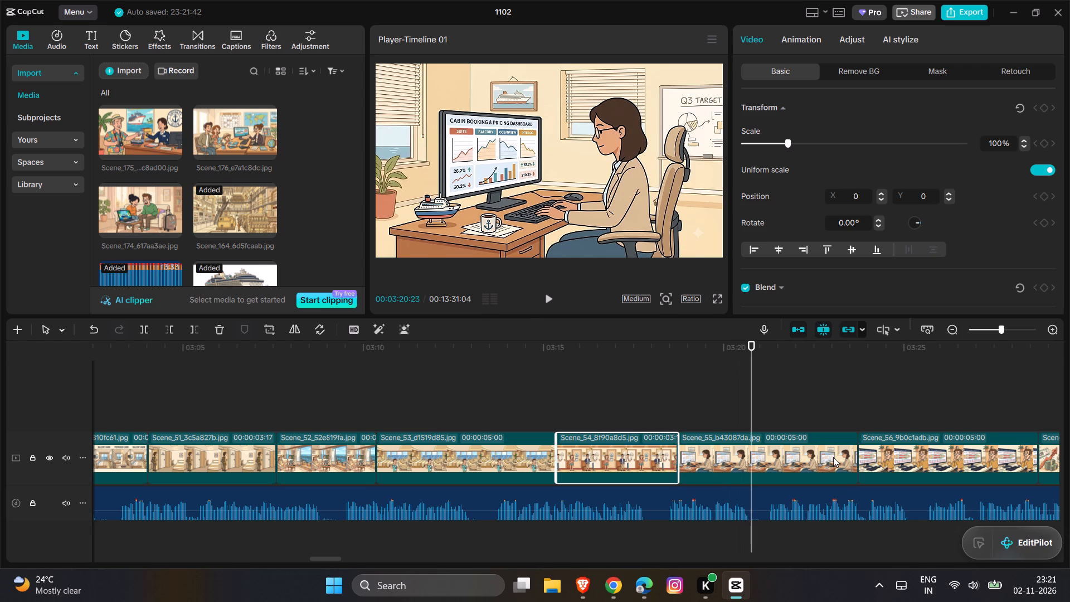
drag(857, 459, 748, 470)
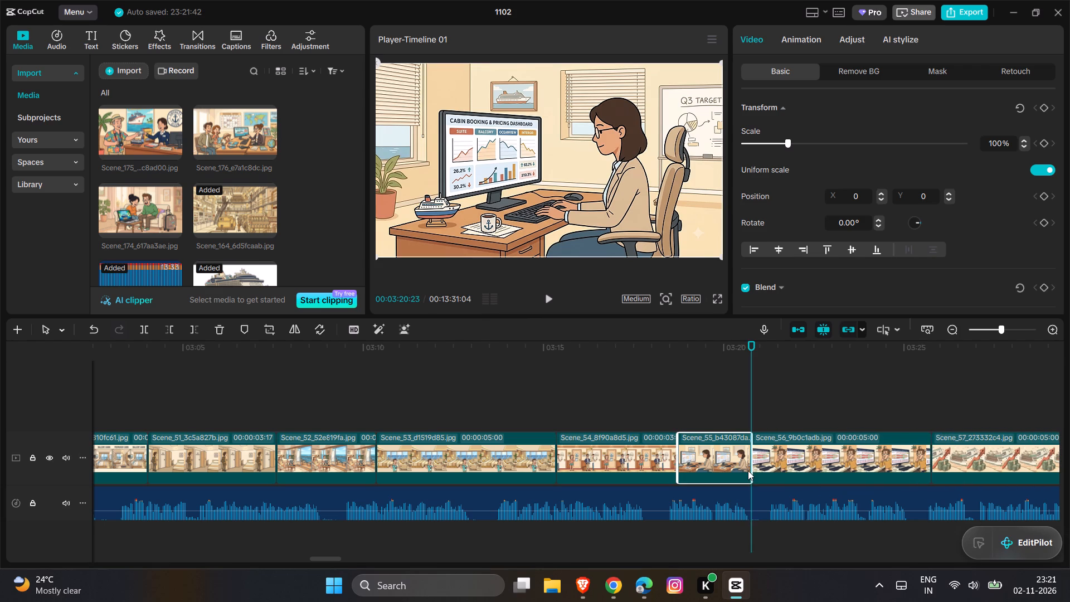
Play the narration into Scene_56 and shorten the Scene_56 image to end at 03:22:14.
key(space)
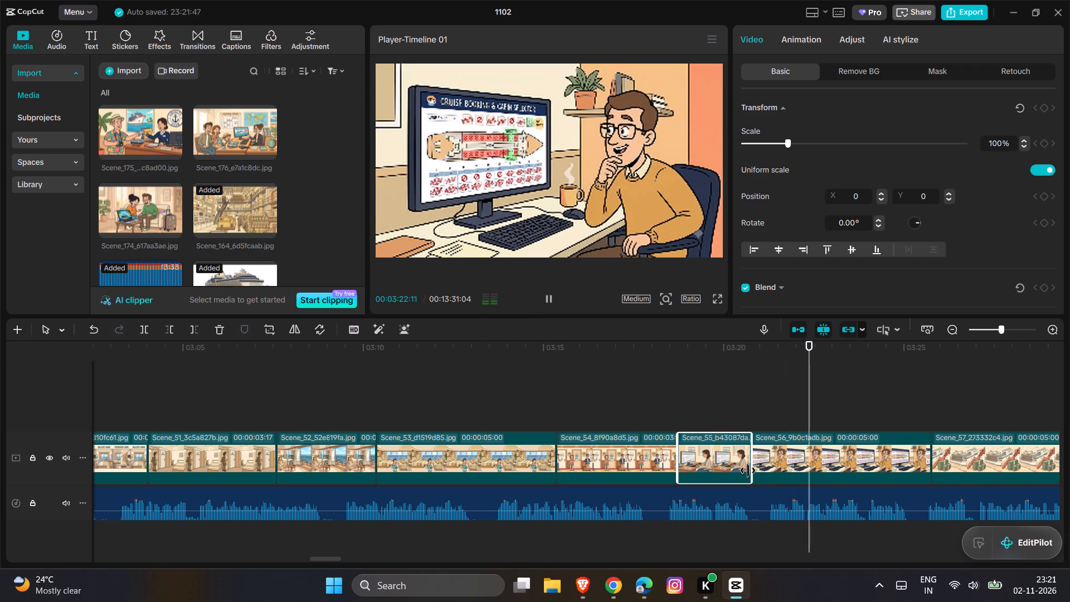
key(space)
click(834, 477)
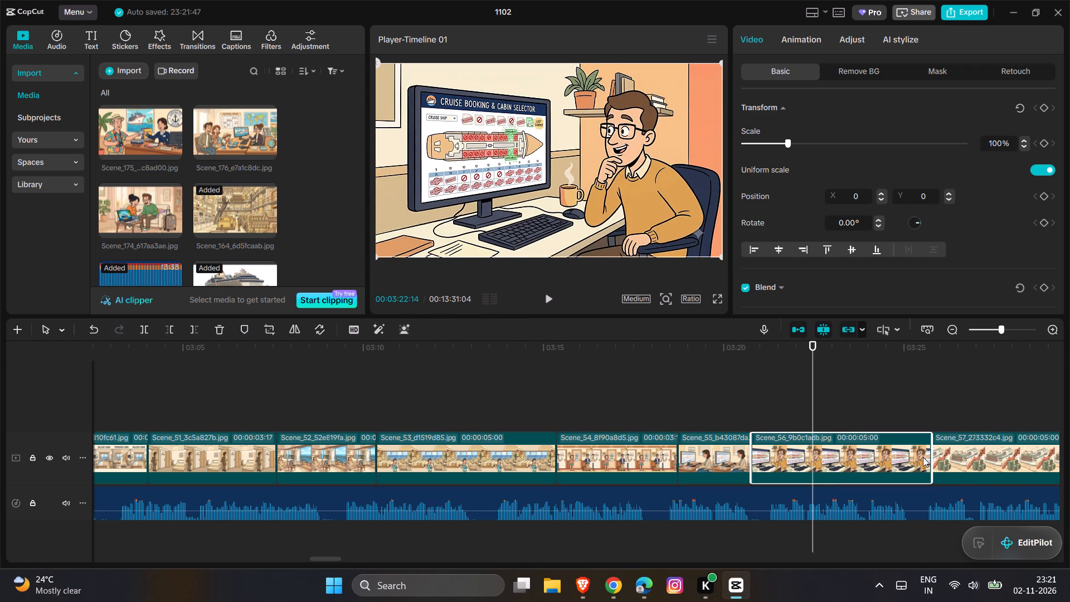
drag(930, 455, 809, 475)
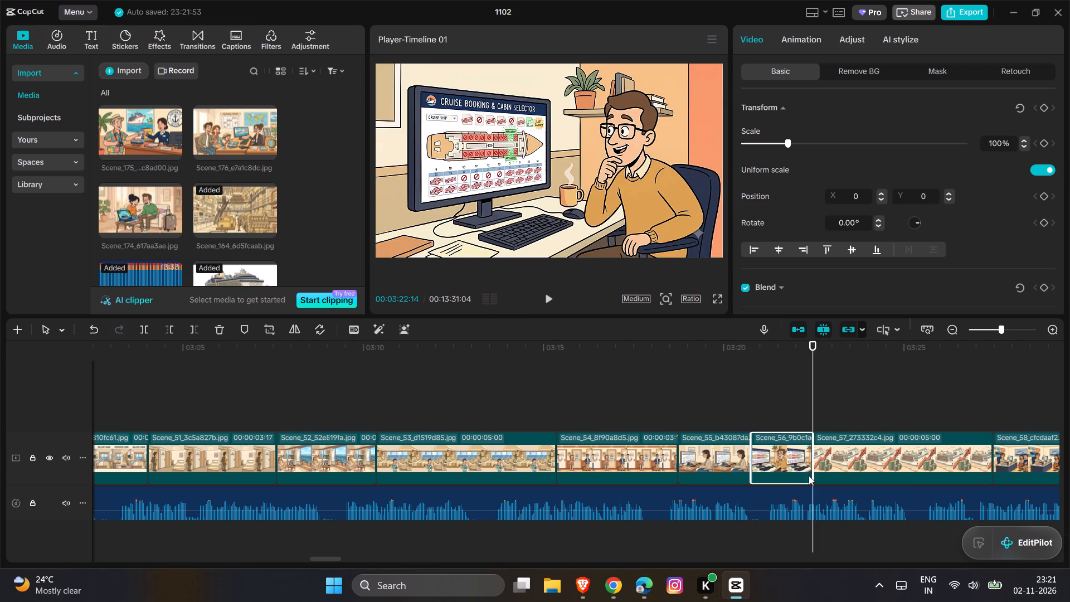
Play the narration into Scene_57 and shorten the Scene_57 image to 00:00:03:20.
key(space)
scroll(809, 475, left, 1)
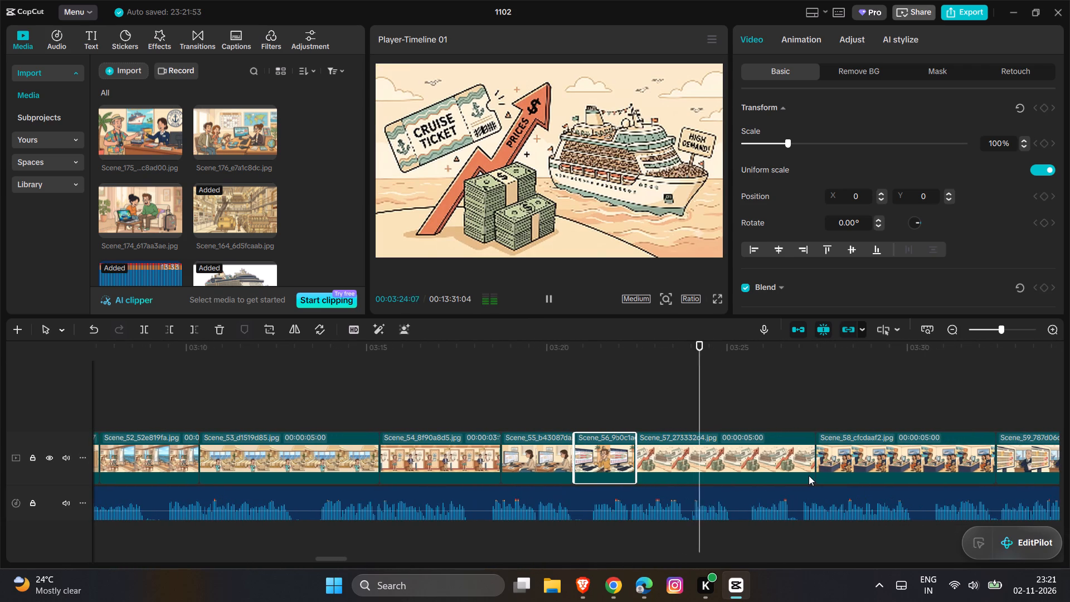
key(space)
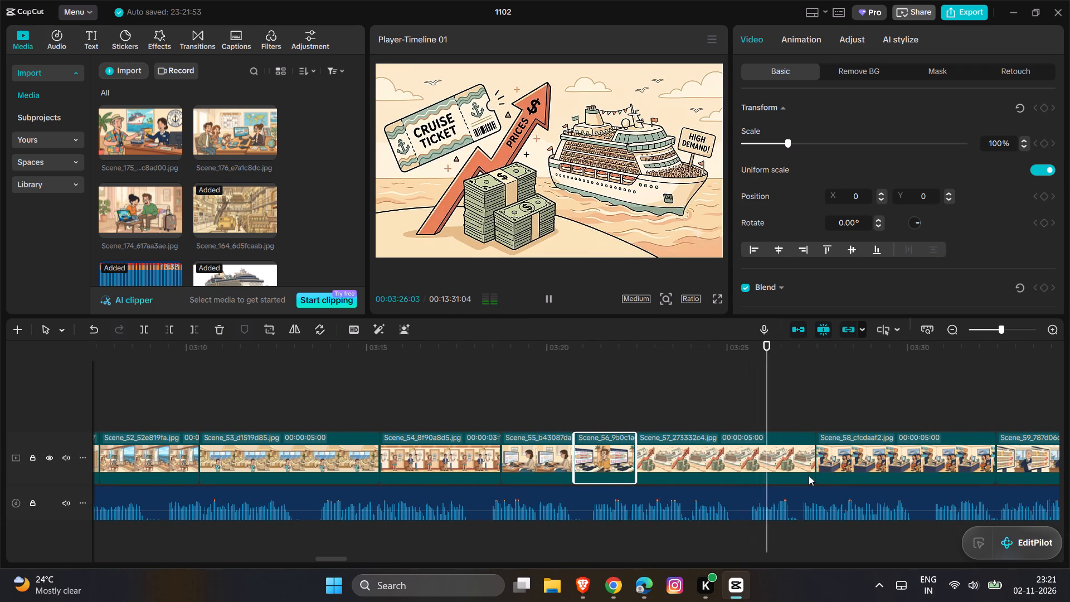
click(789, 462)
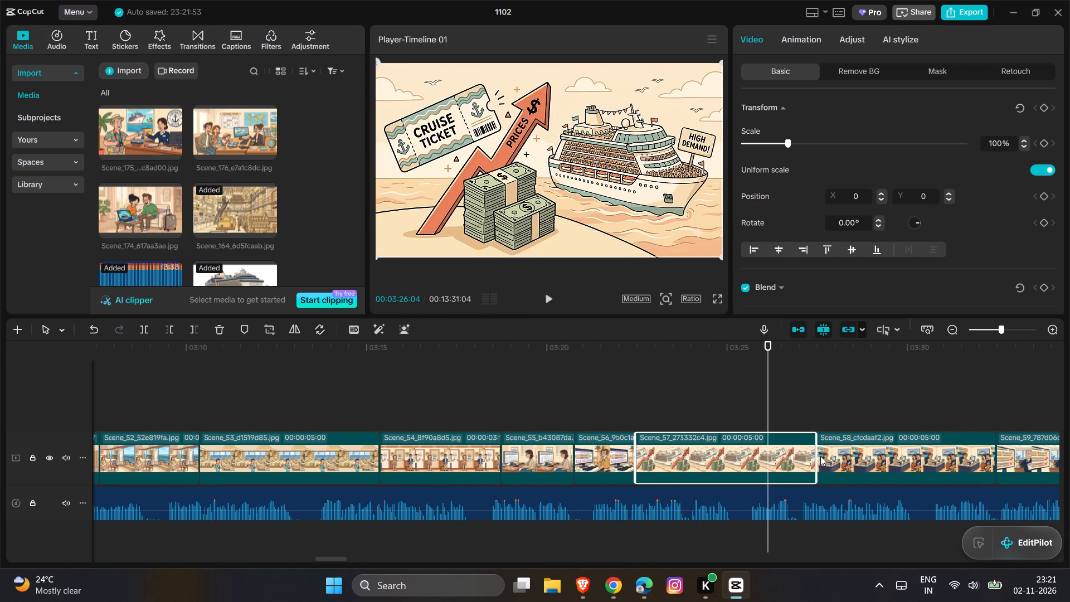
drag(816, 456, 765, 472)
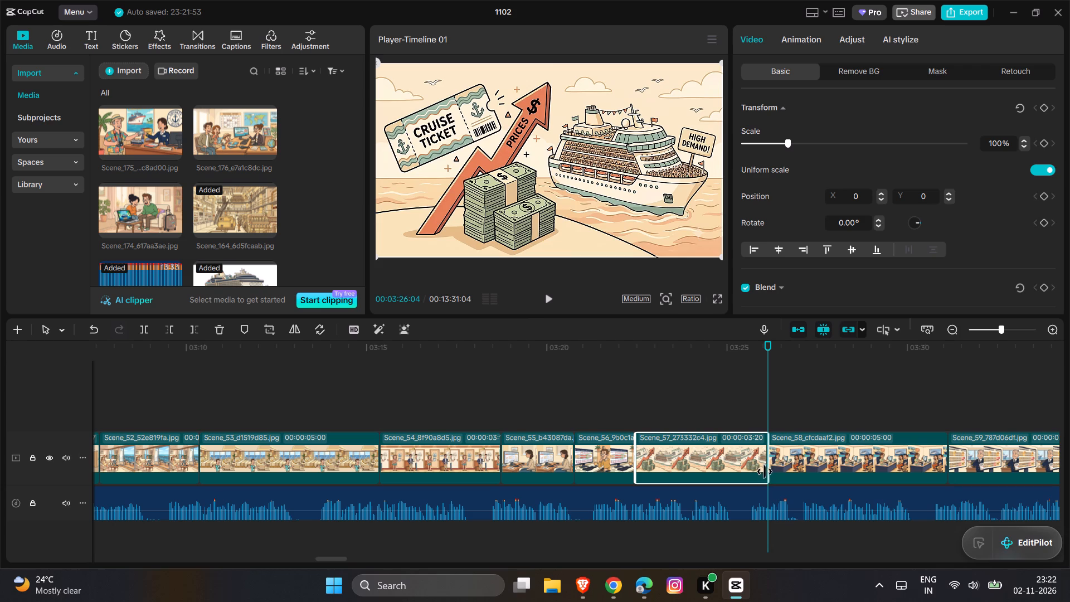
drag(765, 472, 763, 472)
Play the narration through Scene_58 and Scene_59 into Scene_60 and shorten the Scene_60 image to end at 03:38:16.
key(space)
scroll(763, 472, left, 1)
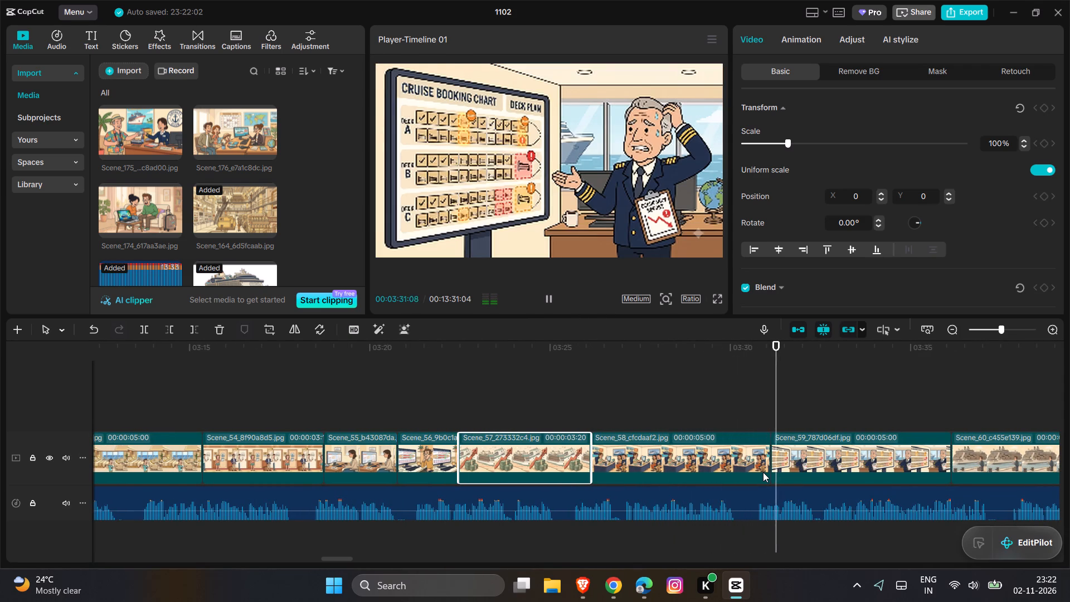
scroll(763, 472, left, 2)
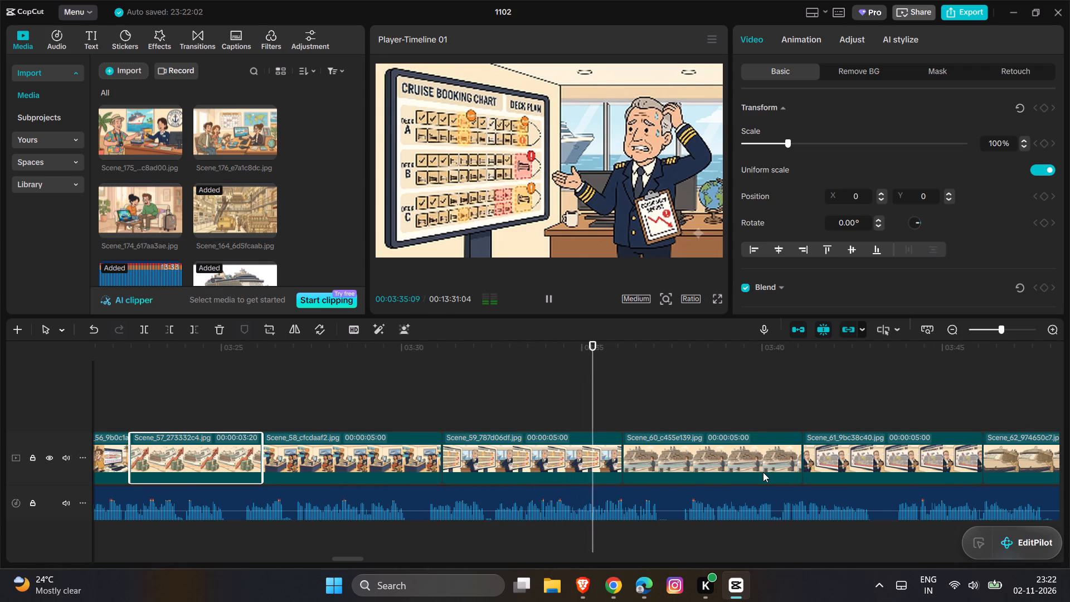
key(space)
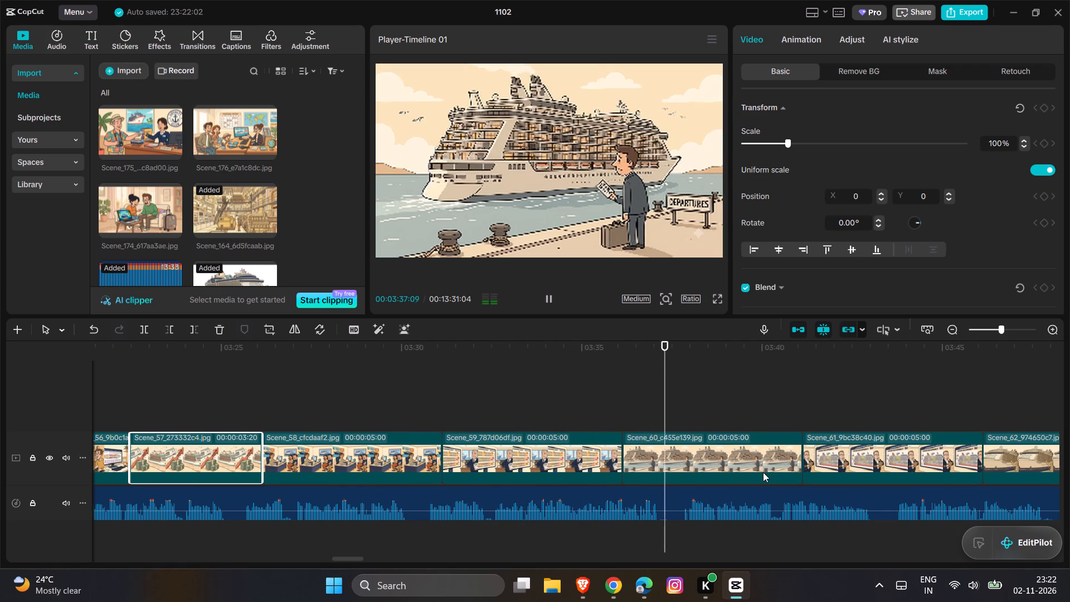
click(485, 396)
key(space)
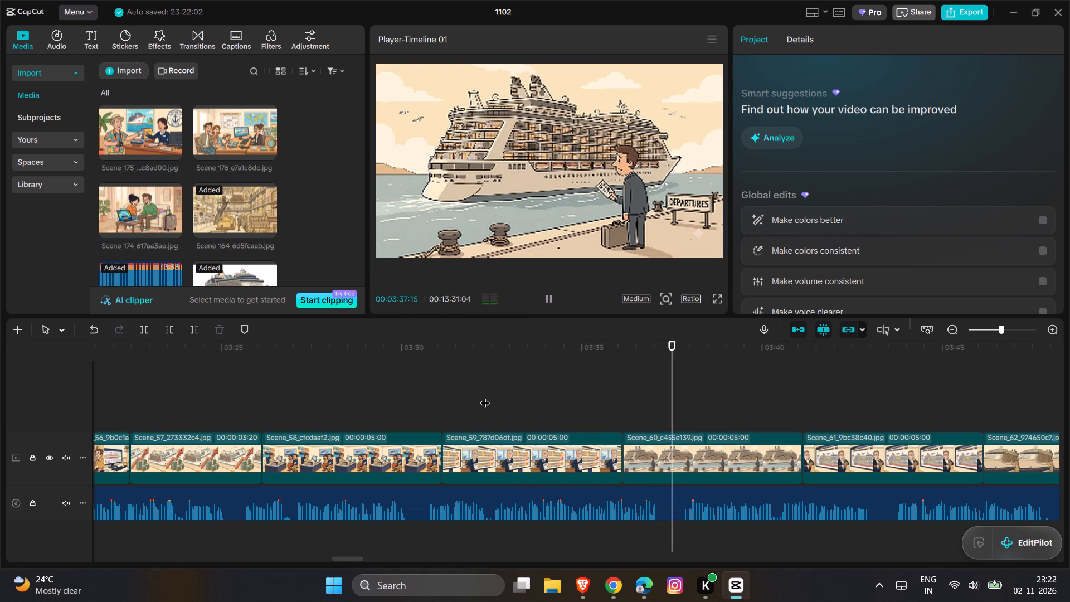
key(space)
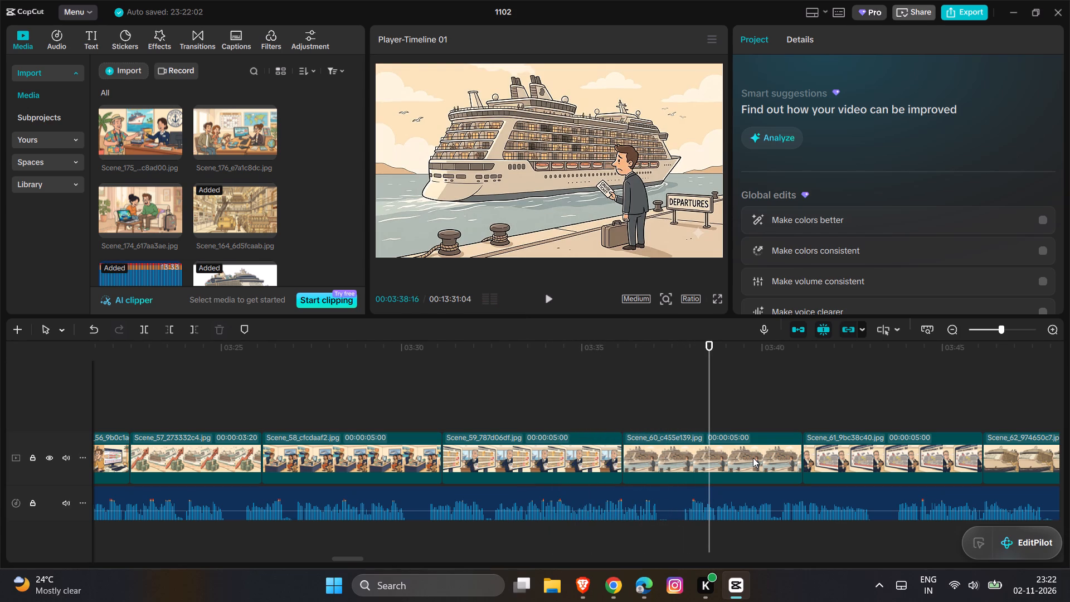
click(753, 458)
drag(804, 459, 732, 465)
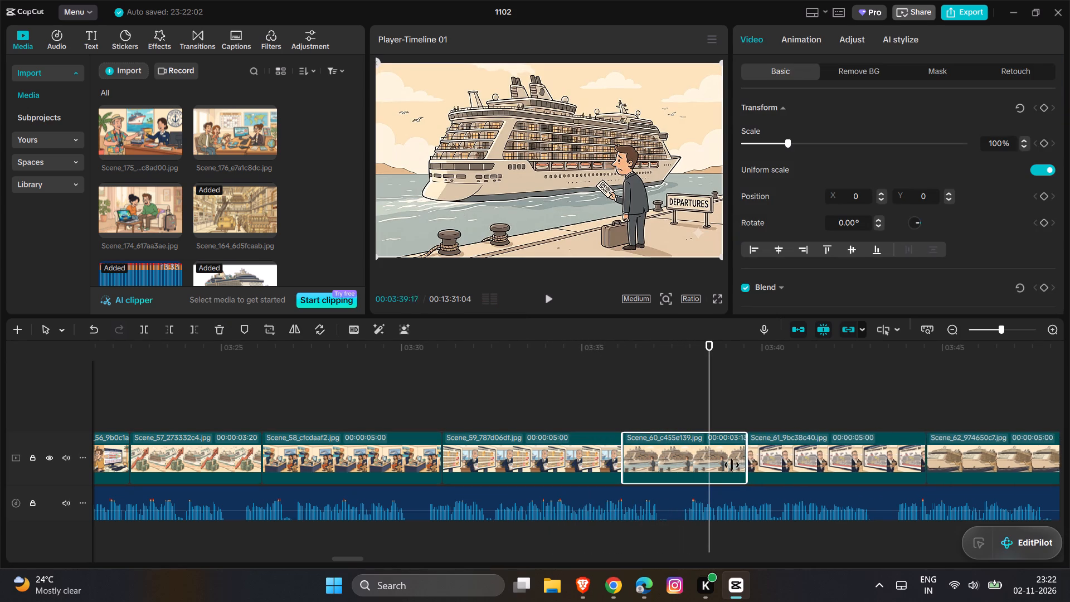
drag(732, 465, 704, 468)
Play the narration into Scene_61 and shorten the Scene_61 image to 00:00:03:20.
key(space)
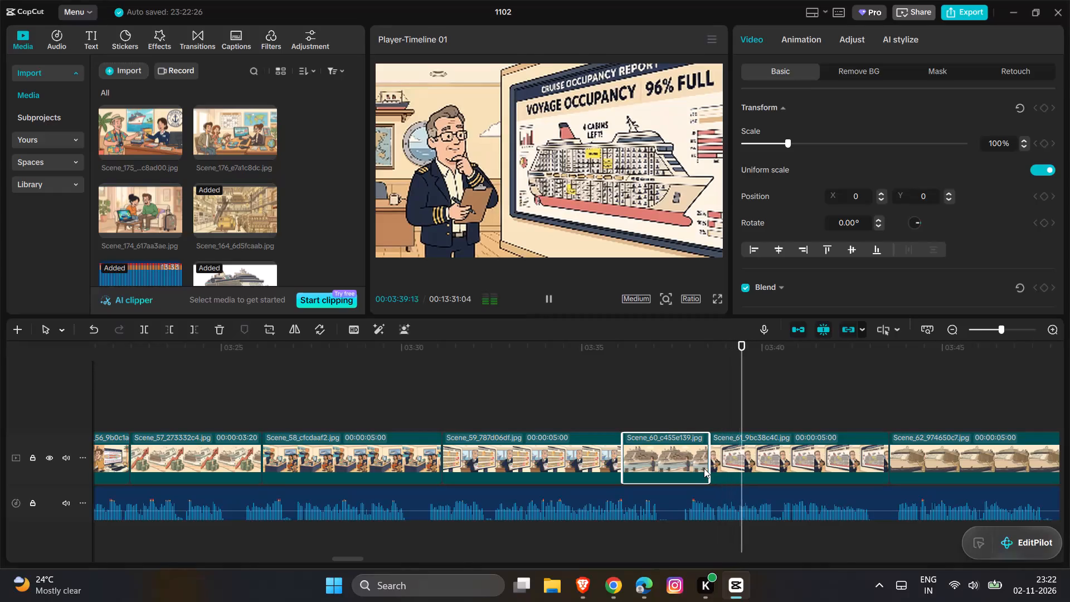
scroll(704, 468, left, 1)
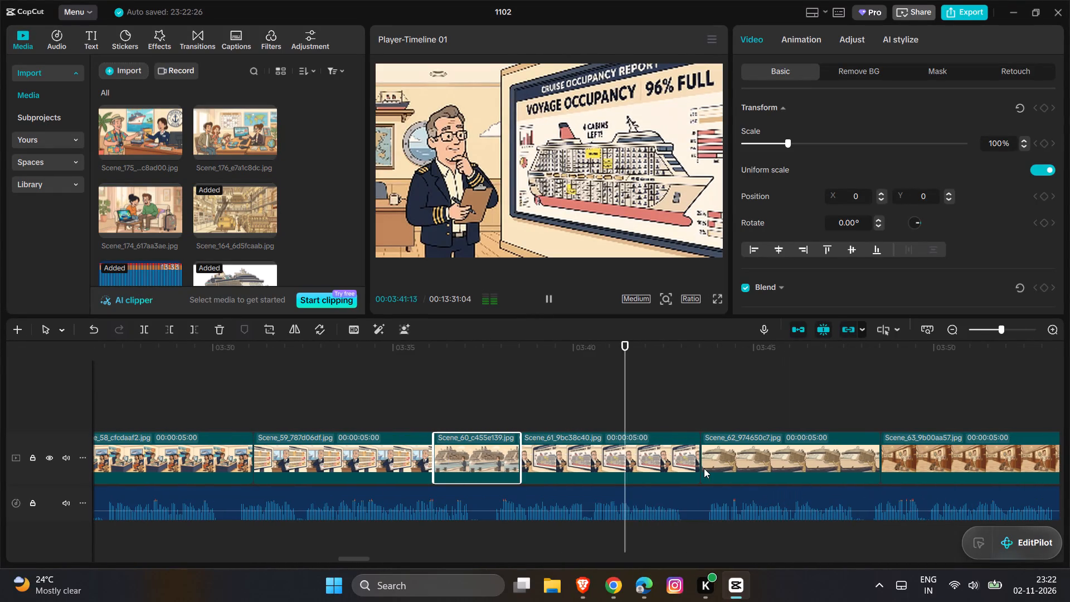
key(space)
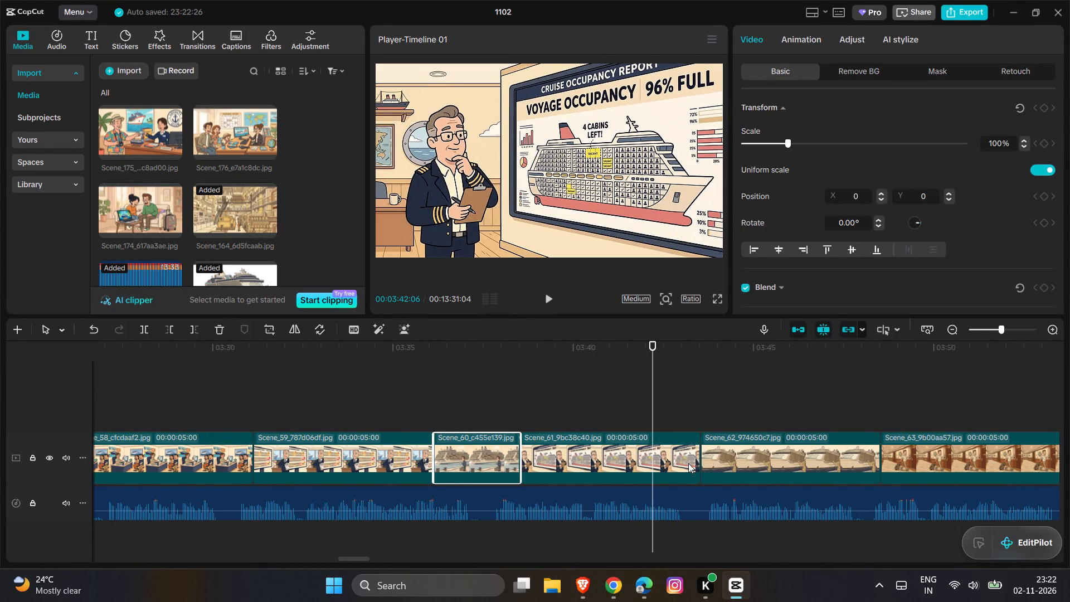
click(688, 463)
click(697, 461)
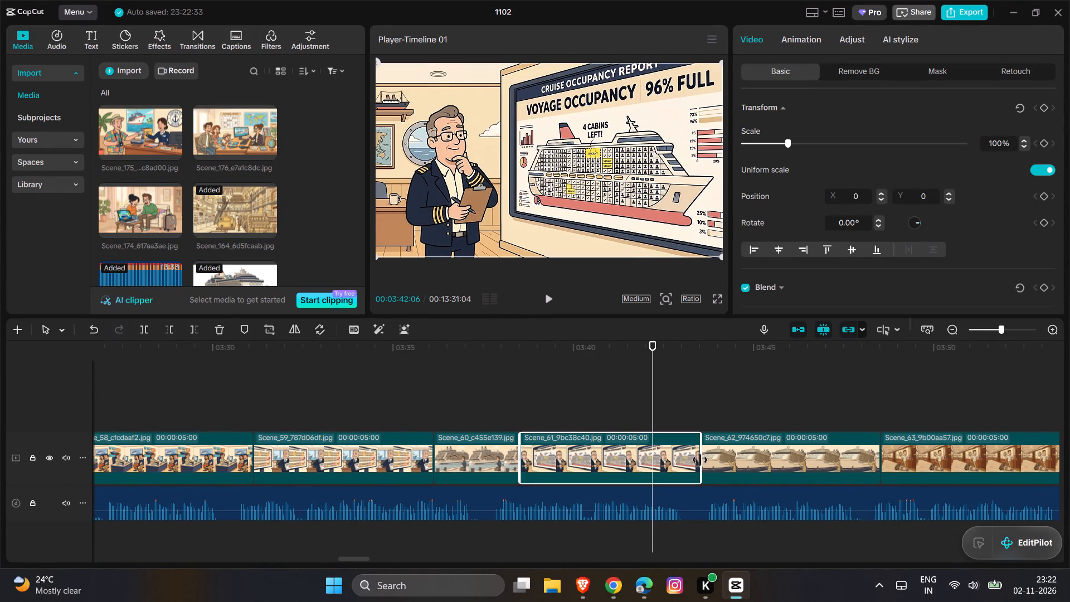
drag(701, 459, 651, 465)
Play the narration into Scene_62 and shorten the Scene_62 image to end at 03:45:07.
key(space)
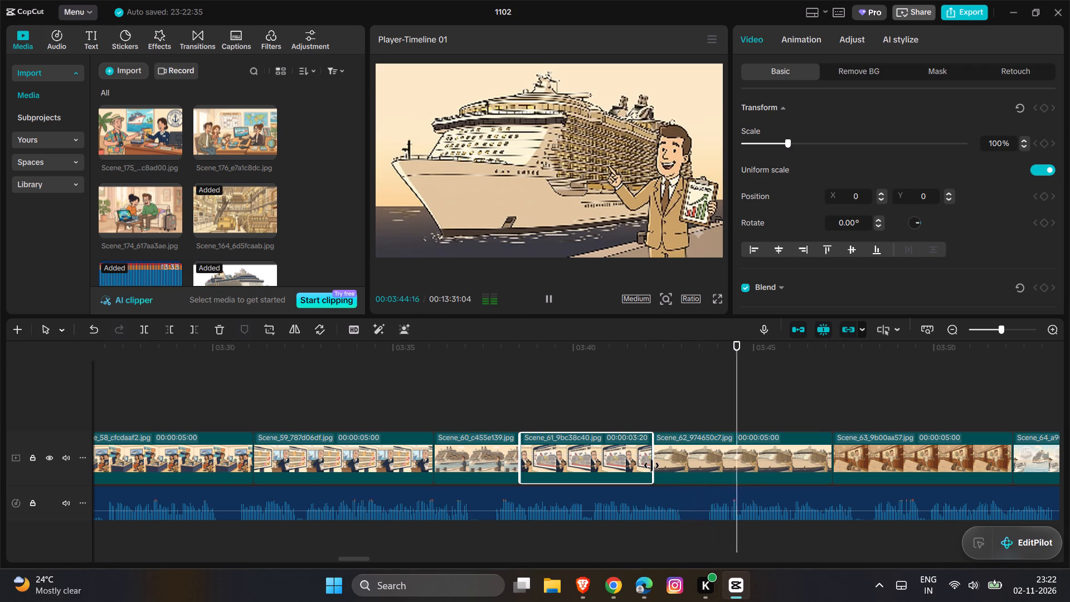
key(space)
click(804, 460)
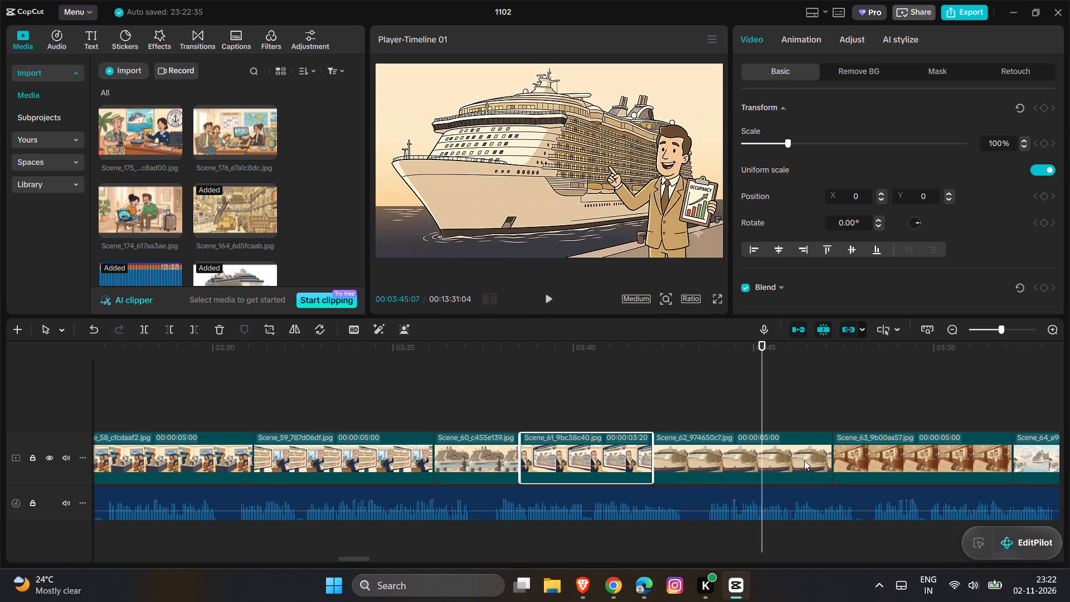
drag(833, 452, 756, 463)
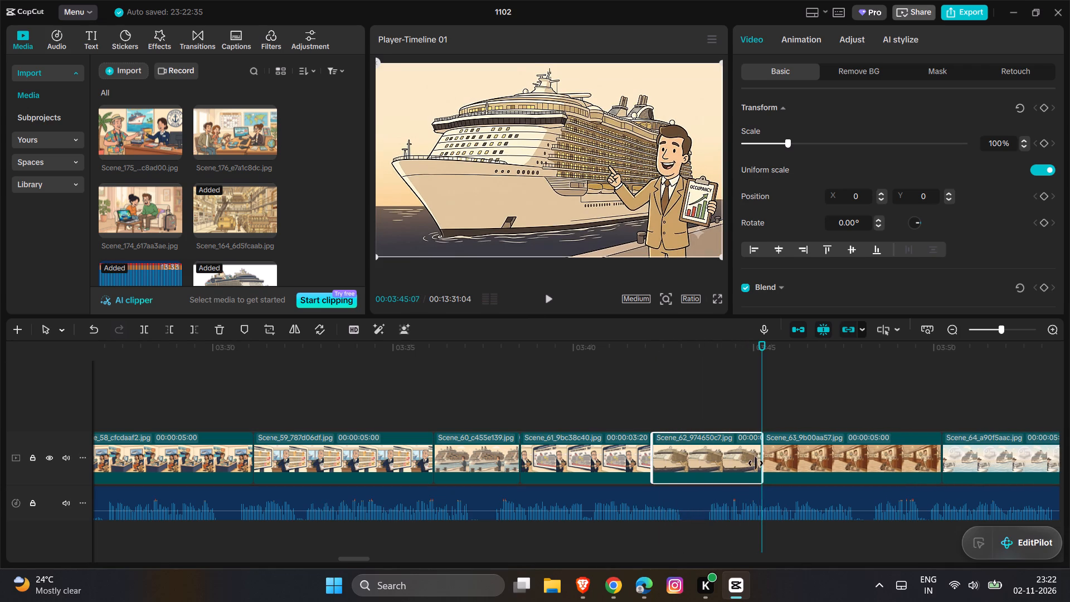
drag(756, 463, 755, 463)
Play the narration from the start of Scene_63 into Scene_65 and preview the upcoming images through Scene_68.
key(space)
scroll(755, 463, left, 1)
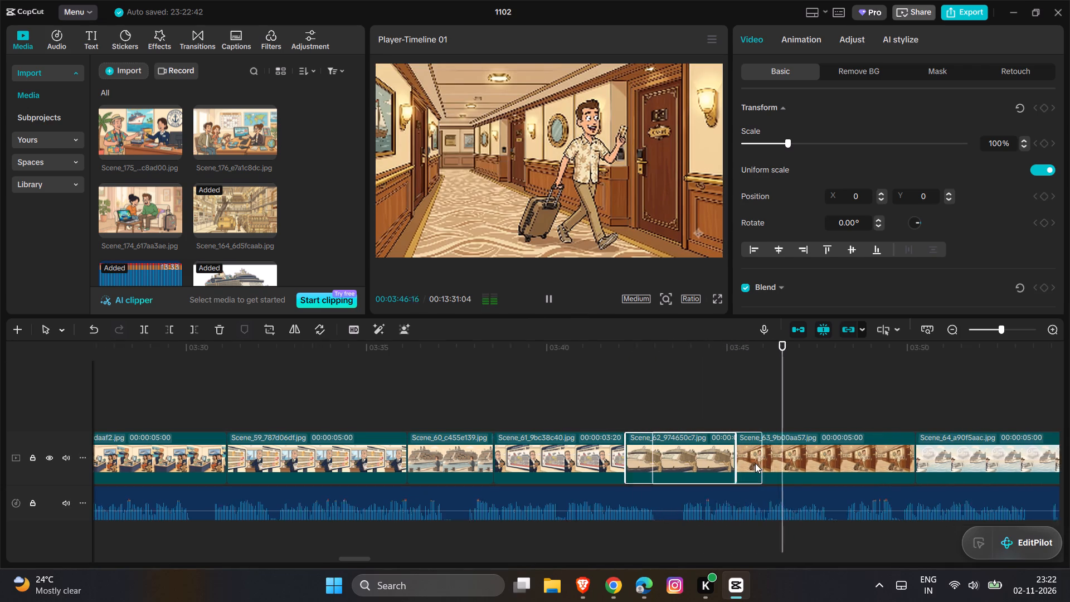
scroll(755, 463, left, 1)
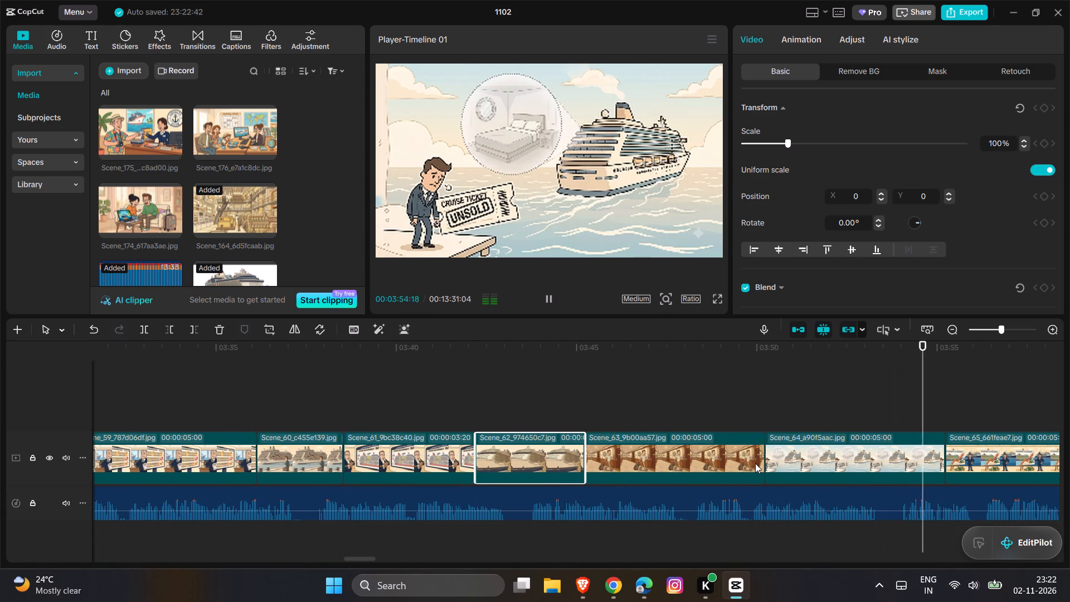
key(space)
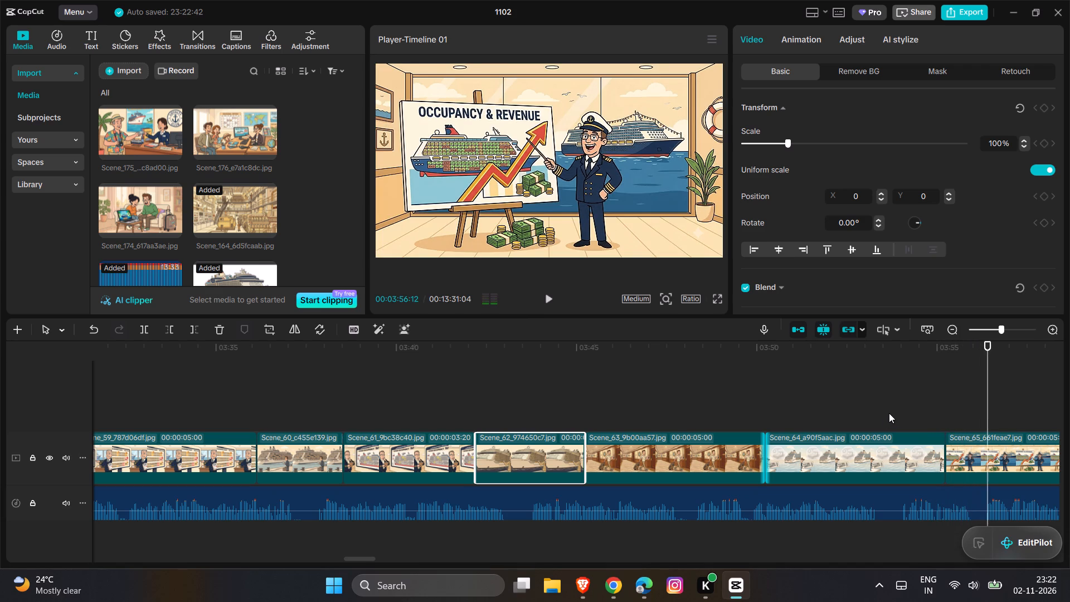
scroll(889, 413, left, 1)
click(763, 402)
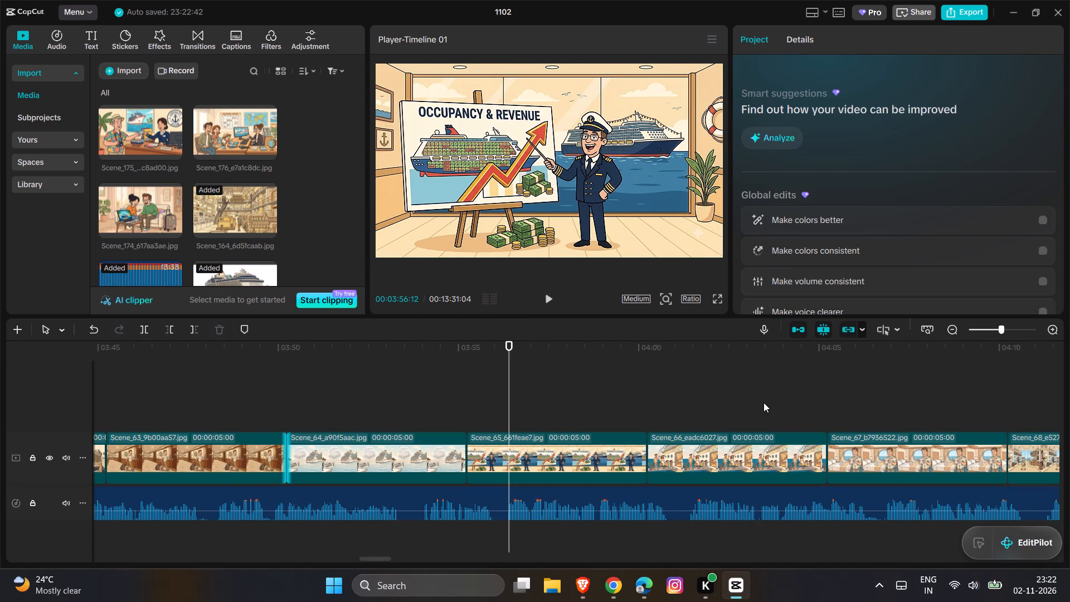
click(882, 387)
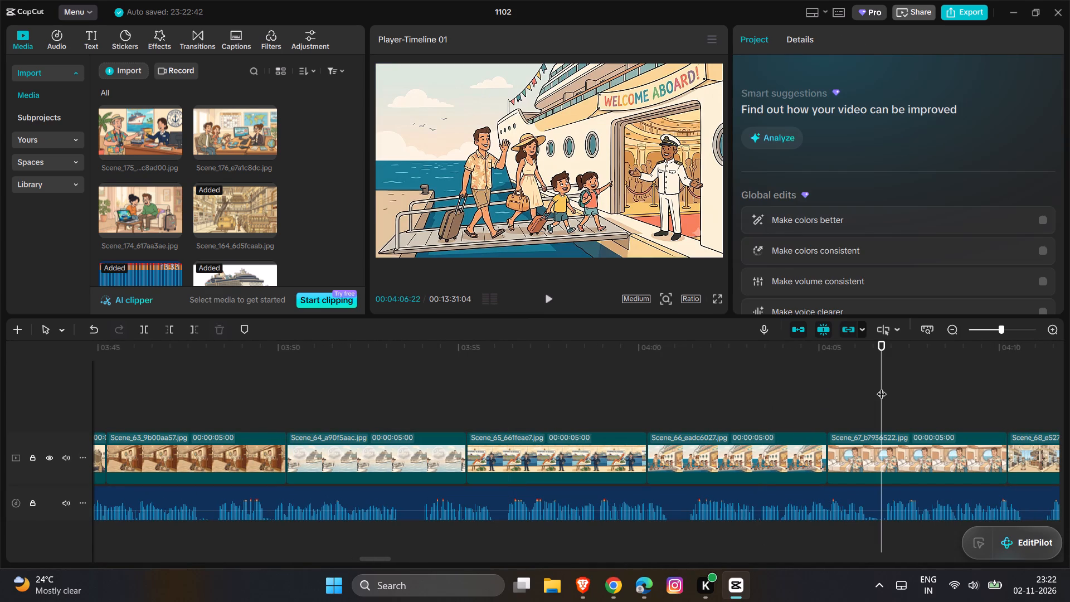
click(1016, 402)
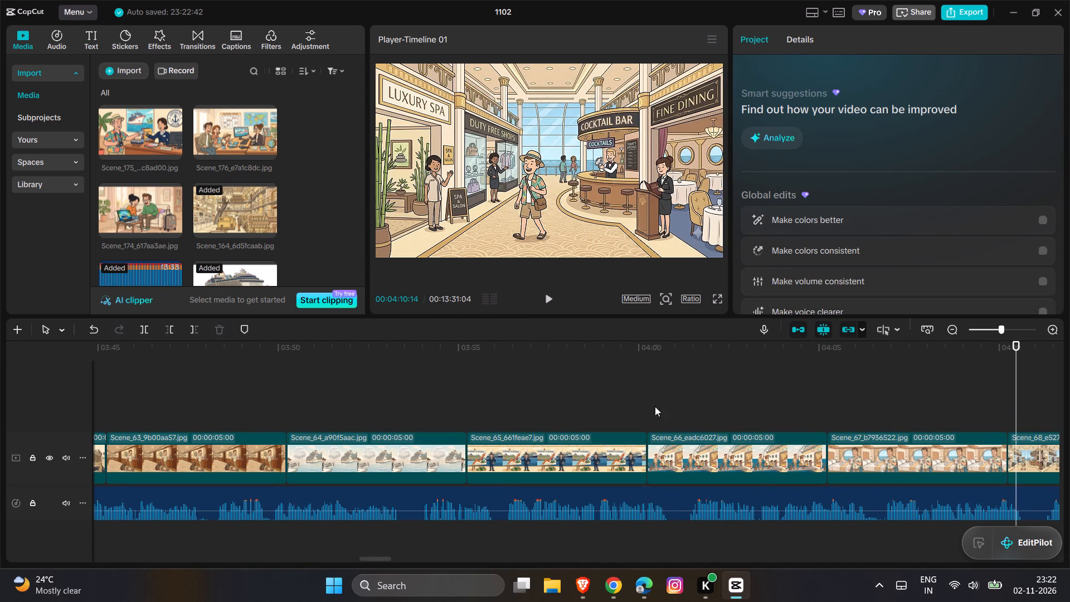
click(444, 372)
Replay the narration from Scene_61 into Scene_64 and compare it with the Scene_63, Scene_64 and Scene_65 images.
scroll(444, 372, right, 2)
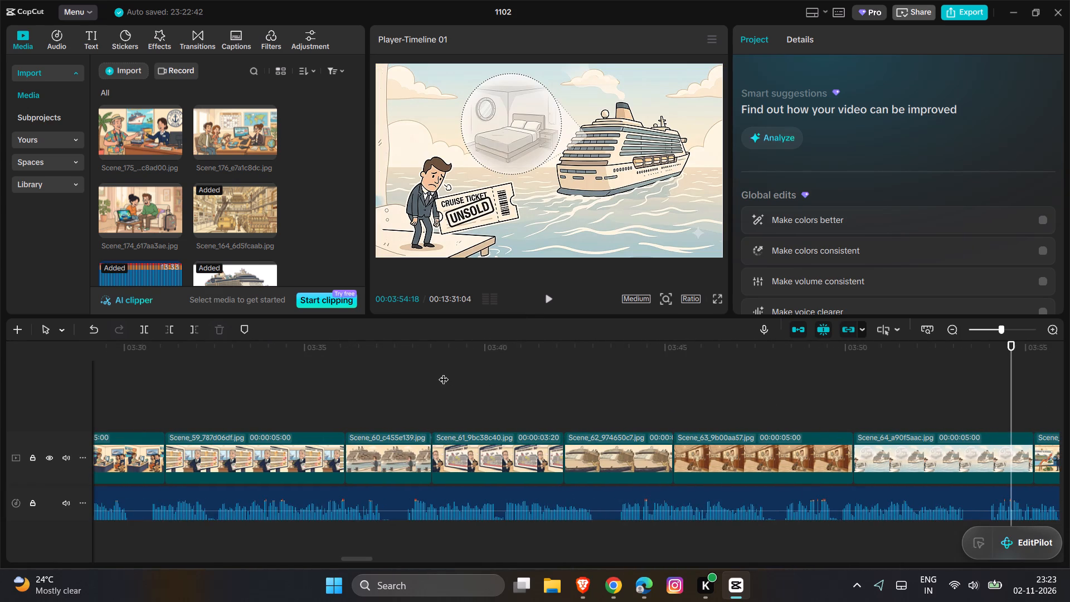
click(479, 379)
key(space)
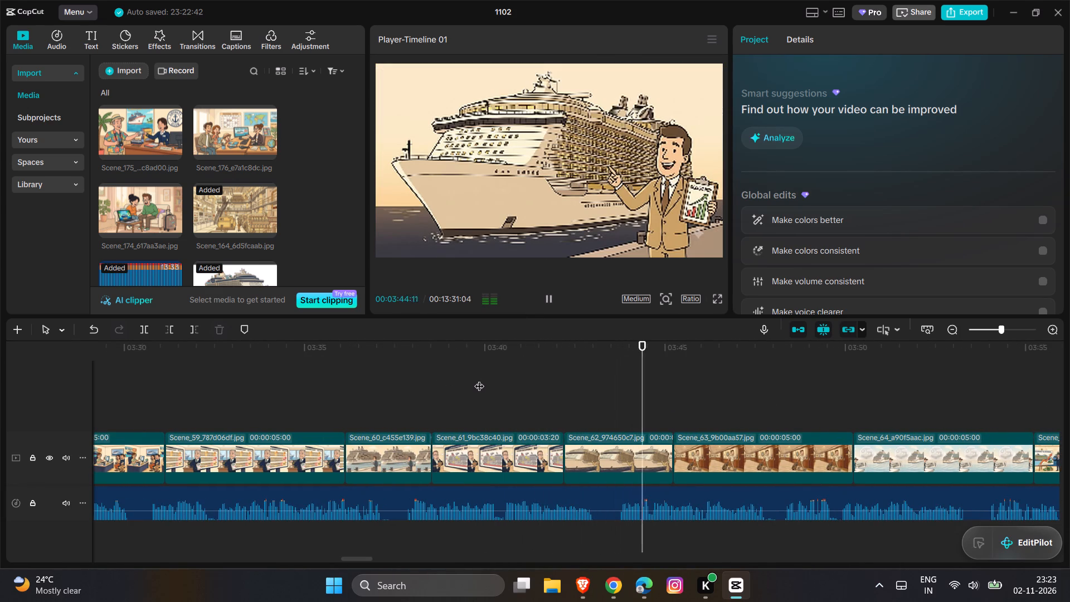
key(space)
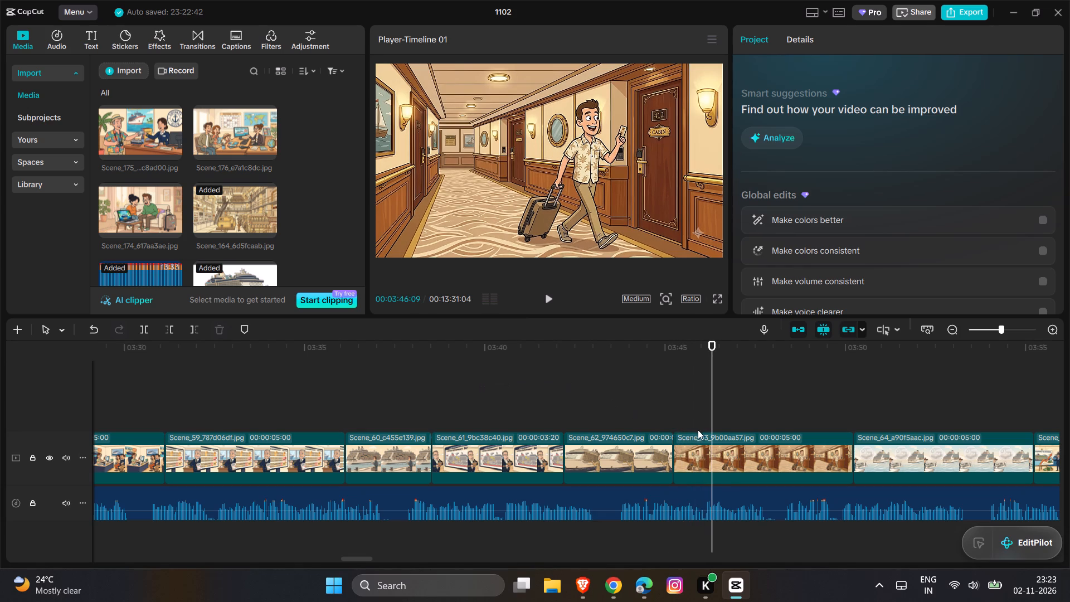
key(space)
key(space)
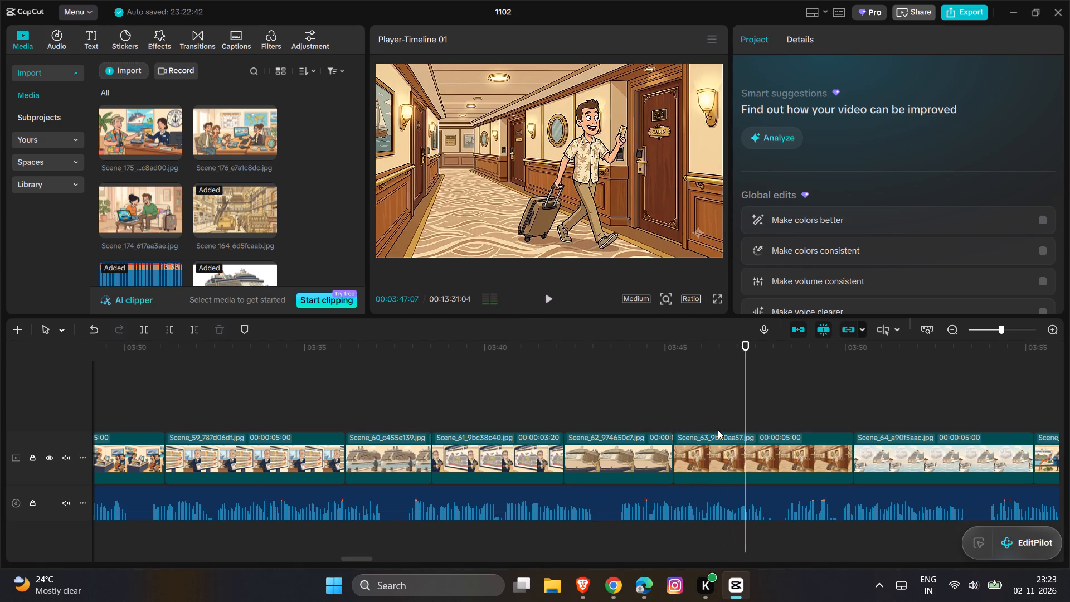
scroll(718, 430, left, 3)
click(470, 387)
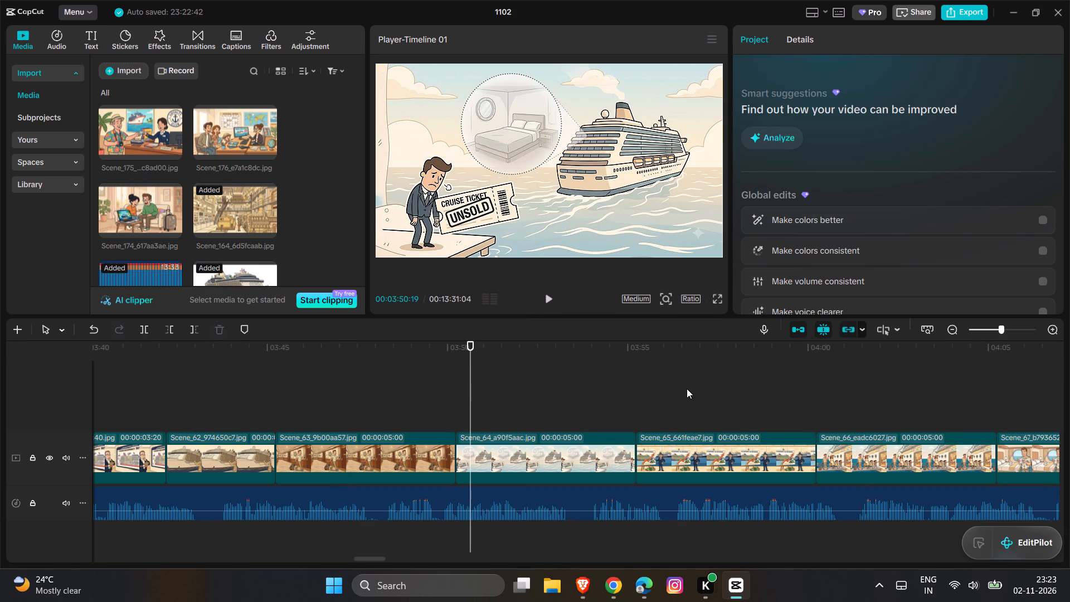
click(687, 389)
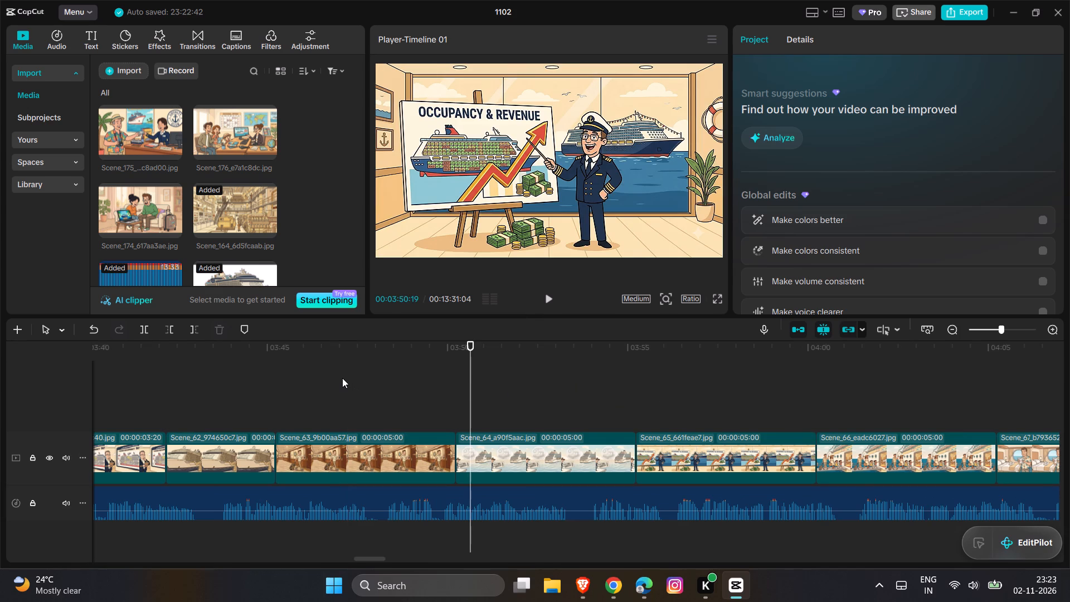
click(323, 378)
key(space)
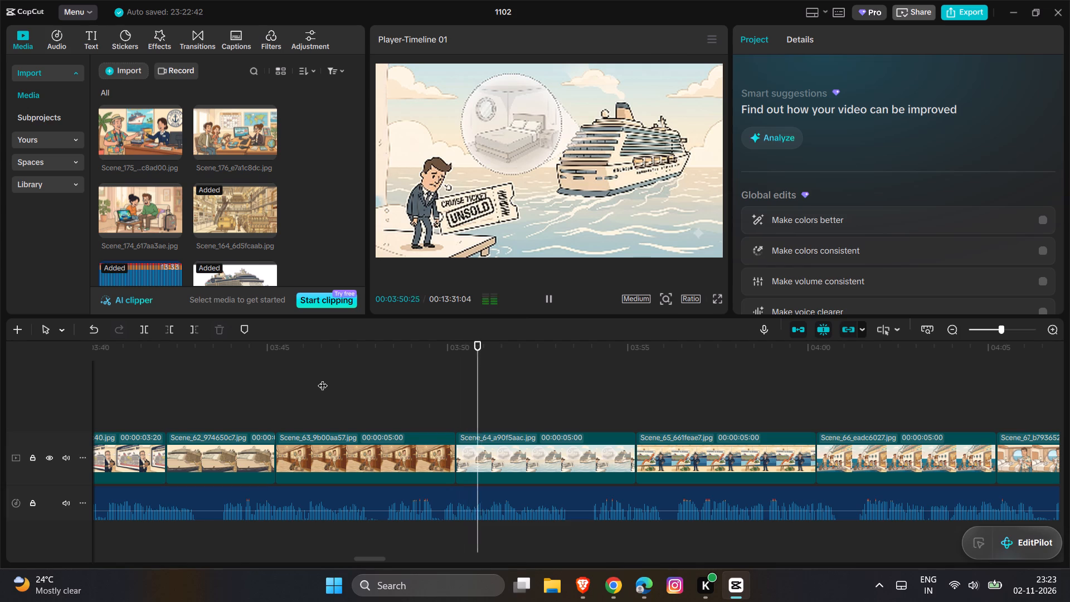
key(space)
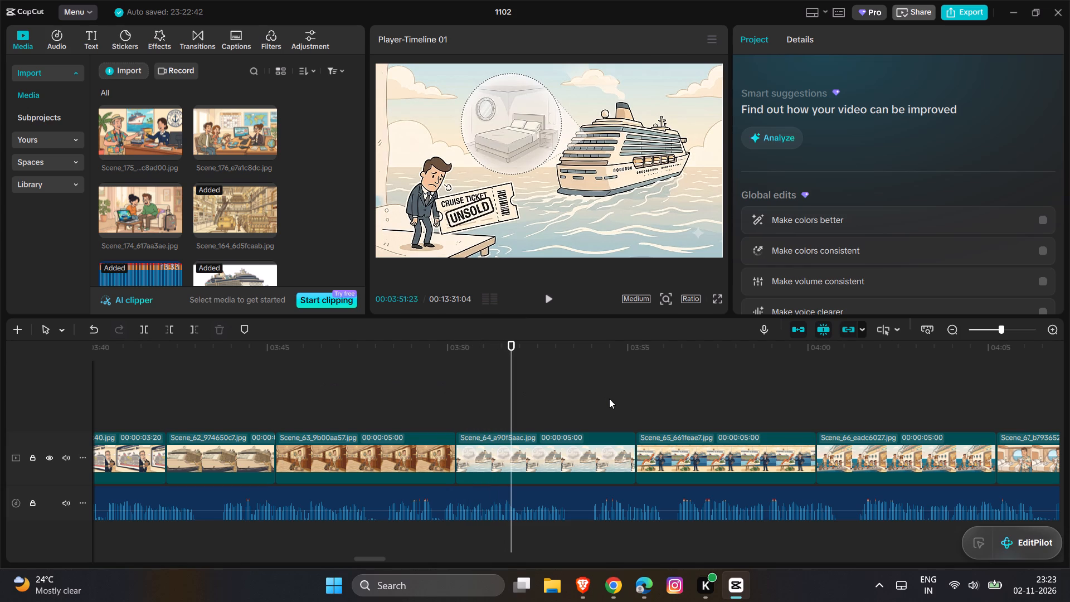
click(669, 388)
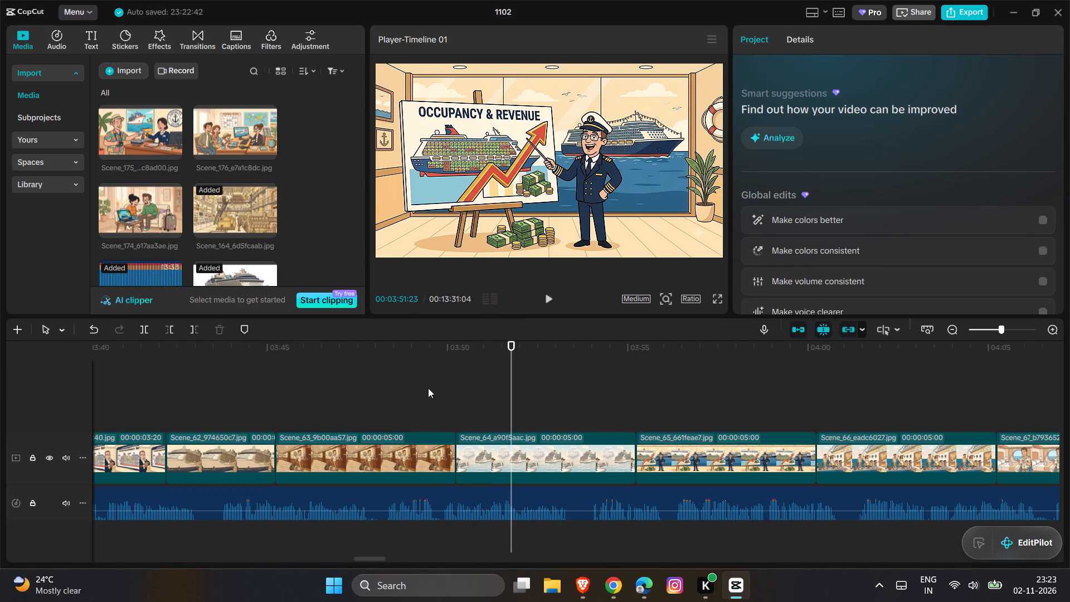
Shorten the Scene_63 image to about one second, ending just past 03:46:03.
click(307, 383)
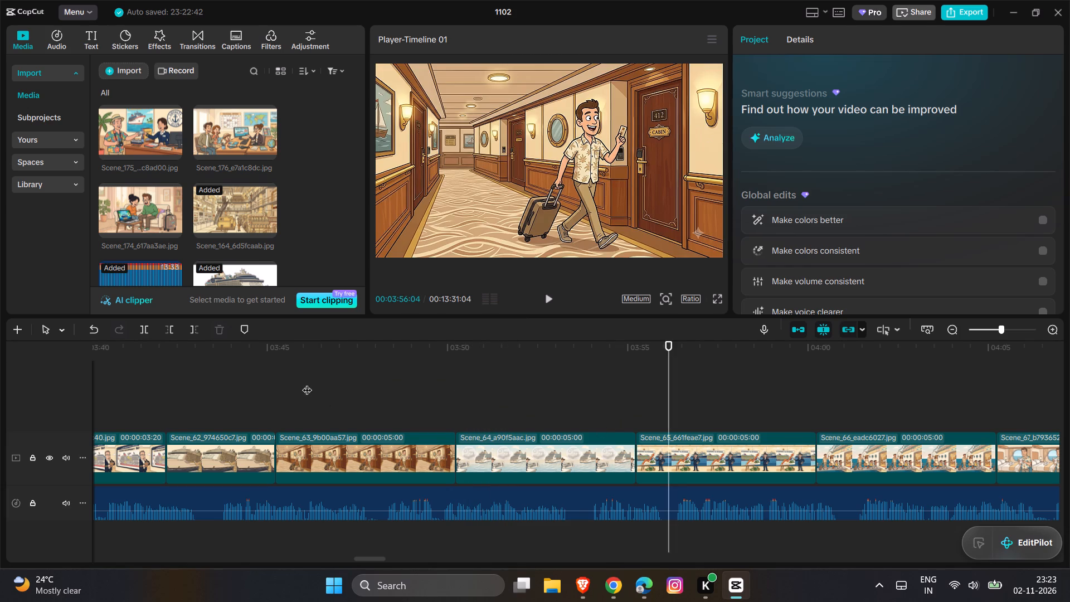
click(402, 451)
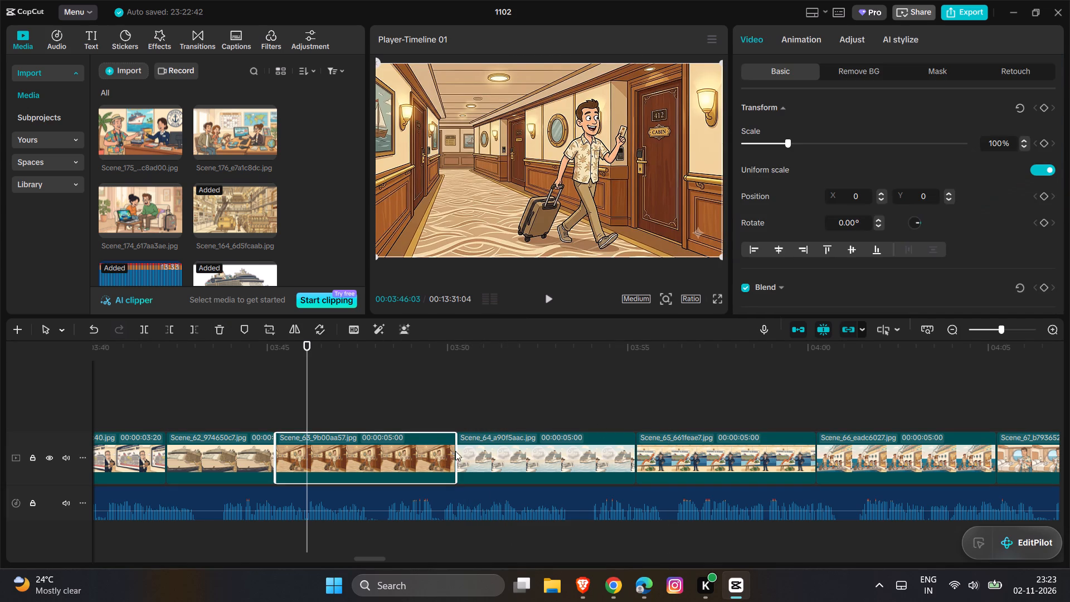
double_click(455, 451)
drag(456, 450, 338, 455)
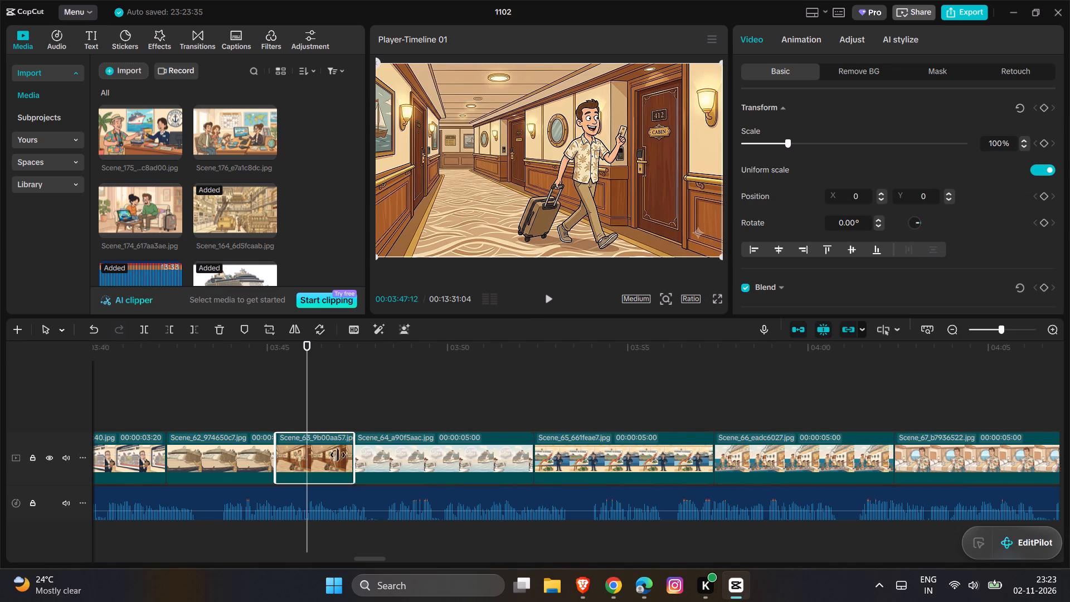
drag(338, 455, 309, 456)
Play the narration from Scene_62 into Scene_64 and shorten the Scene_64 image to end at 03:48:20.
click(239, 401)
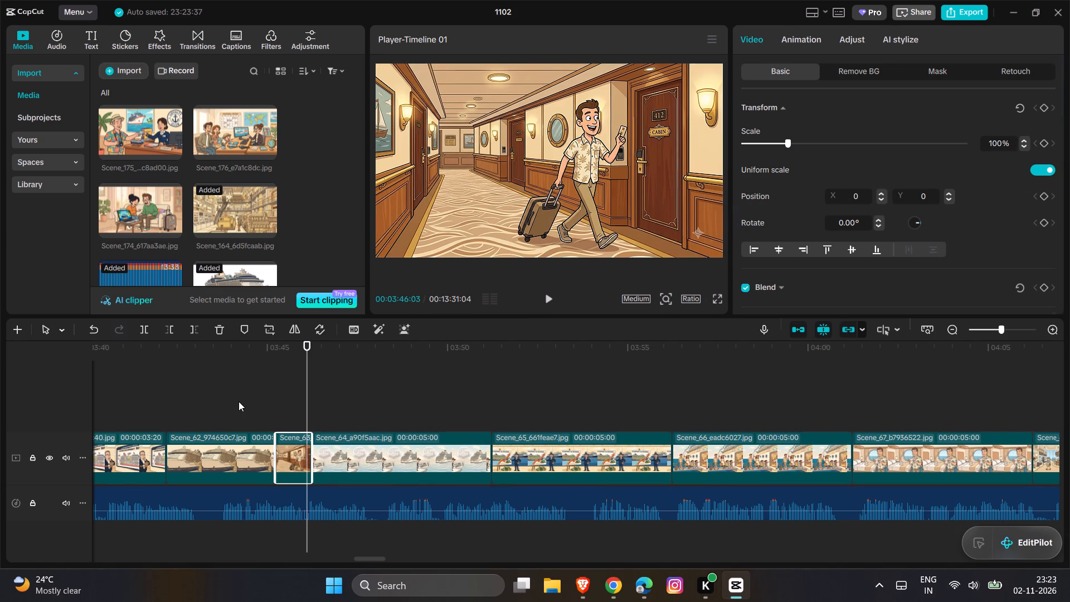
key(space)
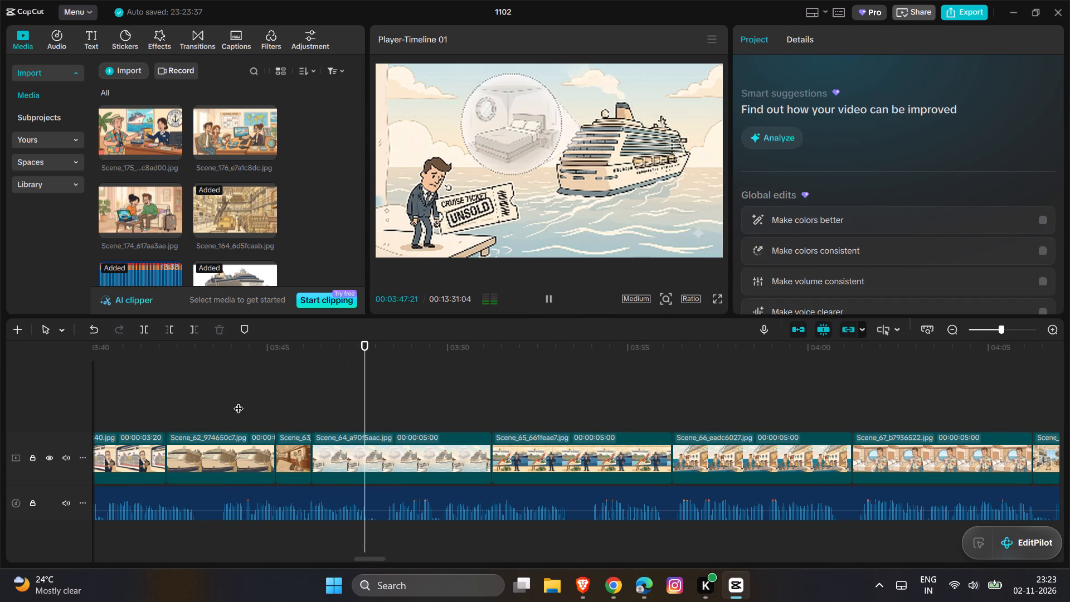
key(space)
click(423, 450)
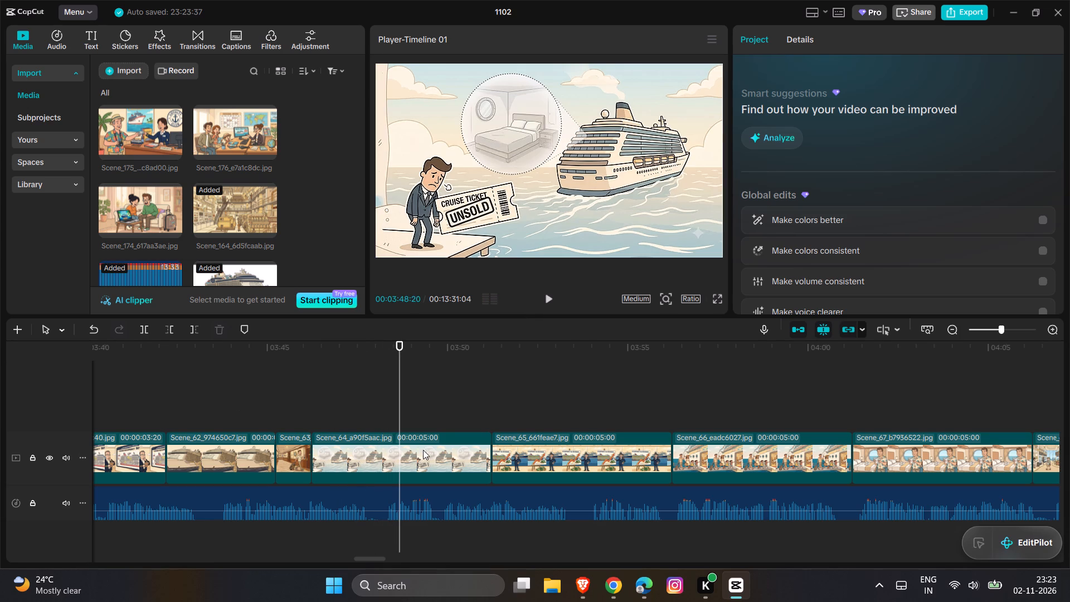
drag(493, 450, 400, 468)
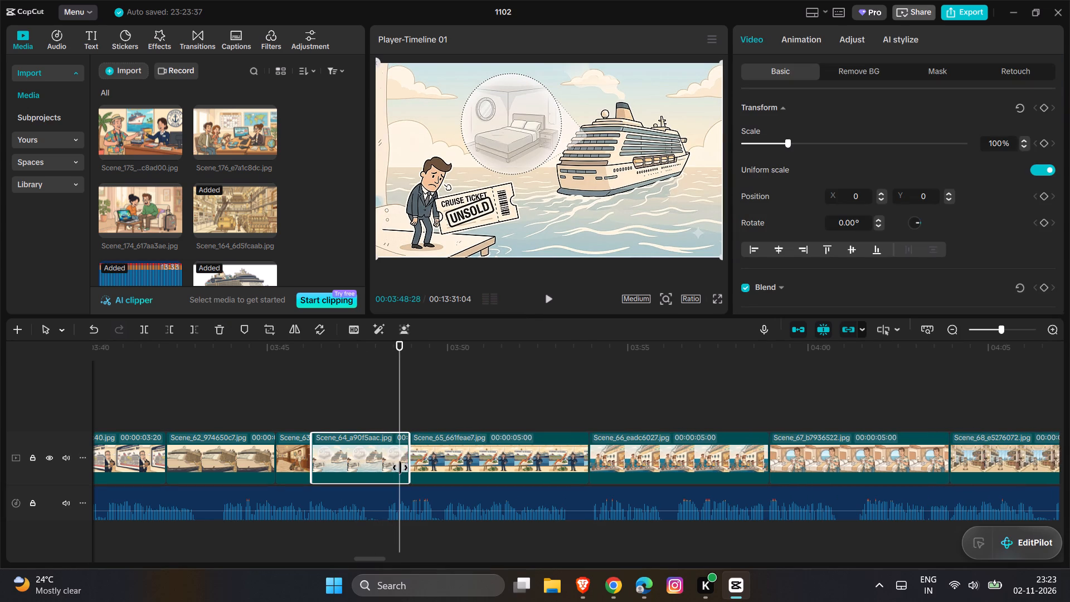
drag(400, 468, 396, 468)
Play the narration through Scene_65 and Scene_66 into Scene_67 and compare it with the Scene_63 to Scene_67 images.
key(space)
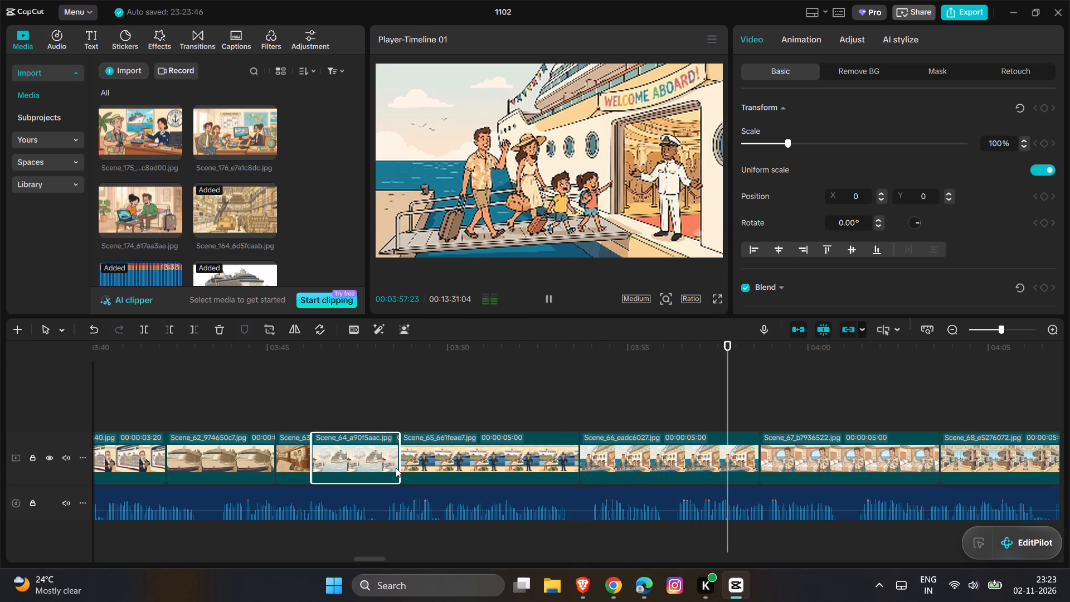
scroll(396, 468, left, 1)
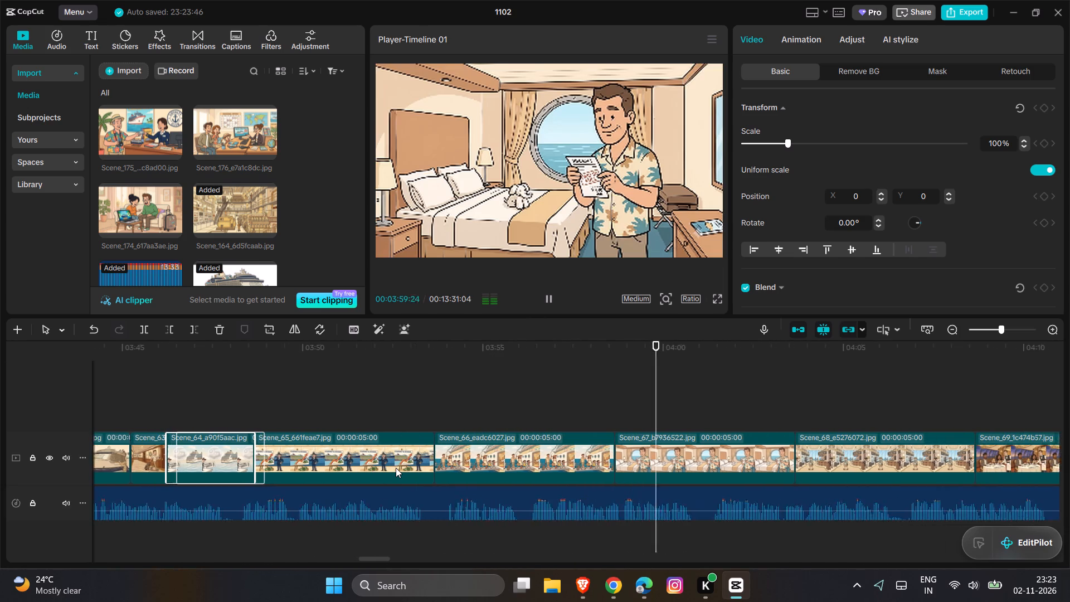
scroll(396, 468, left, 1)
key(space)
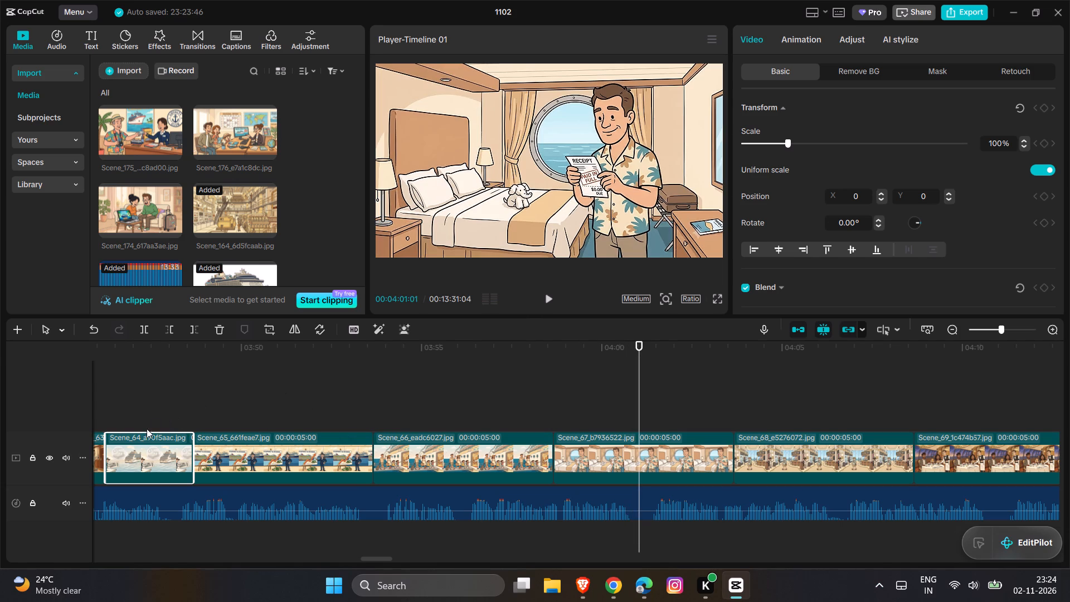
click(154, 394)
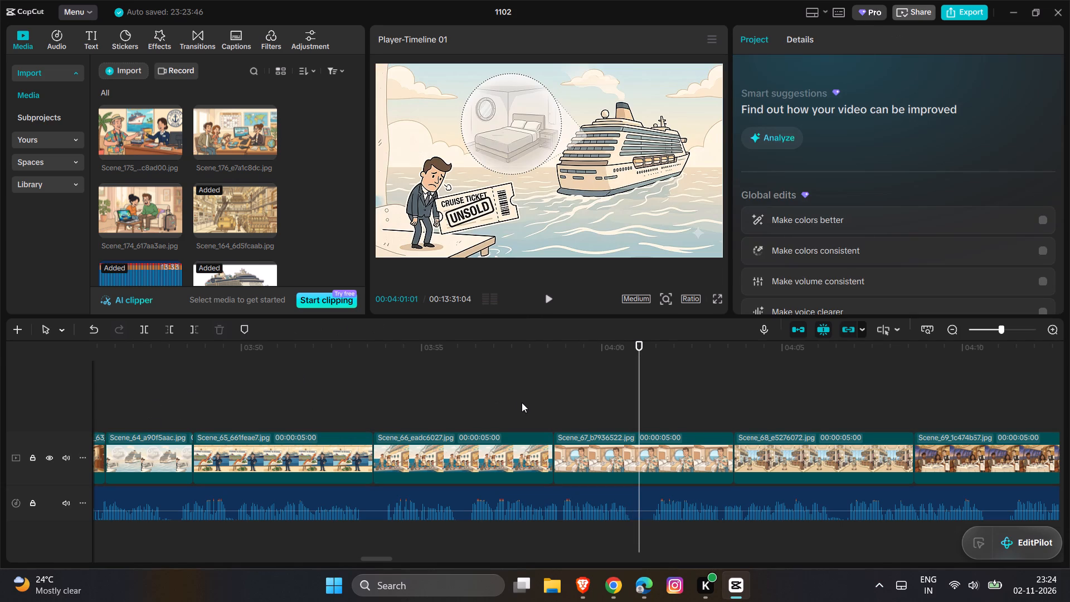
click(624, 409)
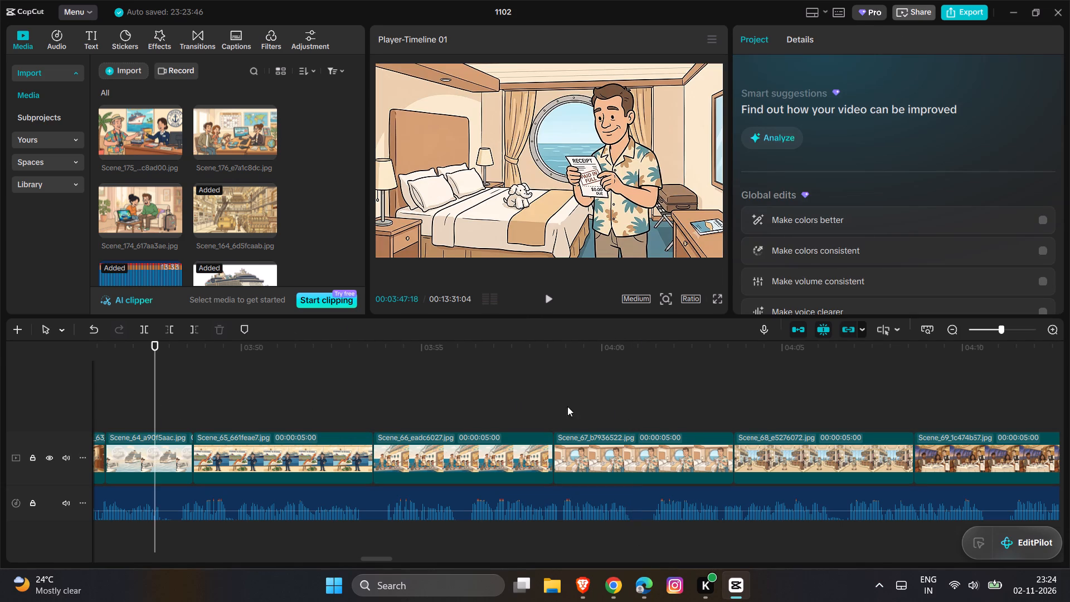
click(267, 352)
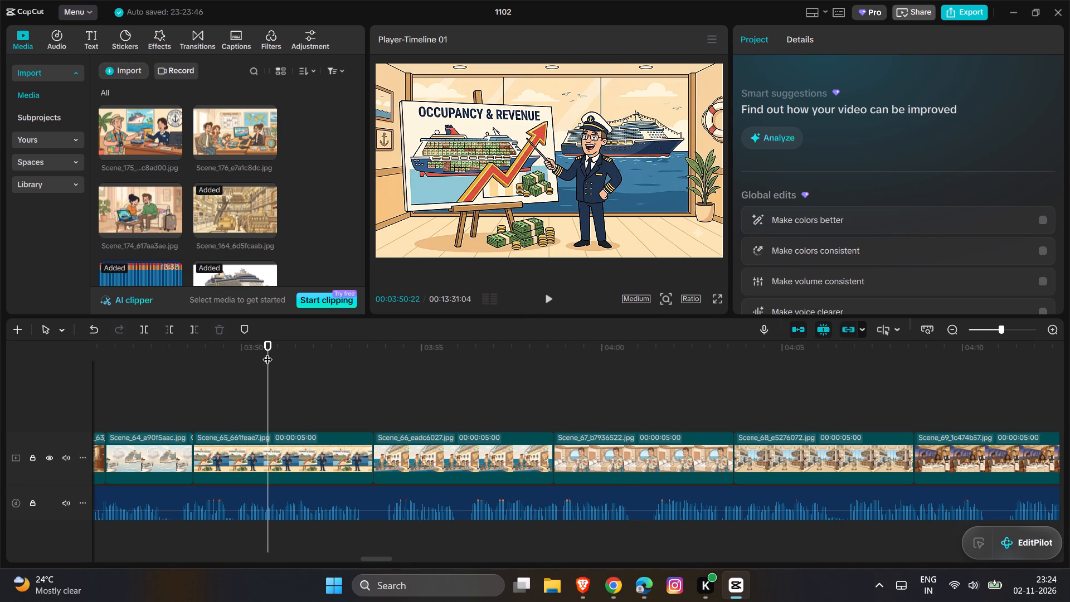
click(133, 383)
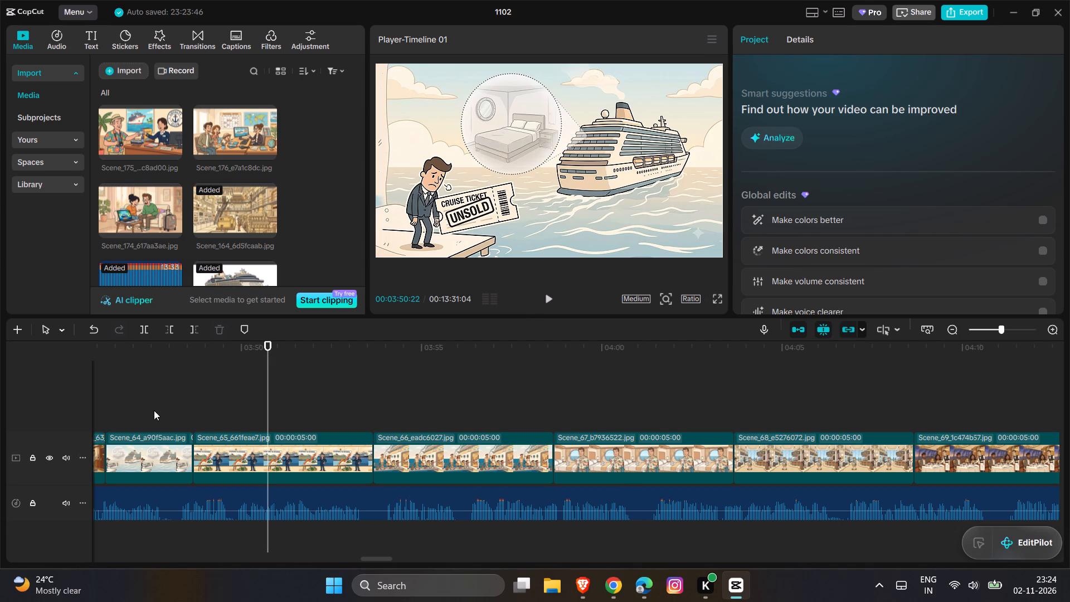
scroll(198, 414, right, 1)
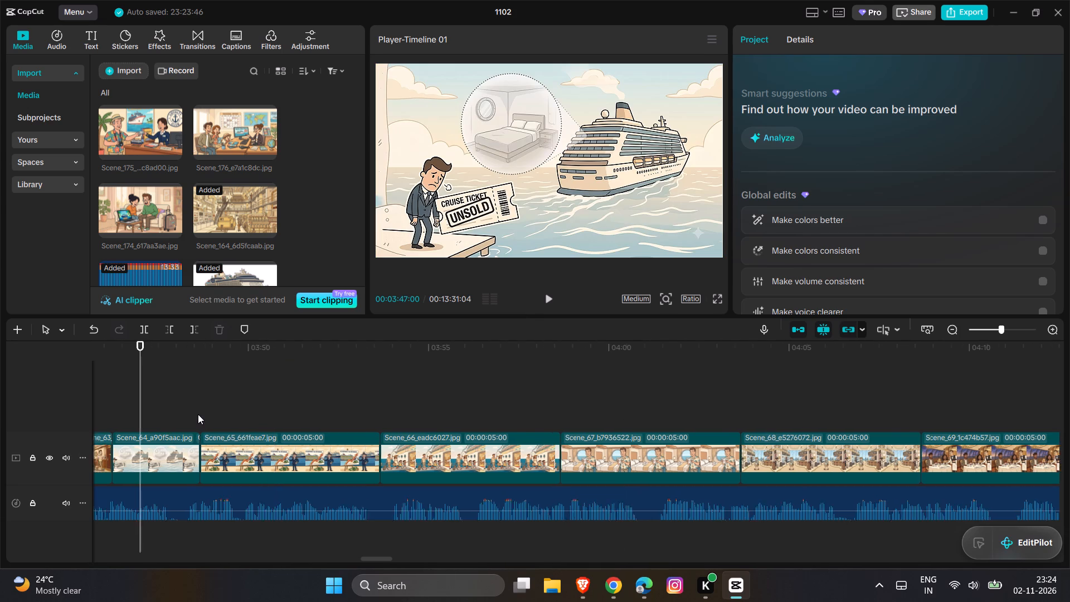
scroll(198, 414, right, 1)
click(203, 399)
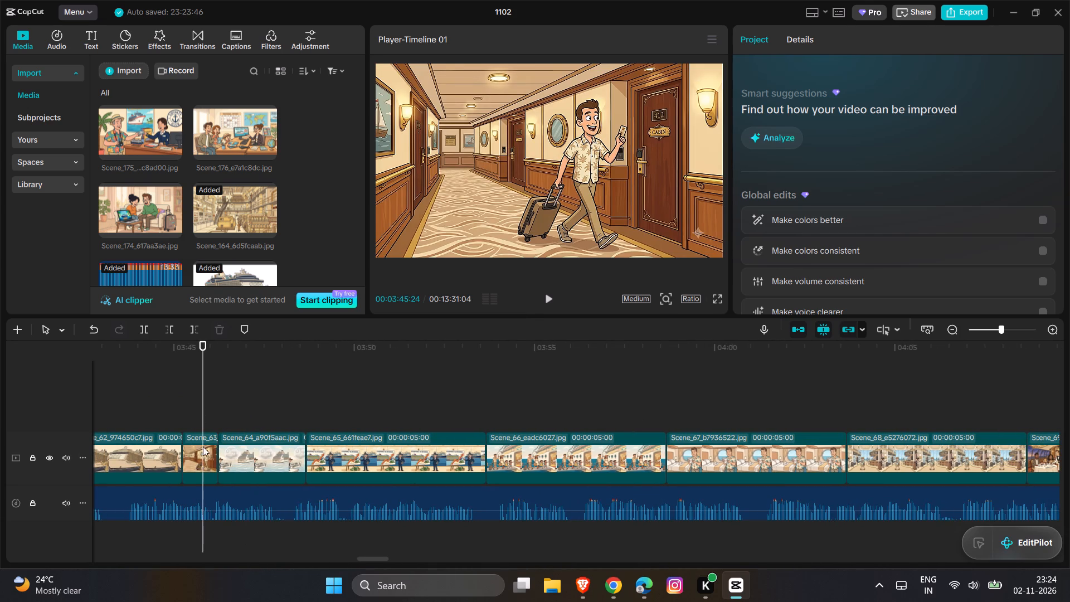
Move the shortened Scene_63 image between Scene_65 and Scene_66.
click(198, 454)
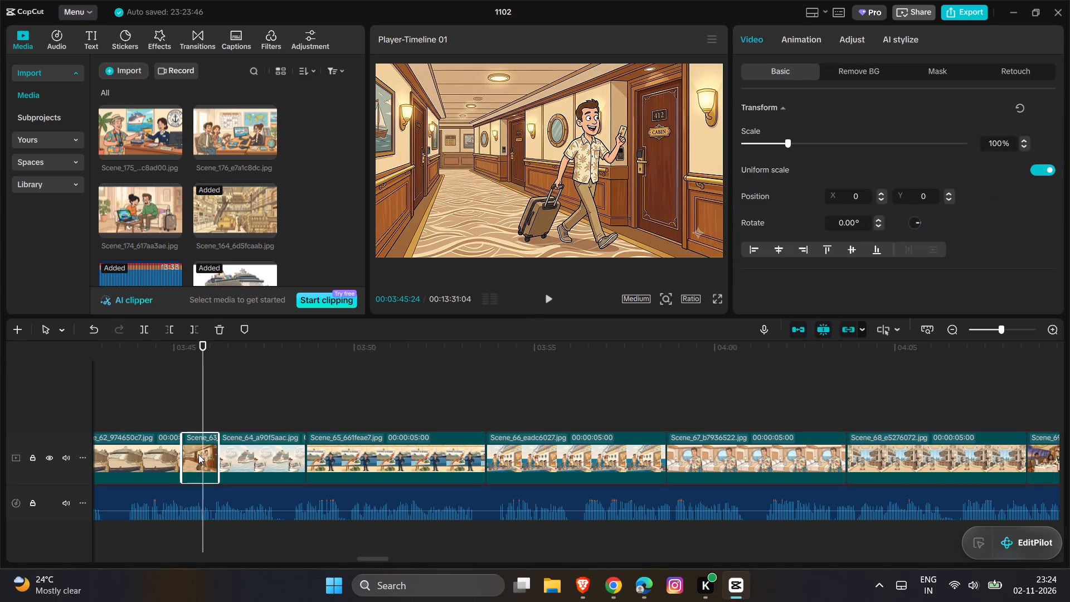
drag(198, 454, 468, 450)
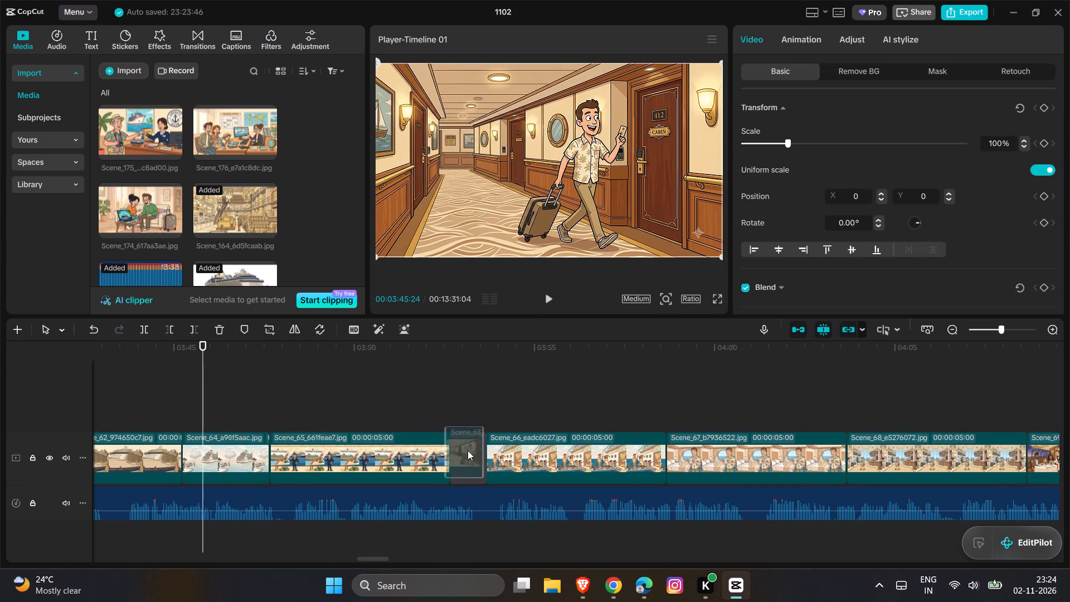
drag(468, 450, 471, 451)
Play the narration from Scene_64 into Scene_65 and lengthen the Scene_64 image to end just past 03:48:12.
click(187, 398)
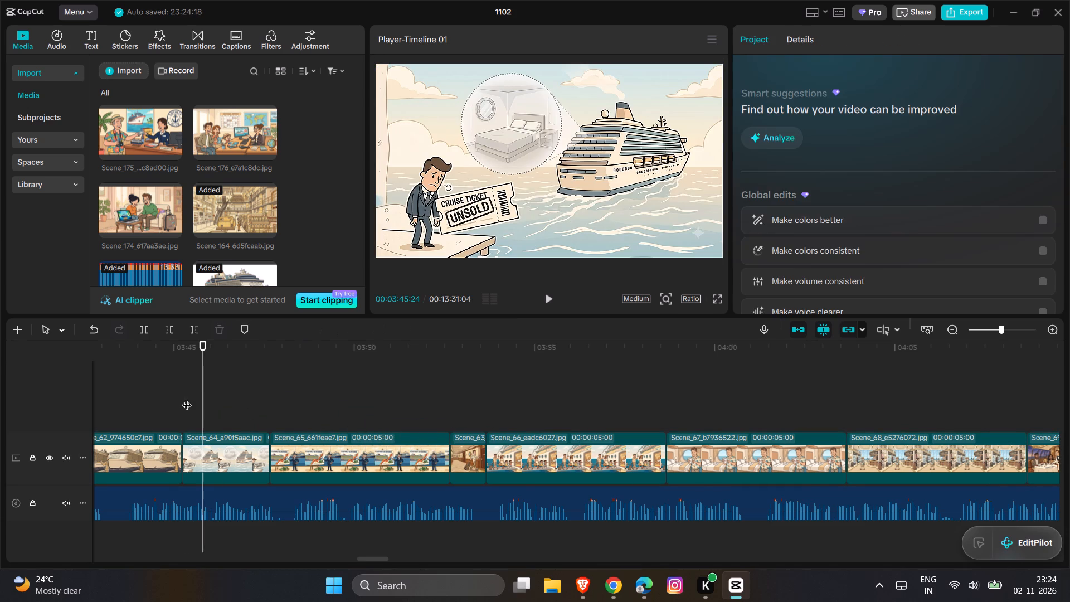
key(space)
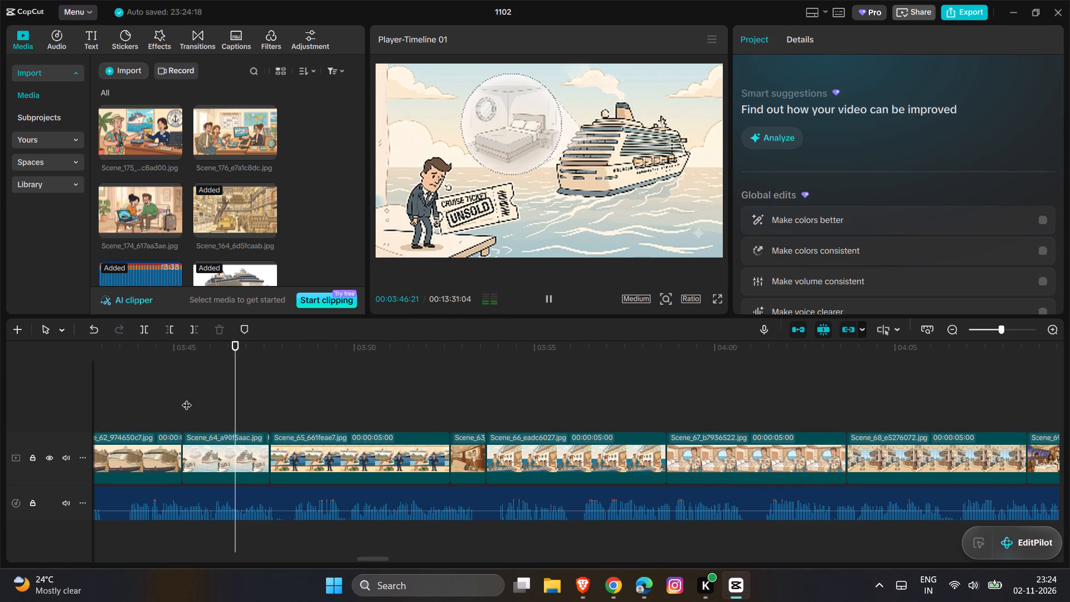
key(space)
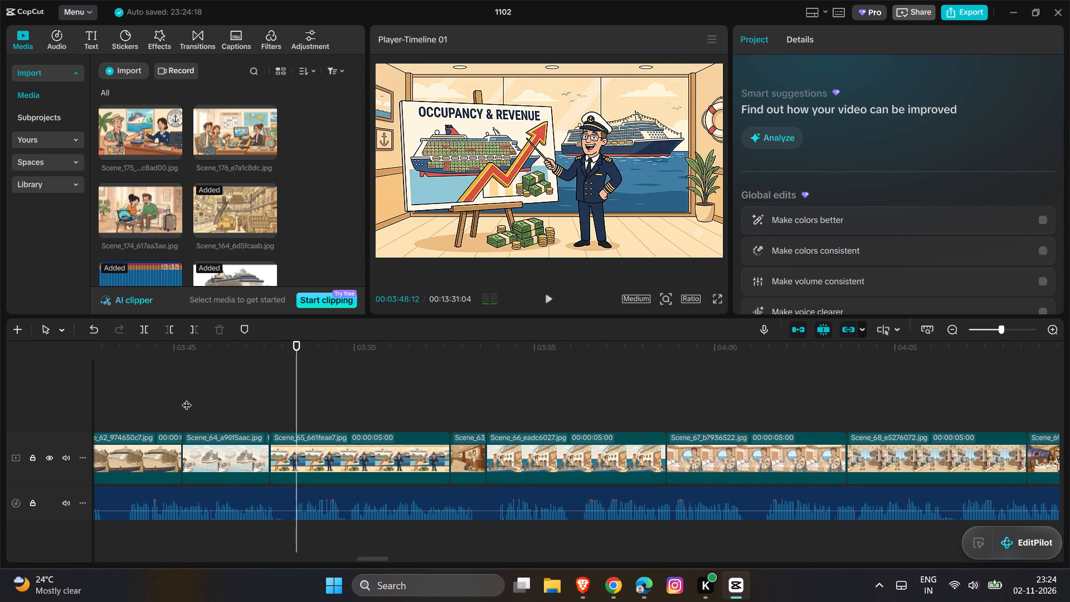
click(250, 449)
drag(270, 451, 299, 452)
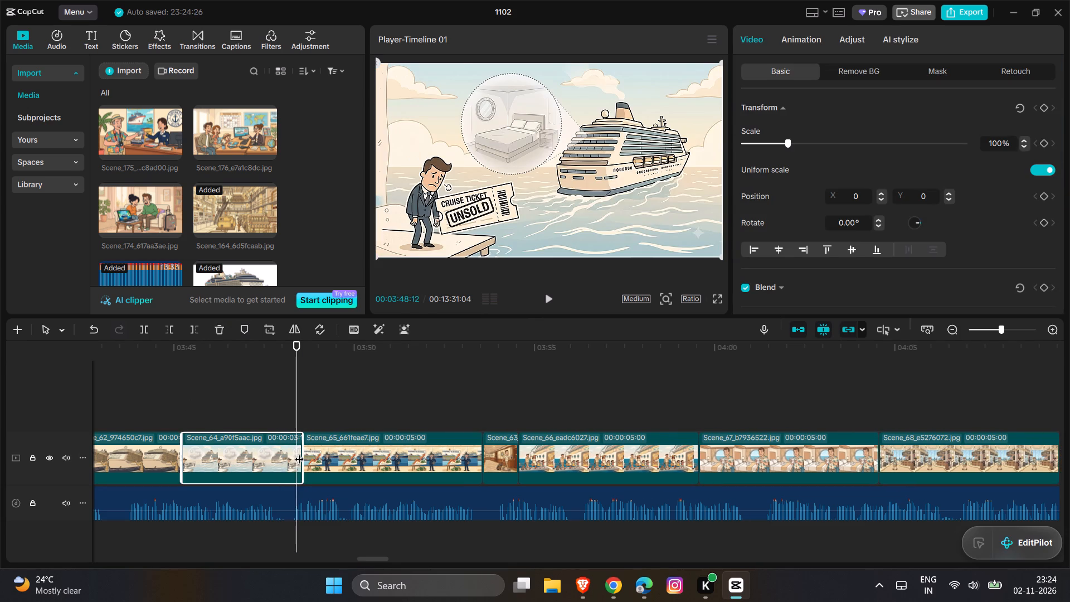
Play the narration through Scene_65 into Scene_66 and lengthen the Scene_63 image to about 2.6 seconds, ending just past 03:56:03.
key(space)
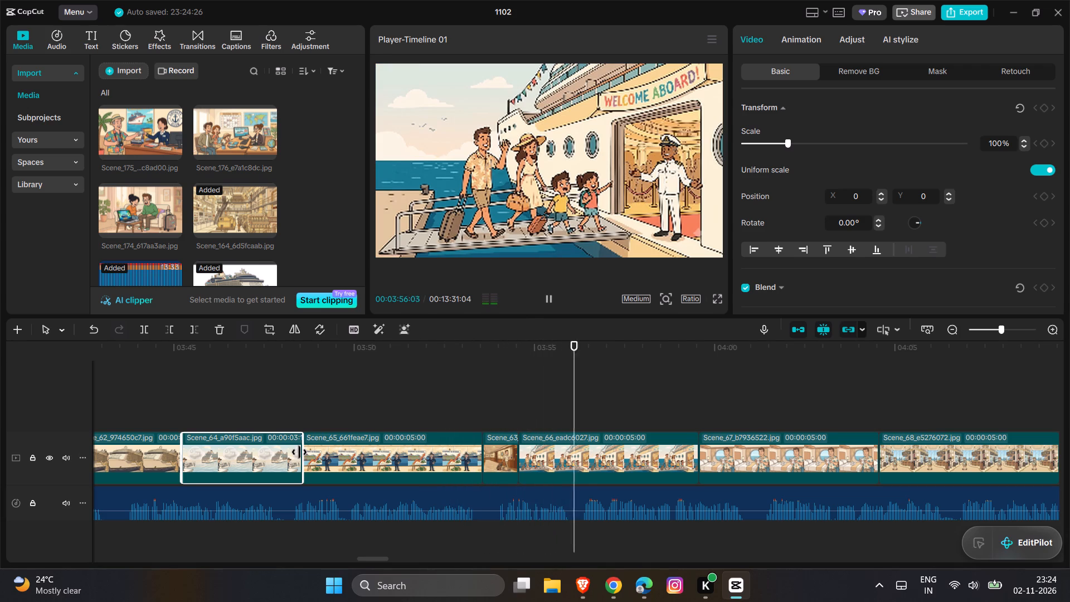
key(space)
key(space)
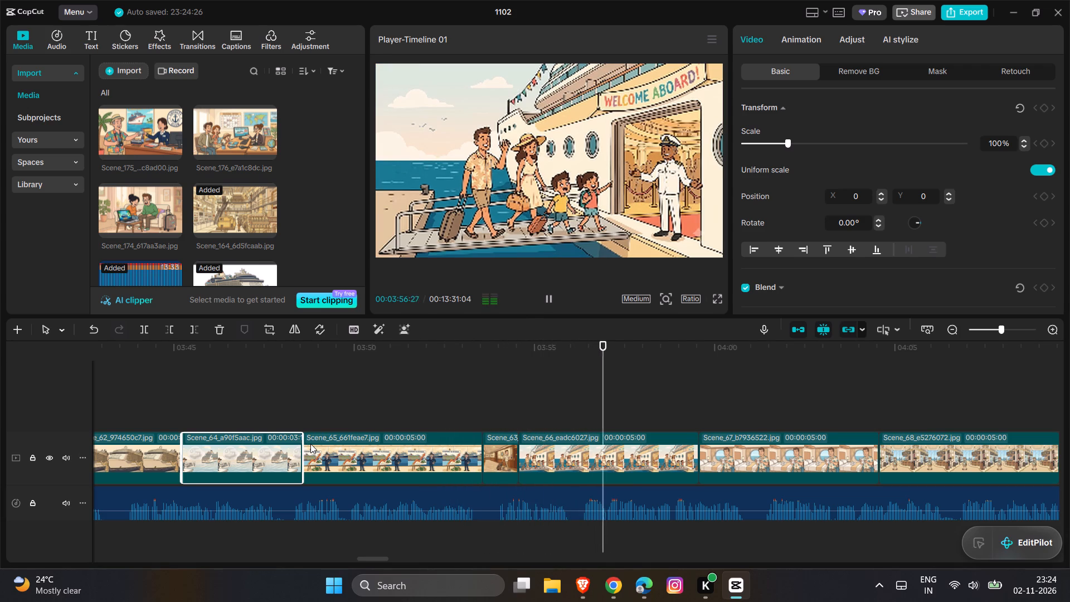
key(space)
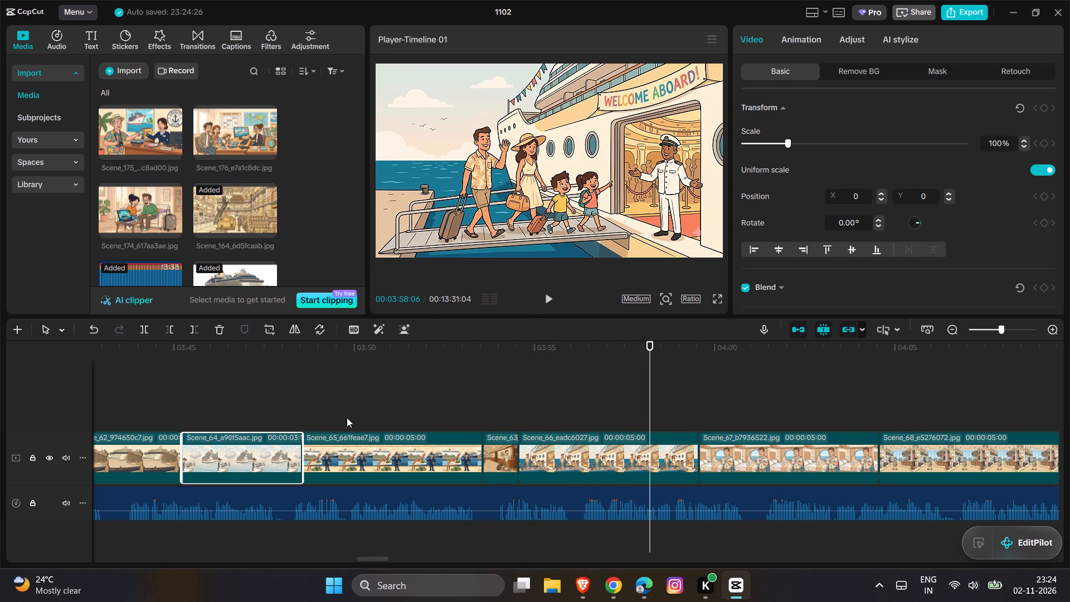
click(495, 463)
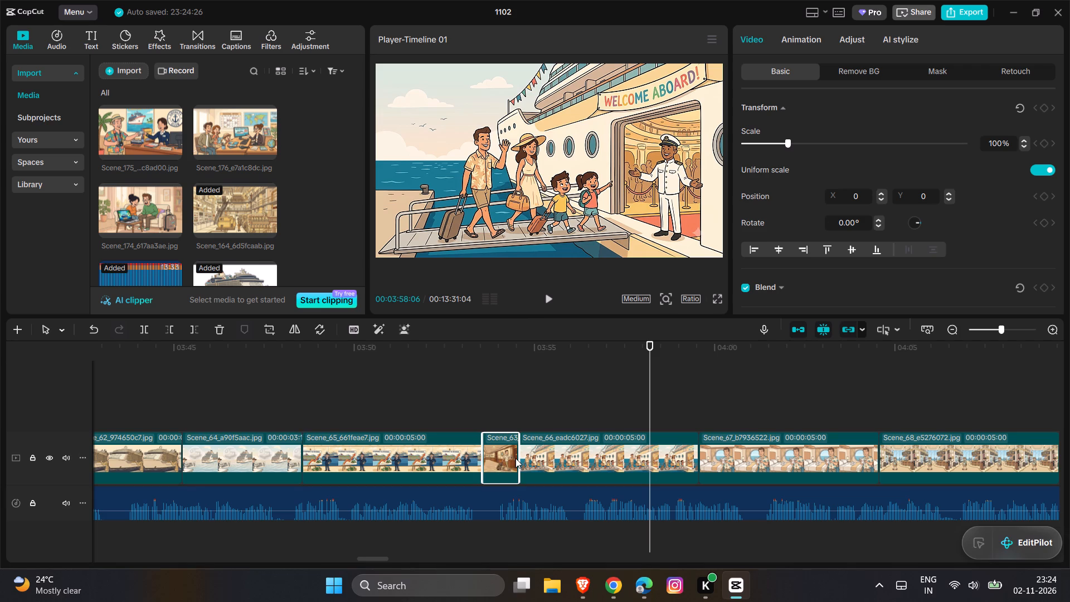
click(515, 458)
drag(519, 456, 574, 460)
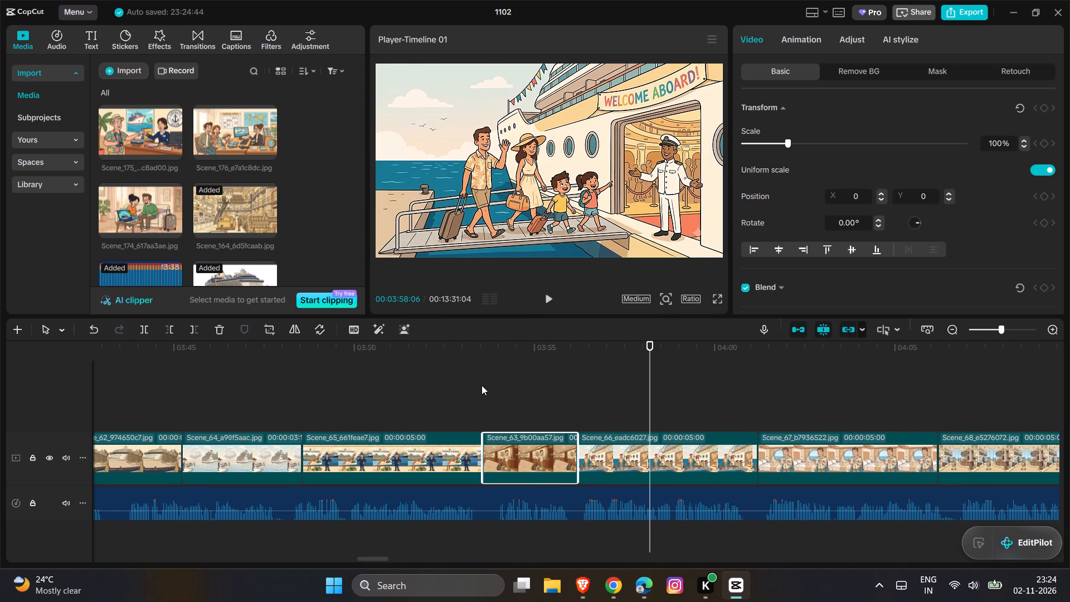
Play the narration from Scene_63 into Scene_68, recheck the end of Scene_66, and lengthen the Scene_66 image to 00:00:06:19.
click(481, 385)
key(space)
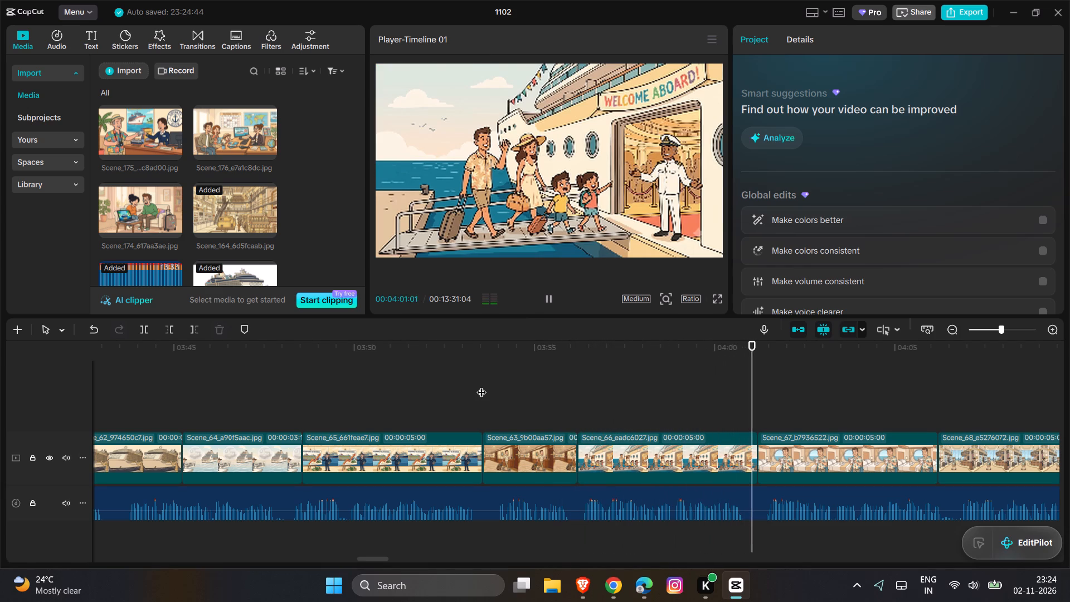
scroll(481, 385, left, 1)
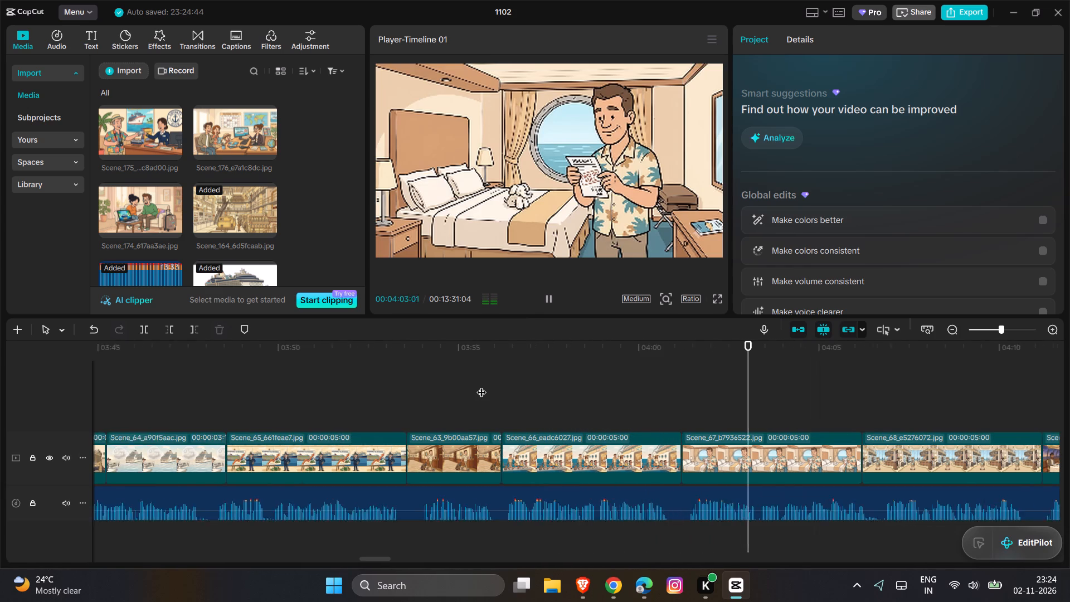
scroll(481, 385, left, 1)
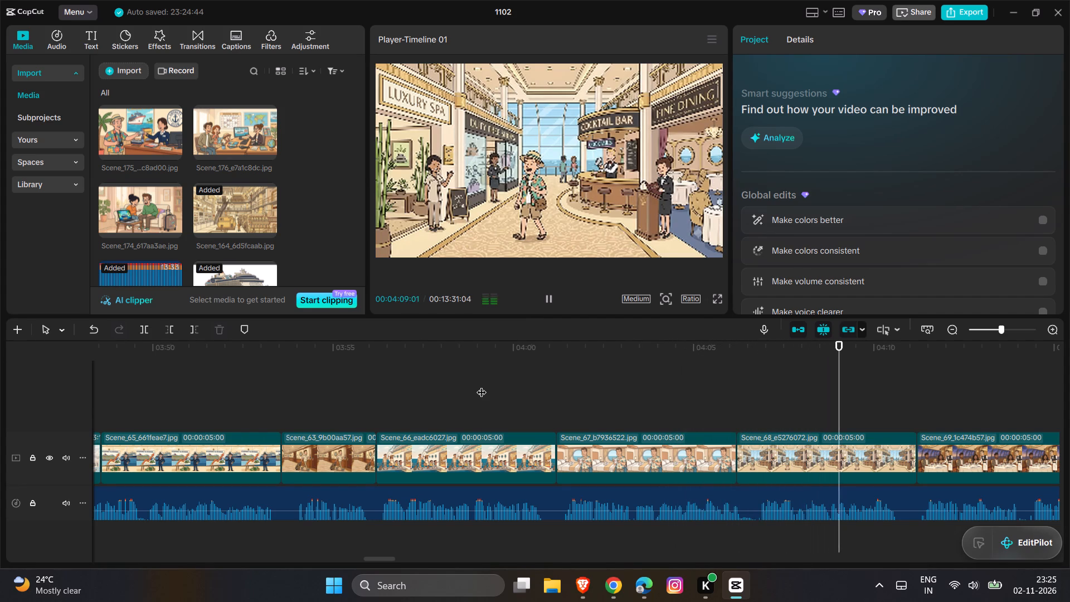
key(space)
scroll(481, 385, left, 1)
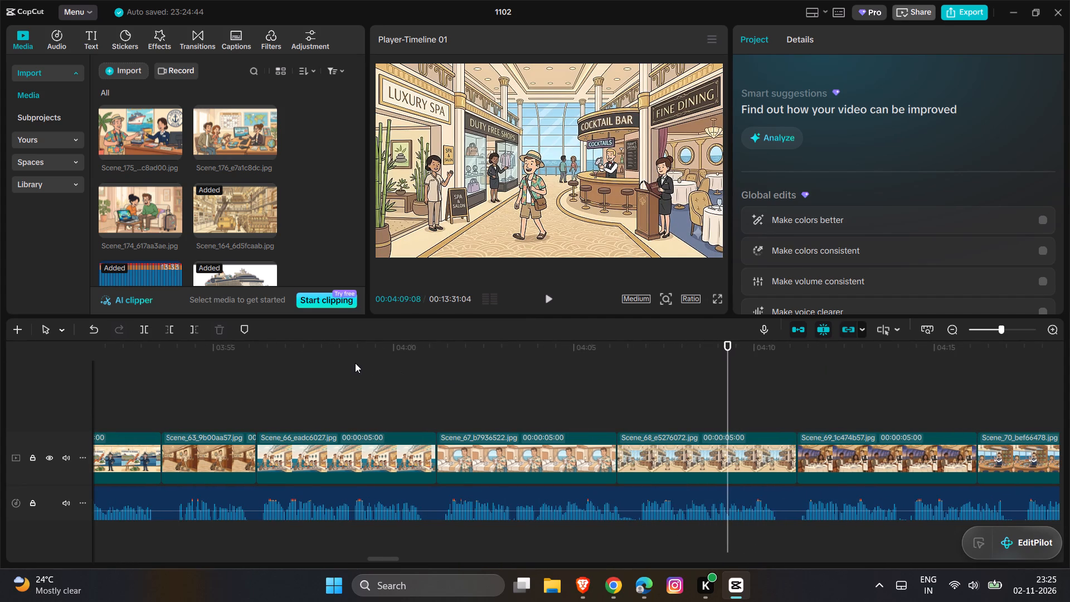
click(355, 363)
key(space)
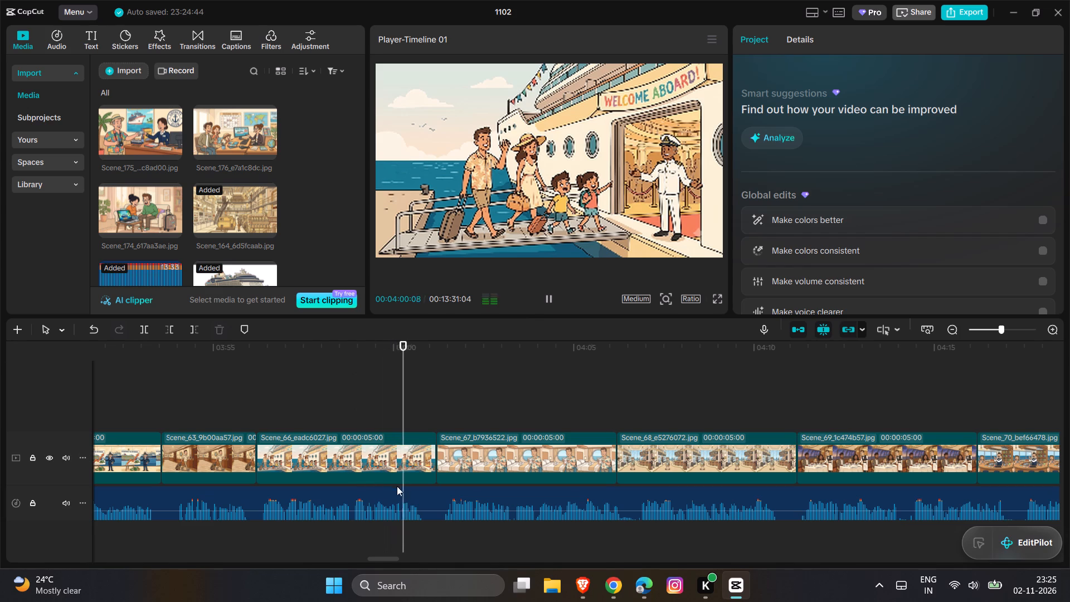
click(403, 483)
click(412, 463)
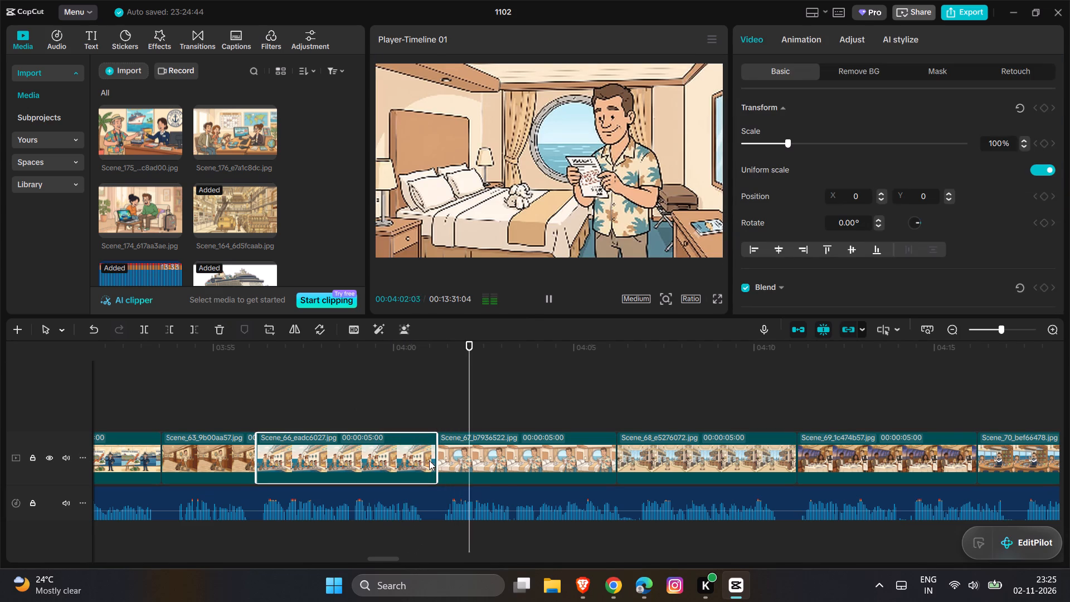
drag(436, 456, 480, 455)
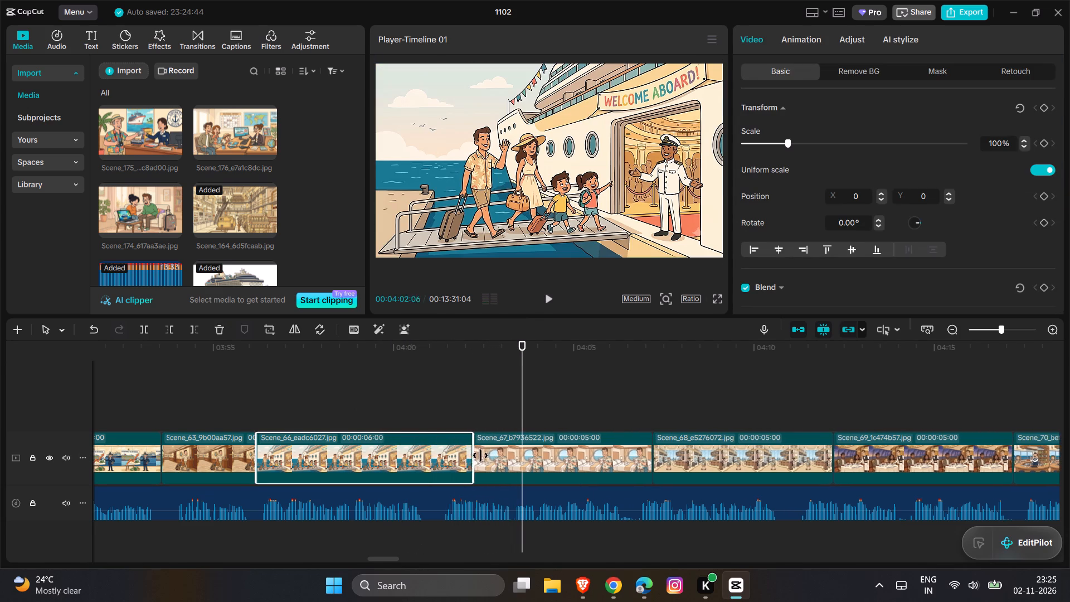
drag(480, 455, 492, 458)
Play the narration from Scene_66 into Scene_69 and shorten the Scene_68 image to 00:00:03:29.
click(457, 387)
key(space)
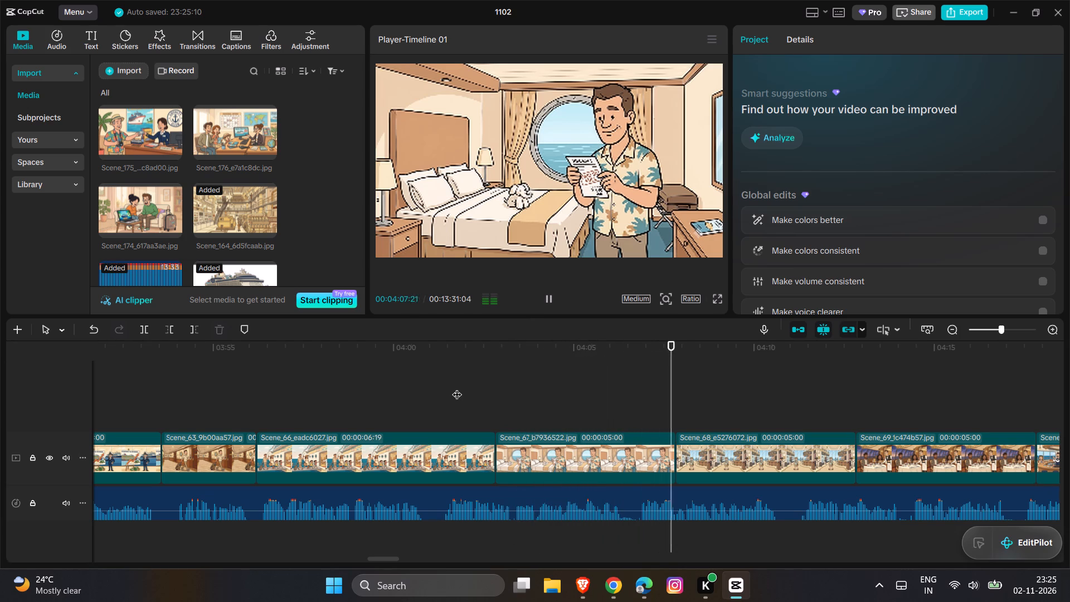
scroll(457, 387, left, 1)
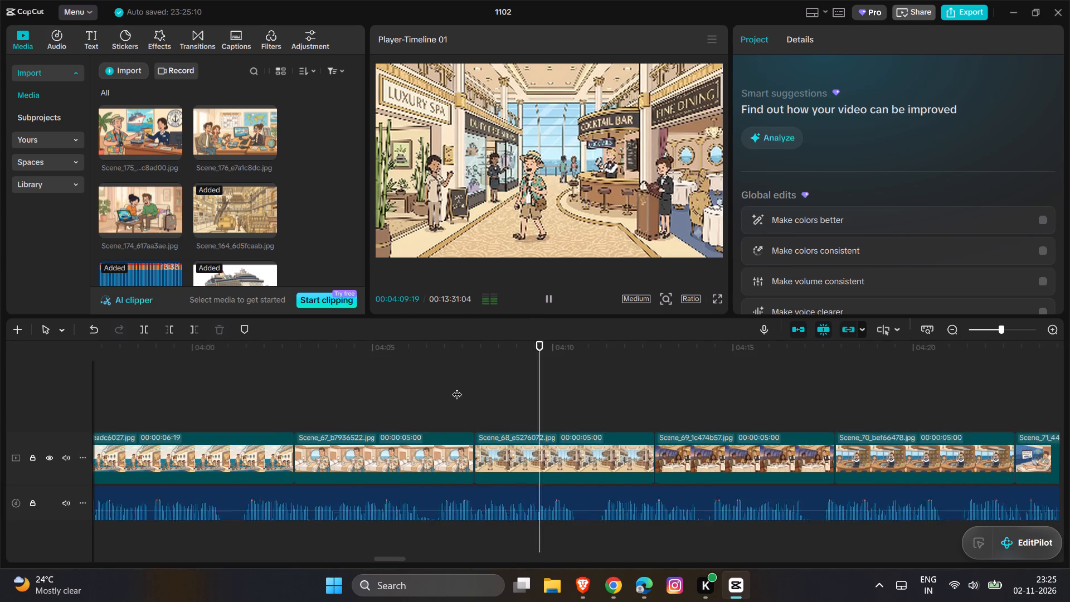
scroll(457, 387, left, 1)
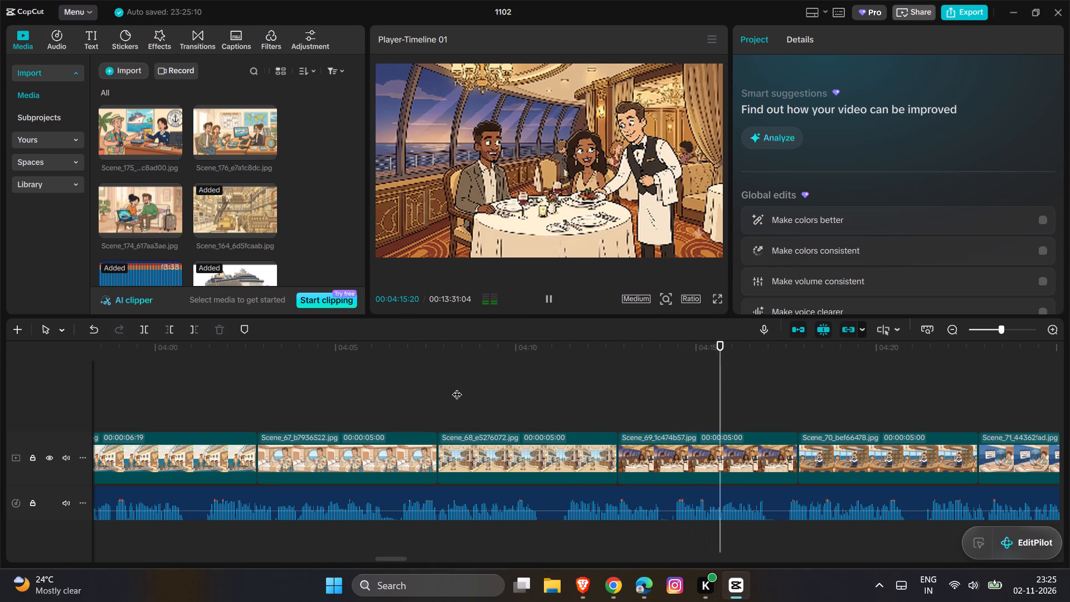
click(845, 386)
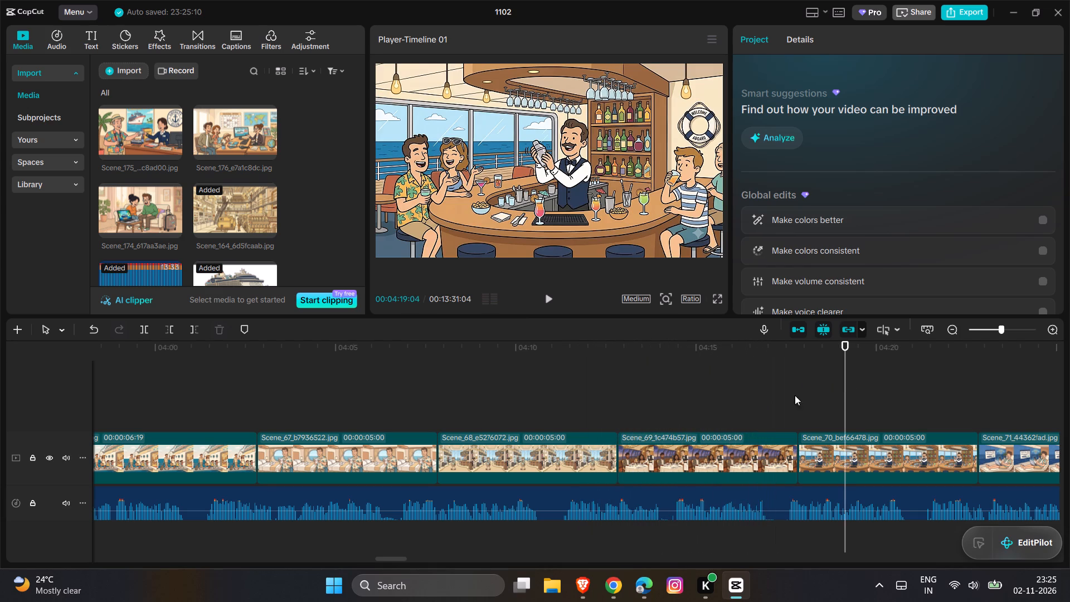
click(639, 391)
click(600, 392)
key(space)
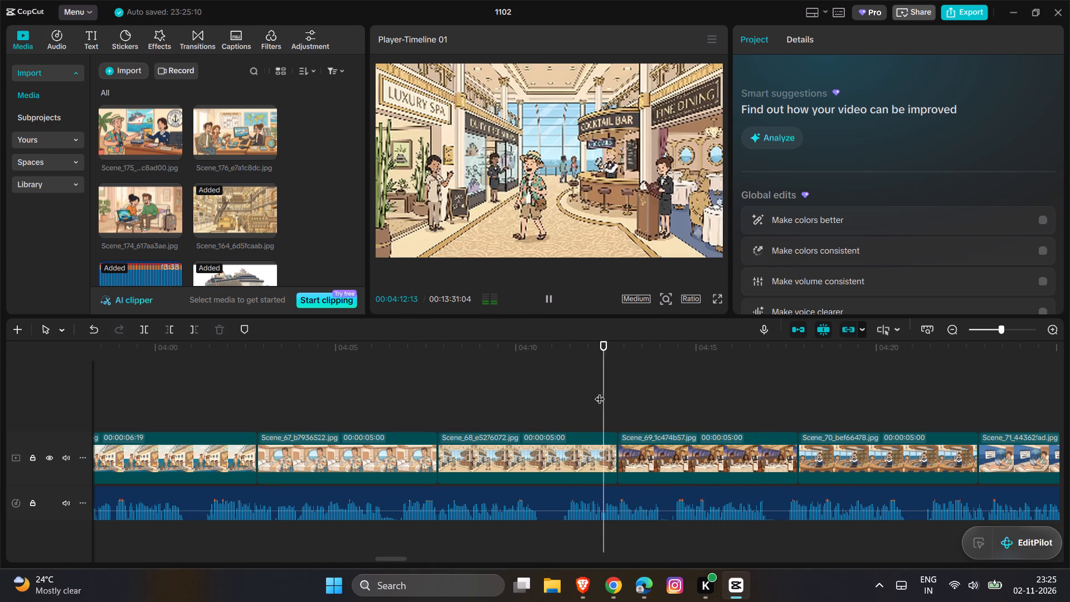
key(space)
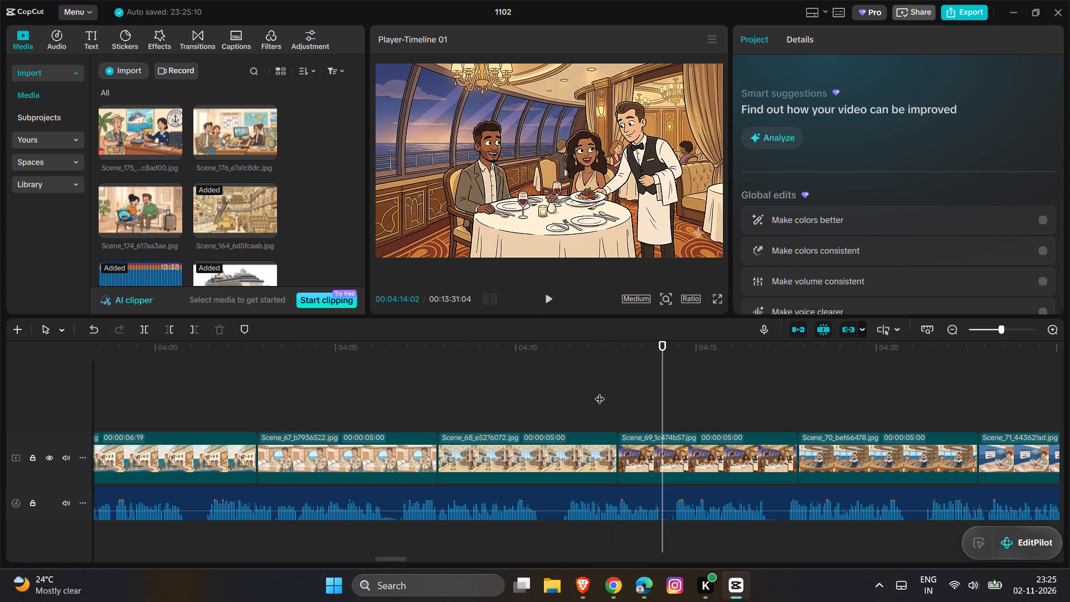
click(622, 449)
click(598, 453)
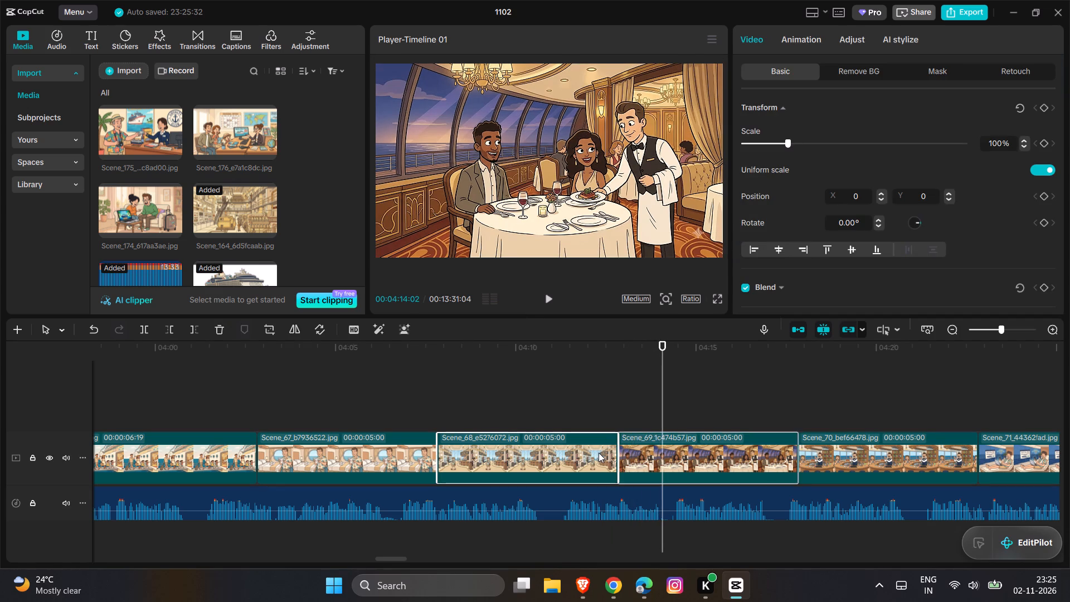
drag(618, 449, 577, 460)
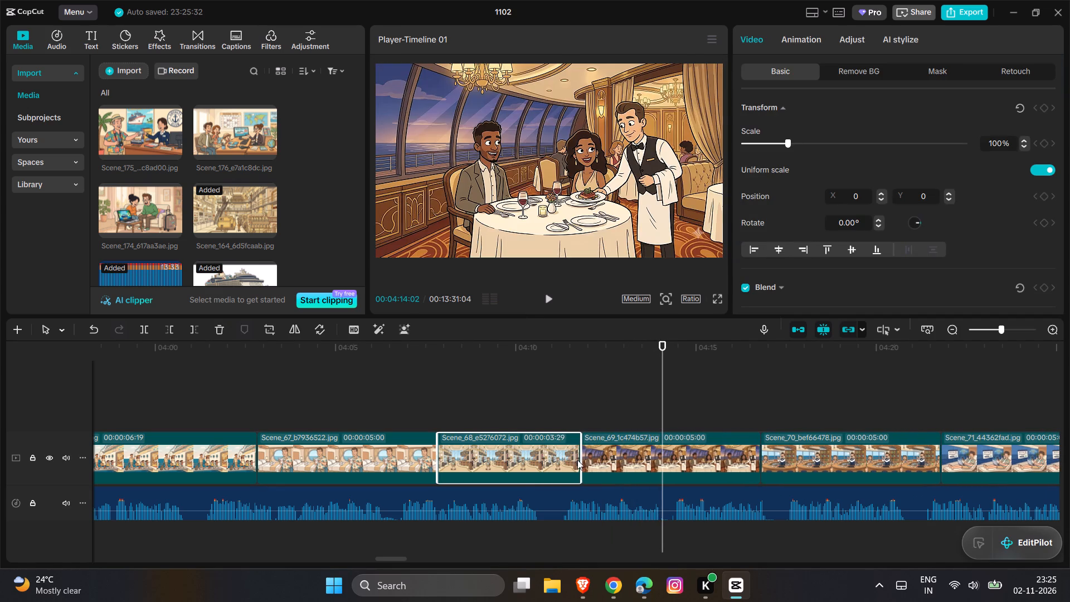
Play the narration from the end of Scene_68 into Scene_69 and select the Scene_69 image.
click(547, 382)
key(space)
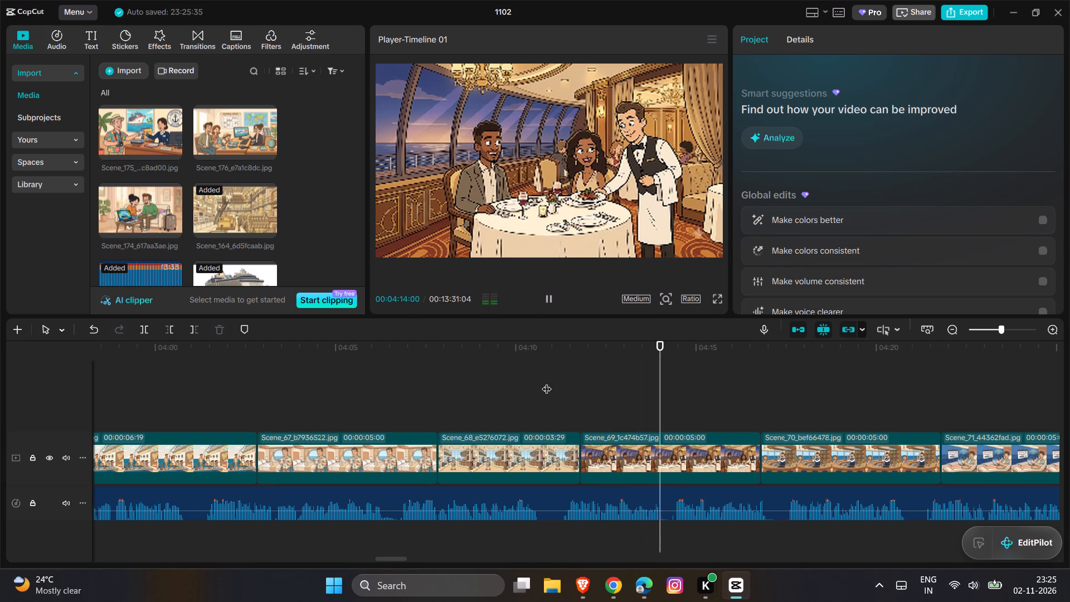
key(space)
click(667, 453)
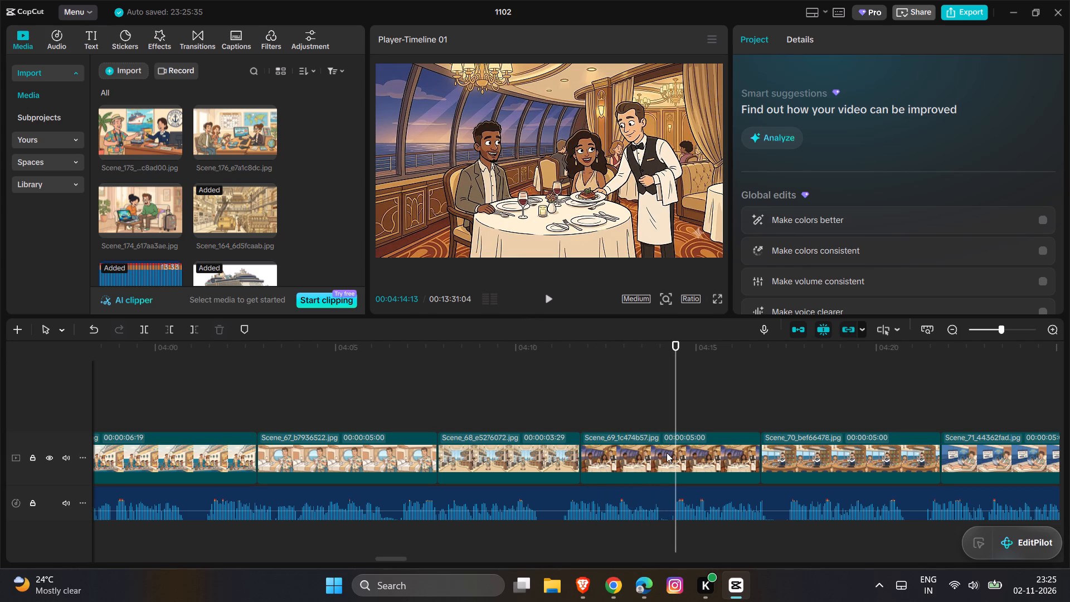
Shorten the Scene_69 image to about 2.5 seconds, ending just before 04:14:13.
drag(760, 454, 670, 469)
Play the narration from the end of Scene_69 through Scene_70 and shorten the Scene_70 image to 00:00:04:05.
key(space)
scroll(670, 469, left, 1)
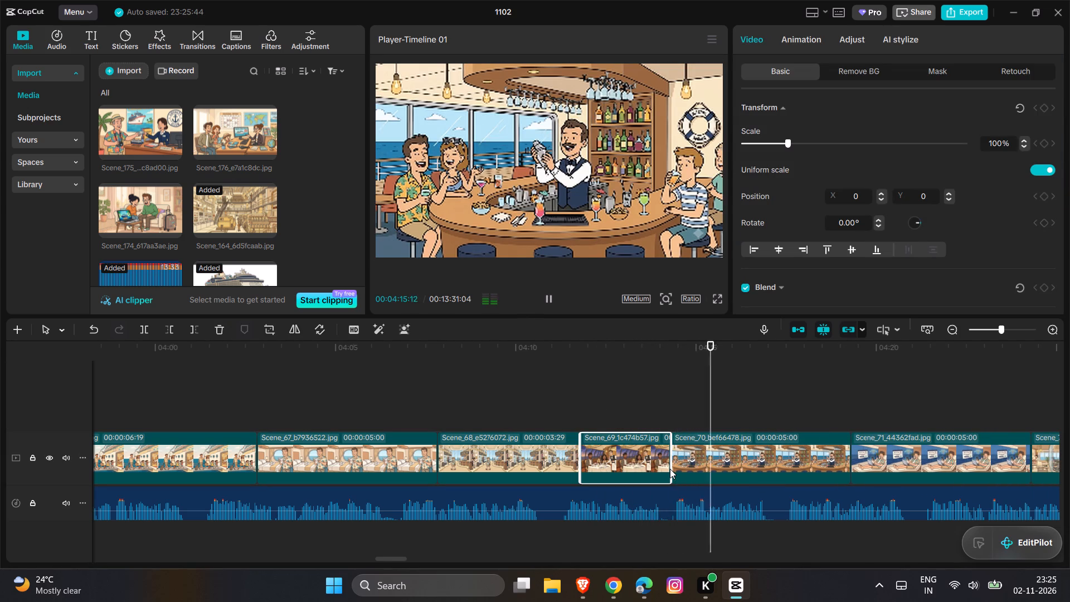
scroll(670, 469, left, 1)
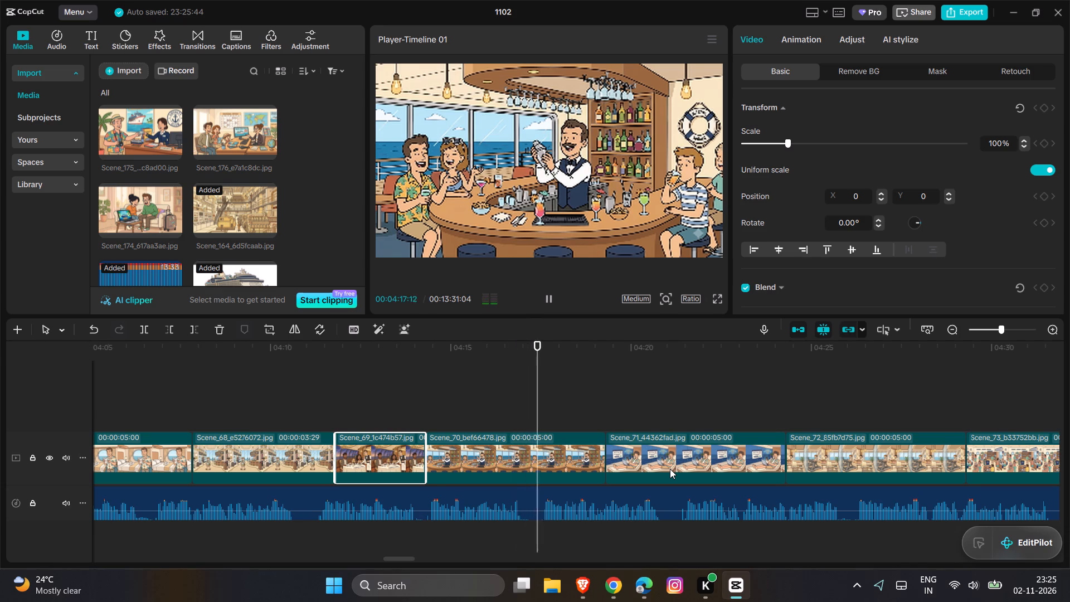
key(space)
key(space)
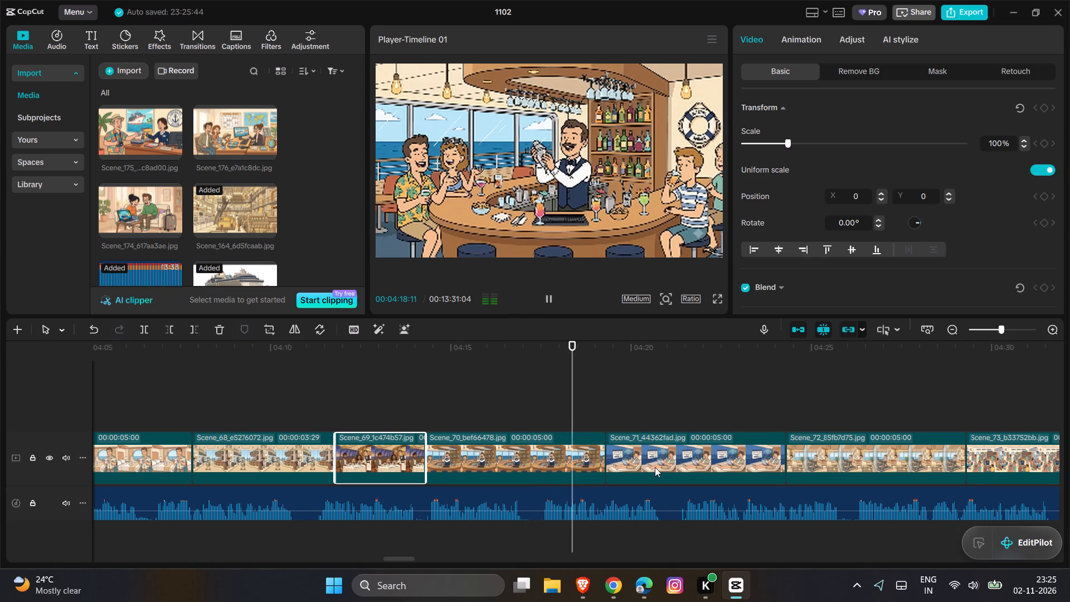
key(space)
click(586, 456)
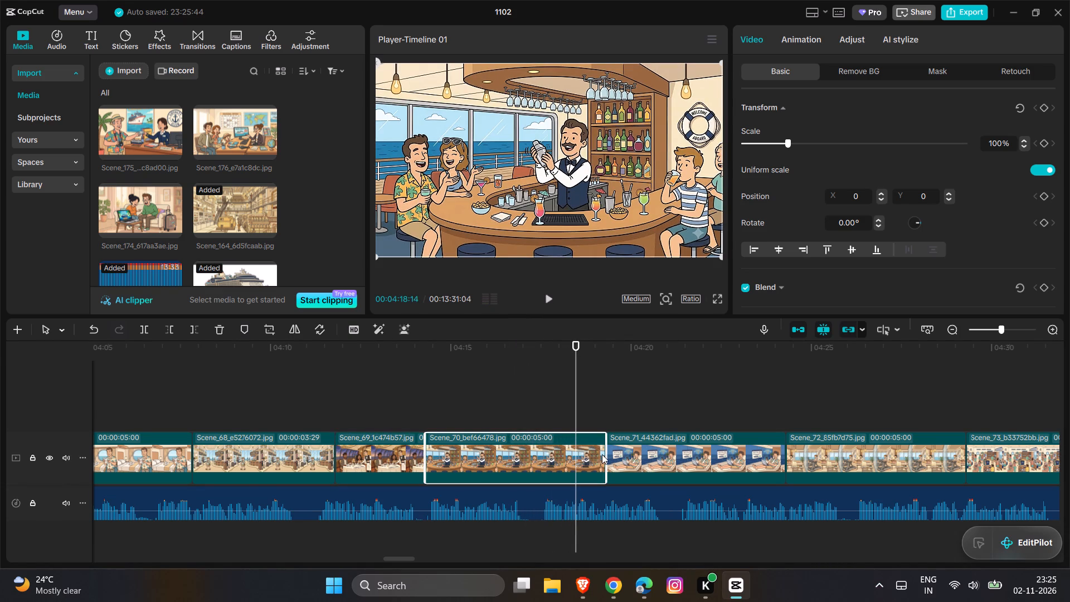
drag(606, 454, 573, 461)
Play the narration from the end of Scene_70 through Scene_71 and shorten the Scene_71 image to 00:00:03:20.
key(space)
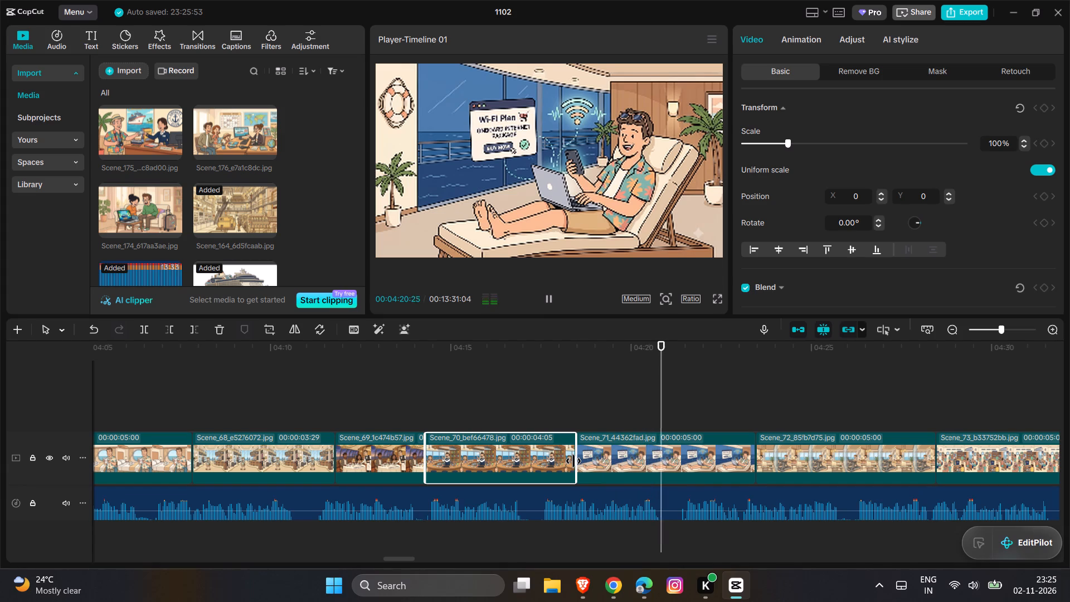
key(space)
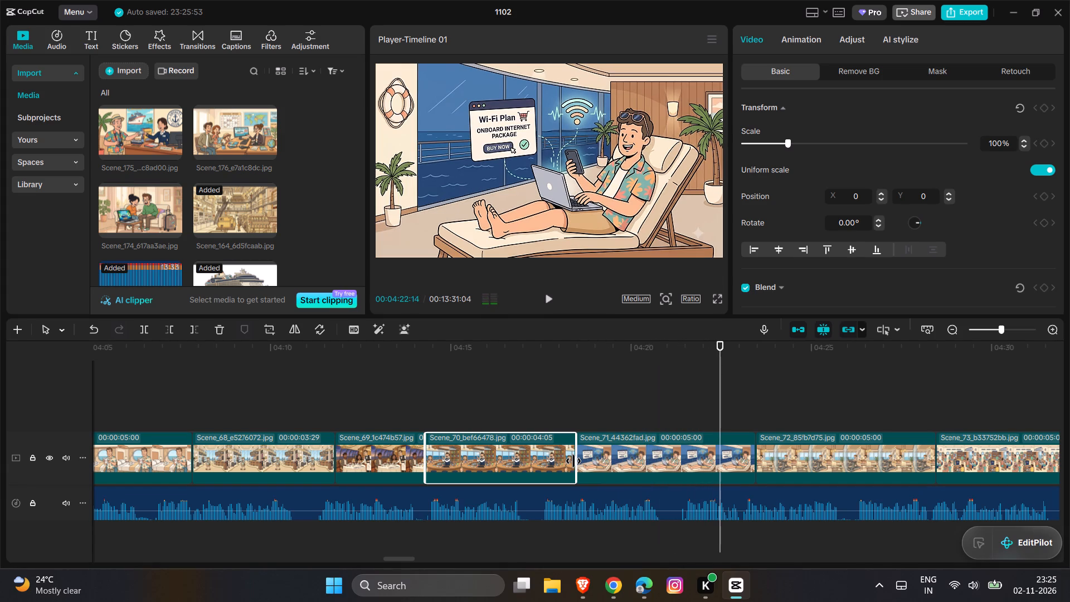
click(743, 458)
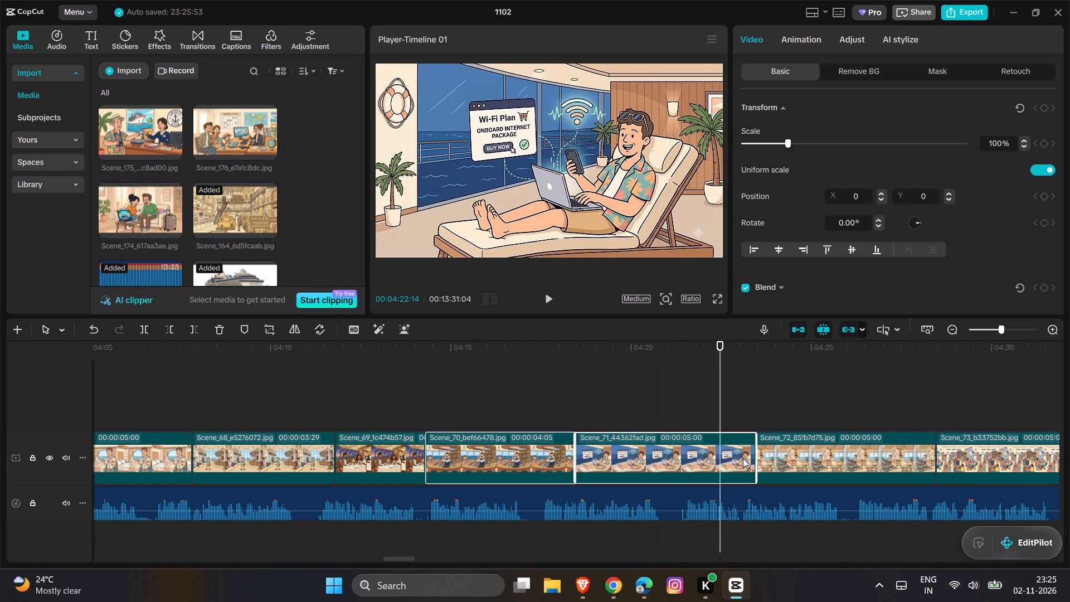
drag(756, 458, 719, 460)
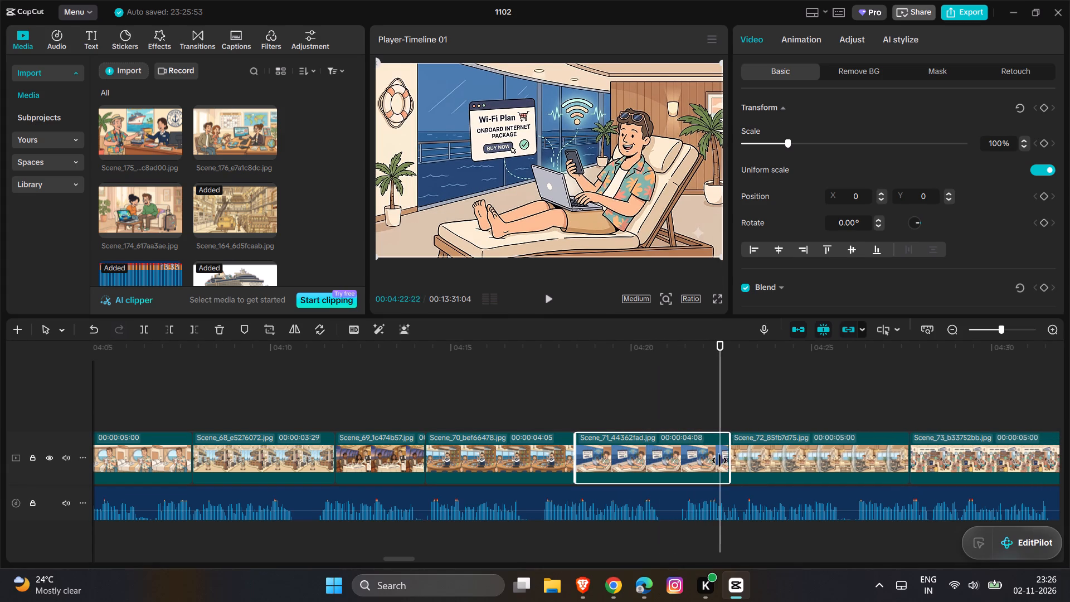
drag(719, 460, 704, 464)
Play the narration through Scene_72 into Scene_73, replay the transition between them, and shorten the Scene_73 image to about 1.1 seconds.
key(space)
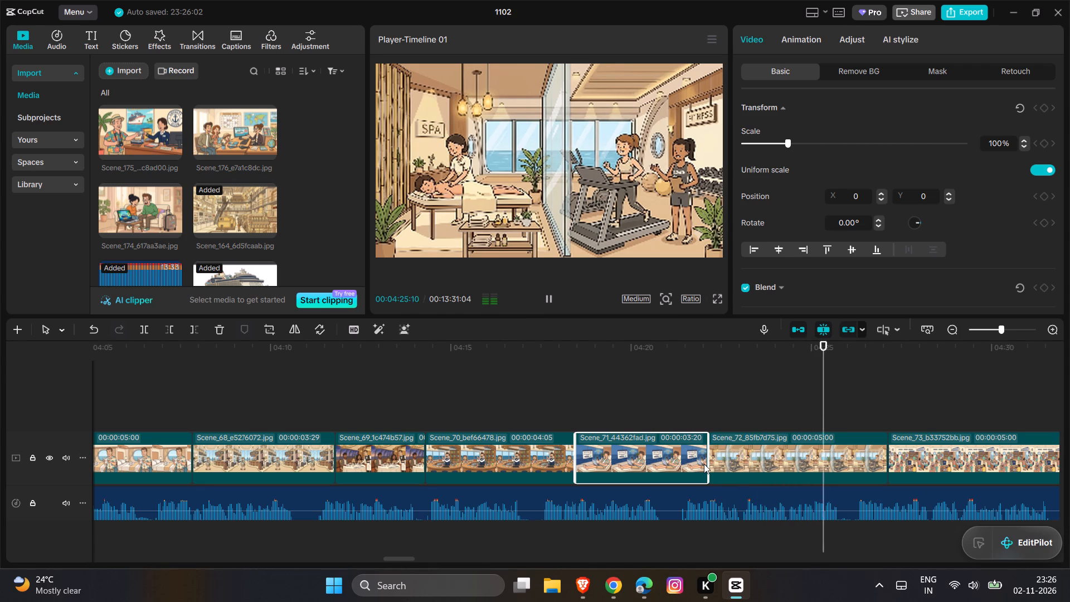
scroll(704, 464, left, 1)
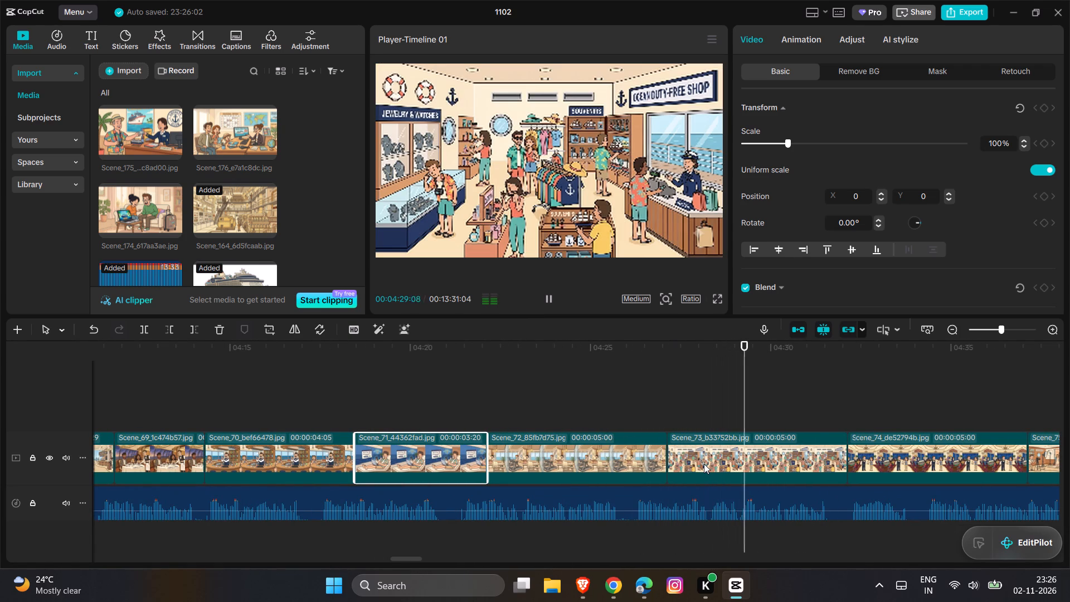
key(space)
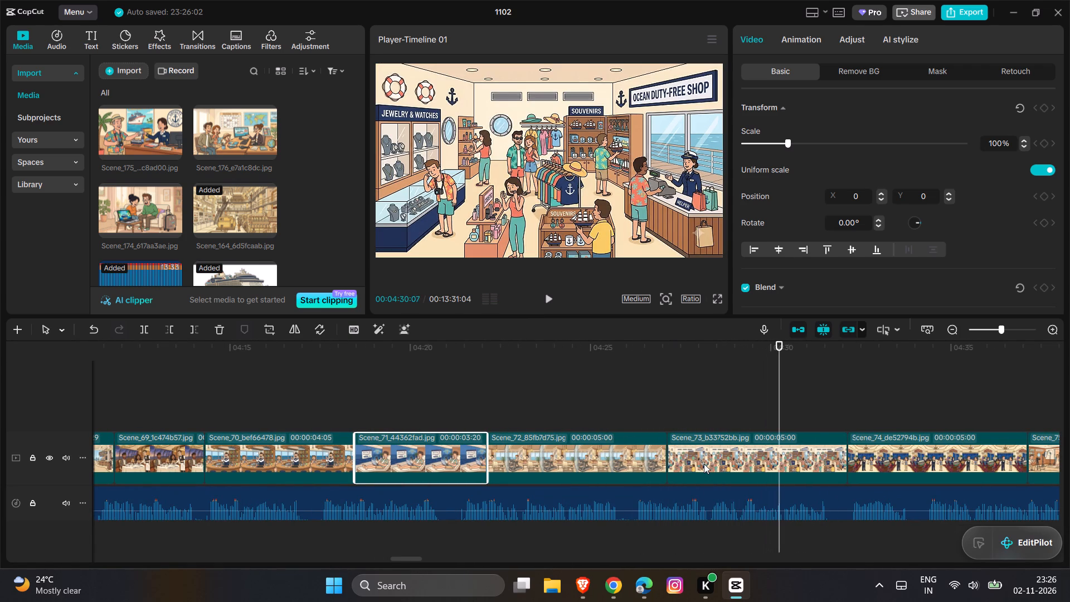
scroll(704, 464, left, 1)
click(838, 414)
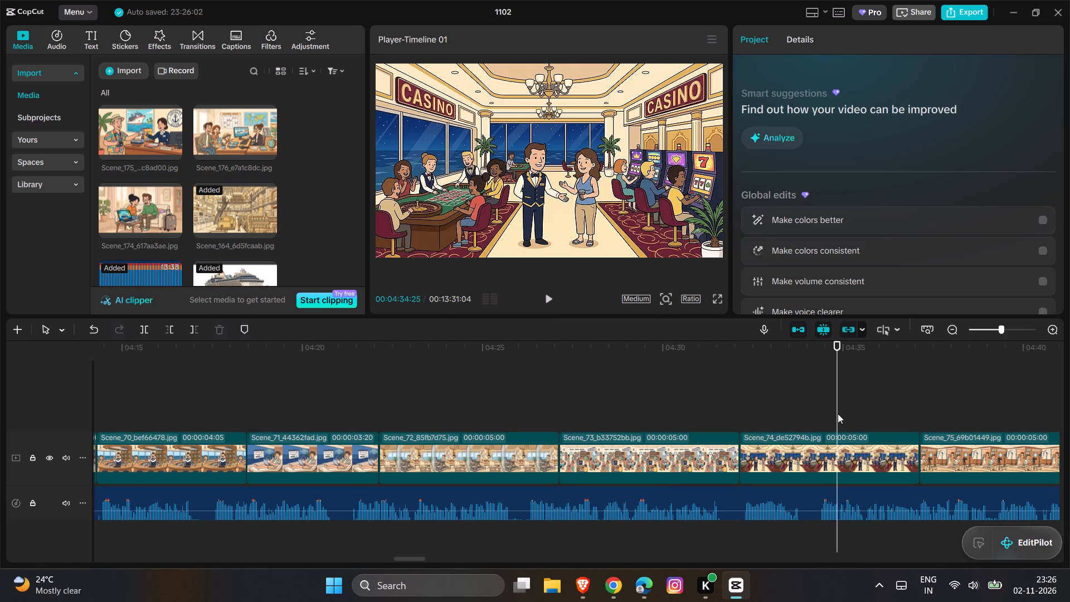
click(546, 383)
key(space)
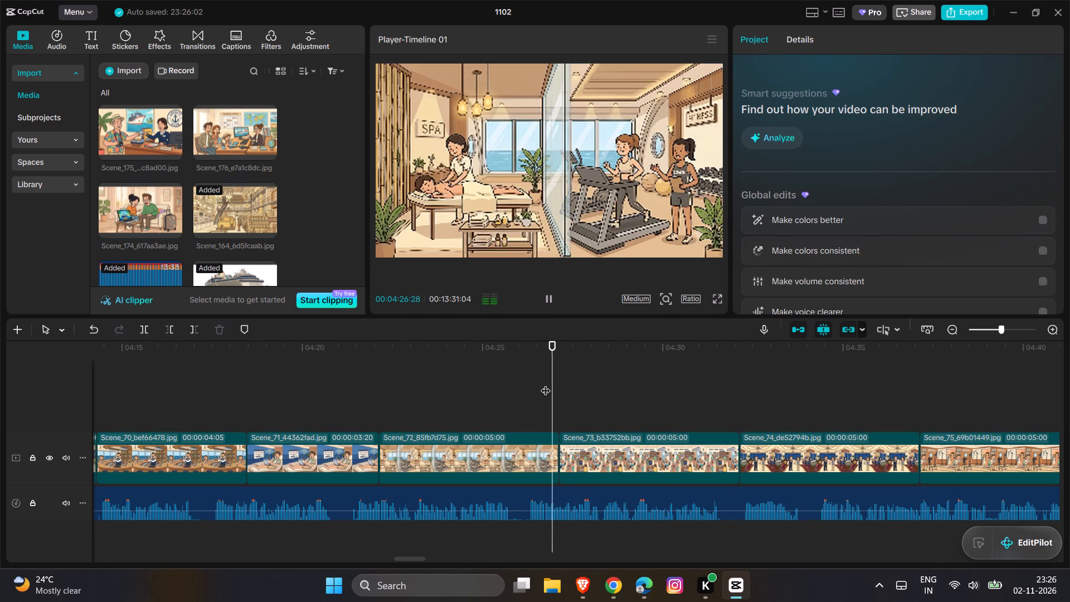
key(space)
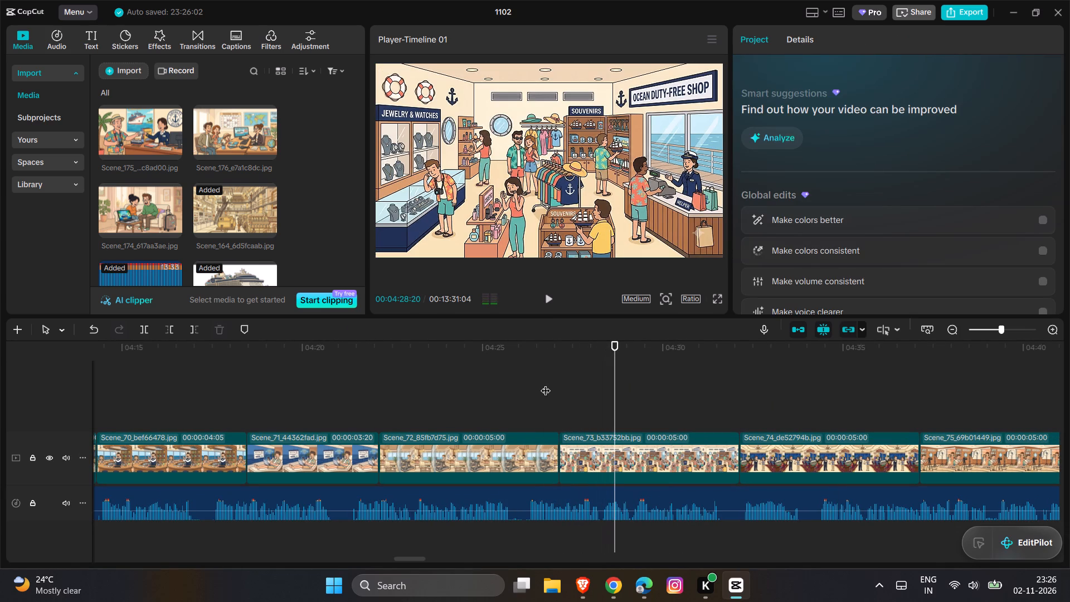
click(670, 448)
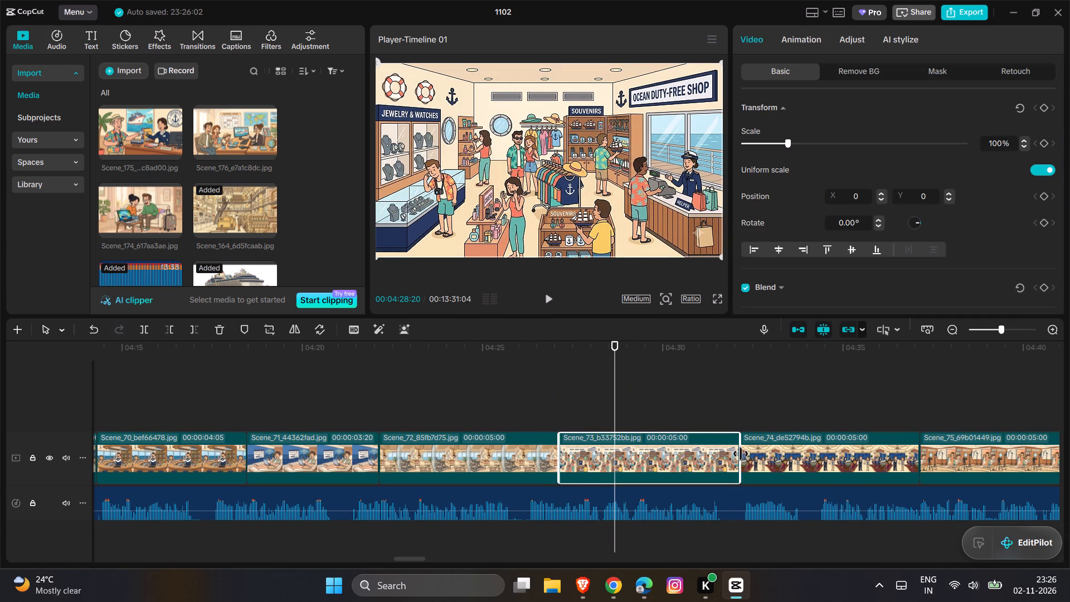
drag(741, 454, 594, 467)
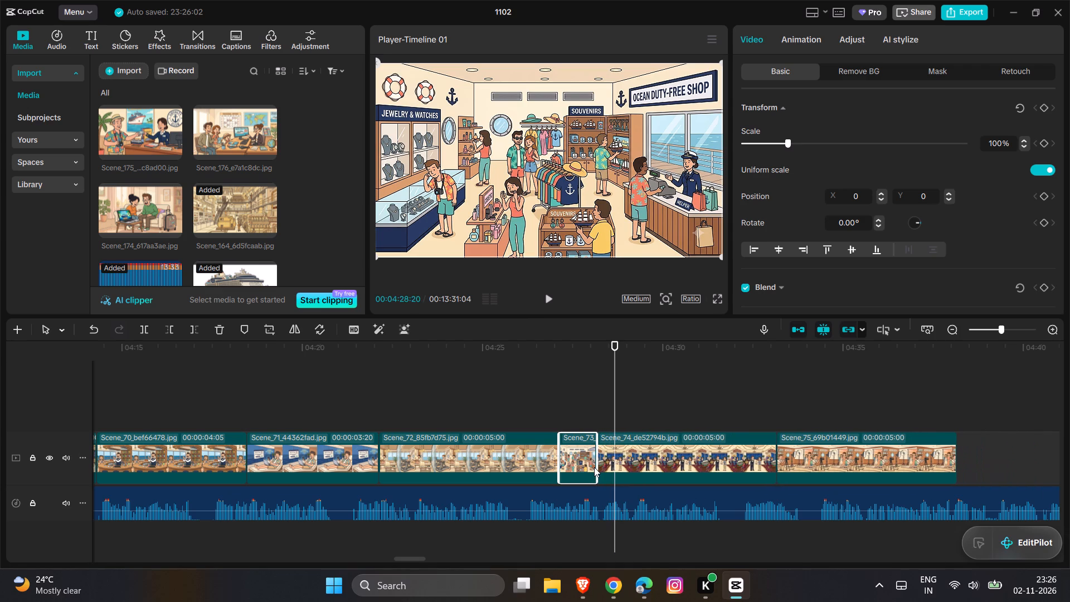
Play the narration into Scene_74 and shorten the Scene_74 image to about 1.3 seconds, ending just before 04:29:28.
key(space)
key(space)
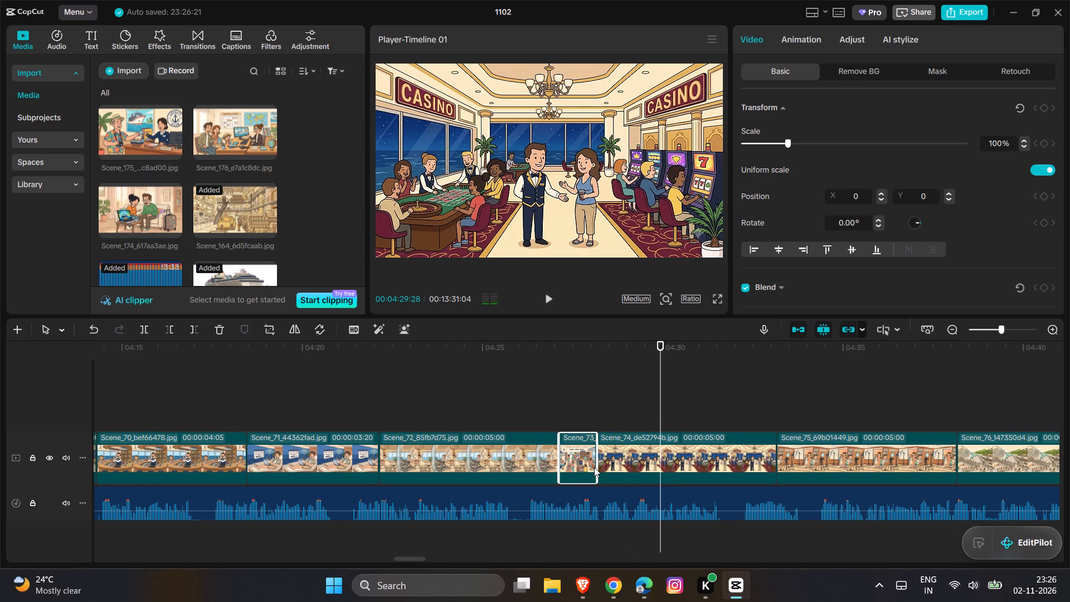
click(743, 460)
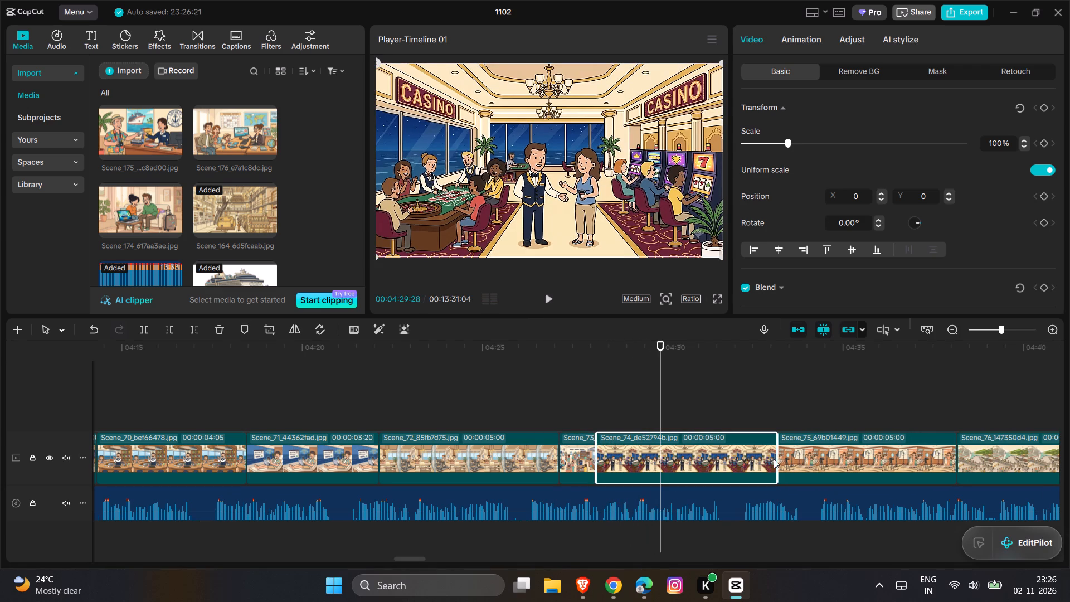
drag(777, 458, 648, 473)
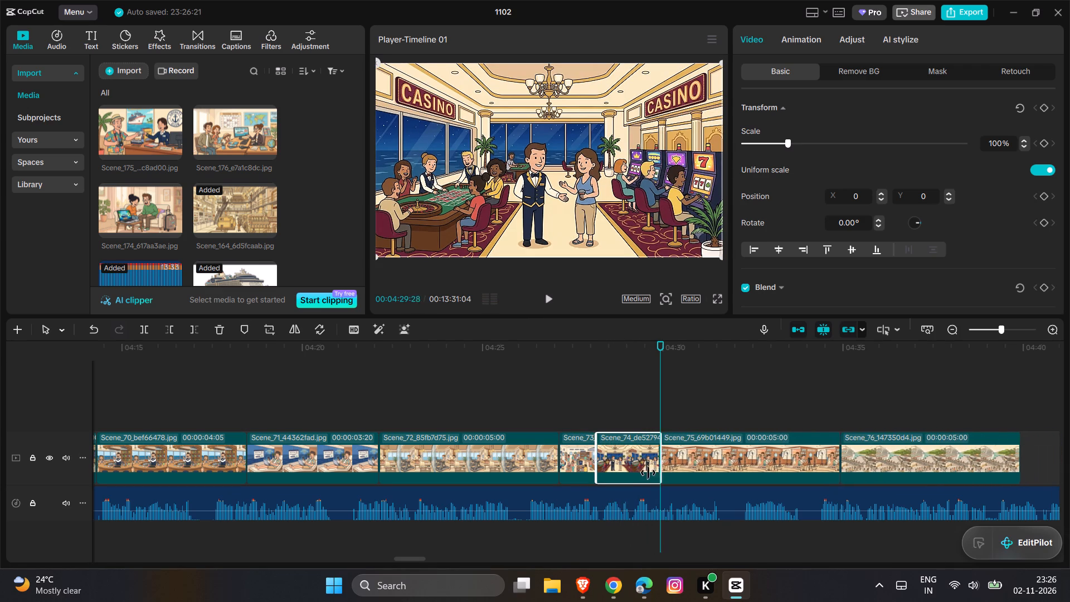
drag(648, 473, 641, 473)
Play the narration into Scene_75 and shorten the Scene_75 image to about 1.4 seconds, ending just before 04:31.
key(space)
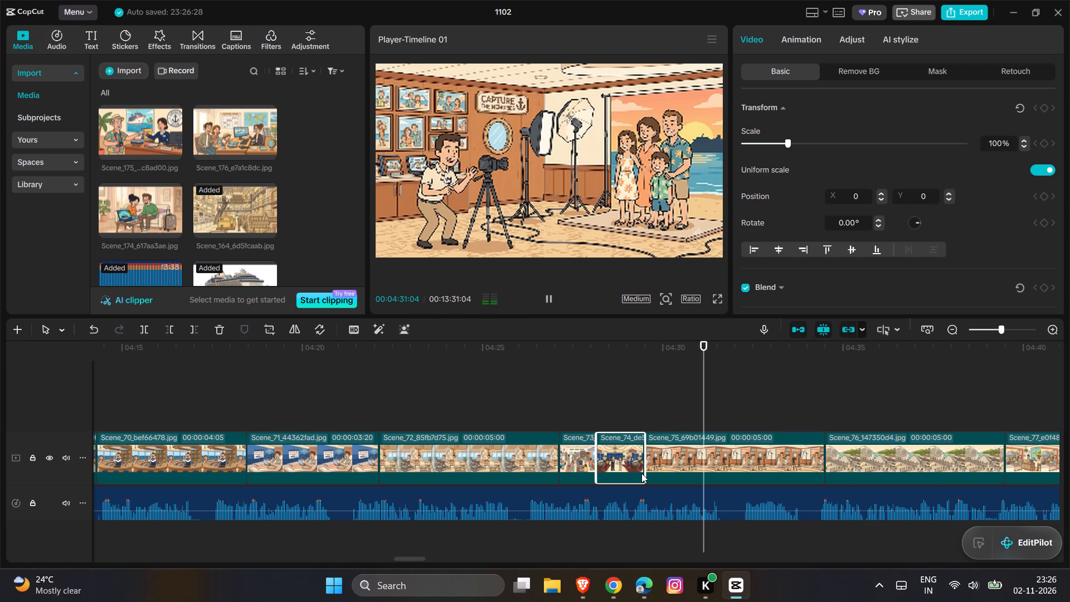
key(space)
click(756, 453)
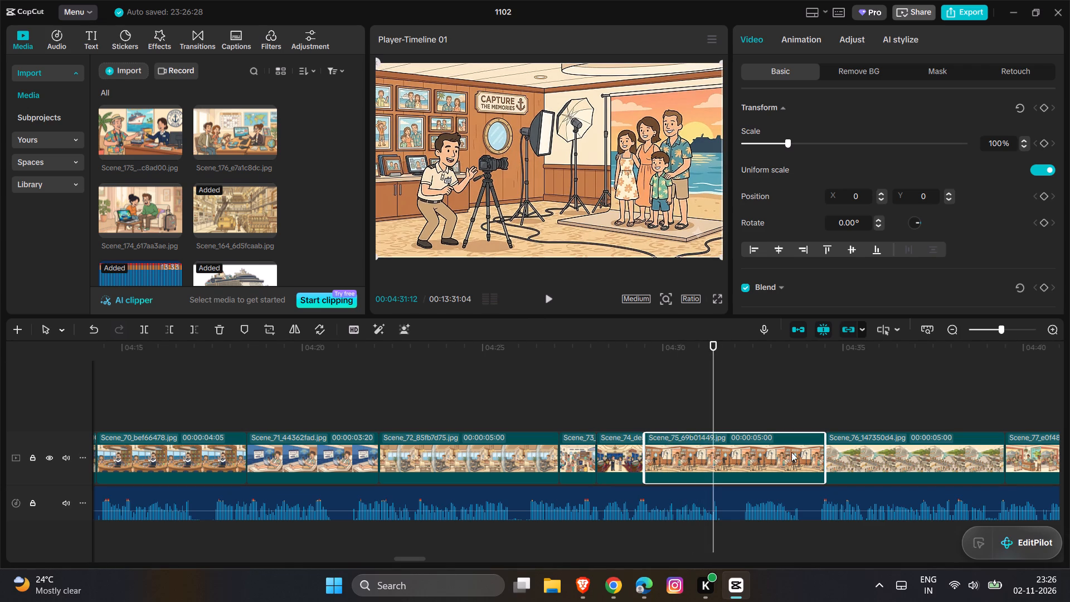
drag(824, 452, 695, 470)
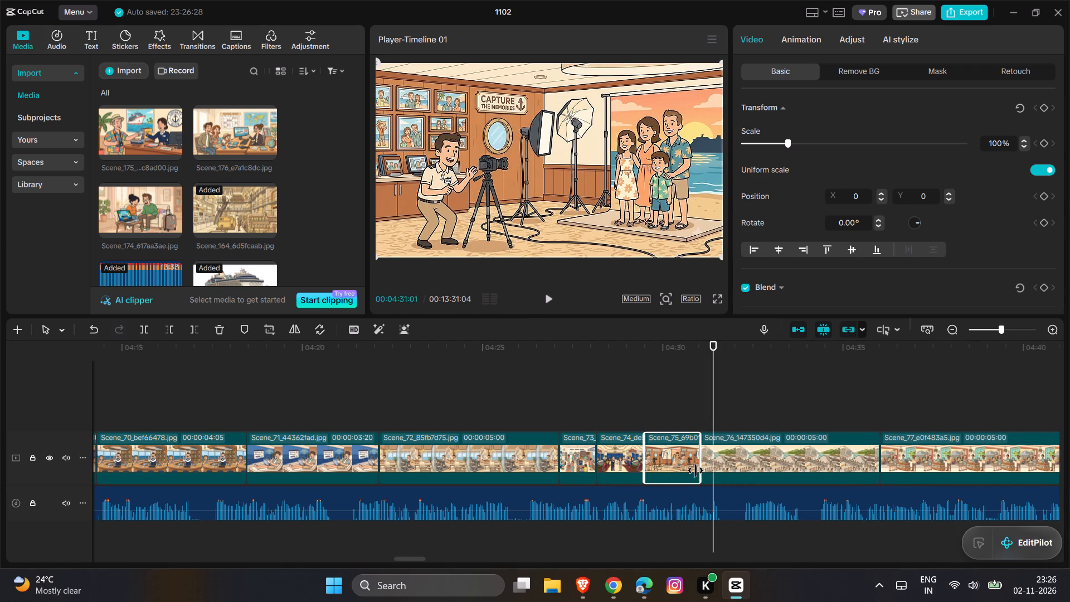
drag(695, 470, 695, 470)
Replay the narration around Scene_75 and Scene_76 to check how the Scene_76 image matches the spoken text.
key(space)
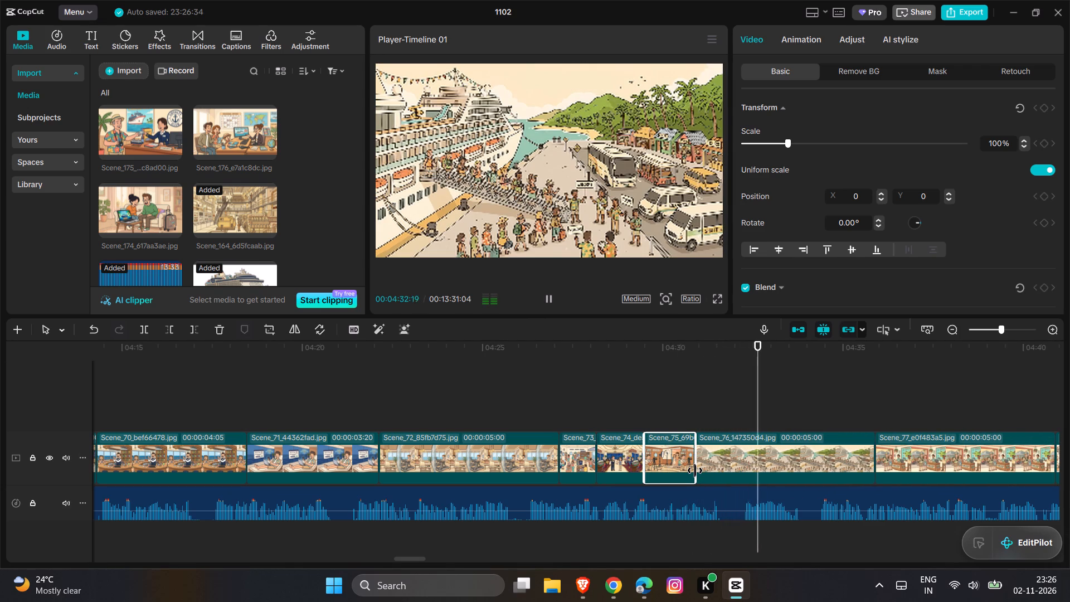
key(space)
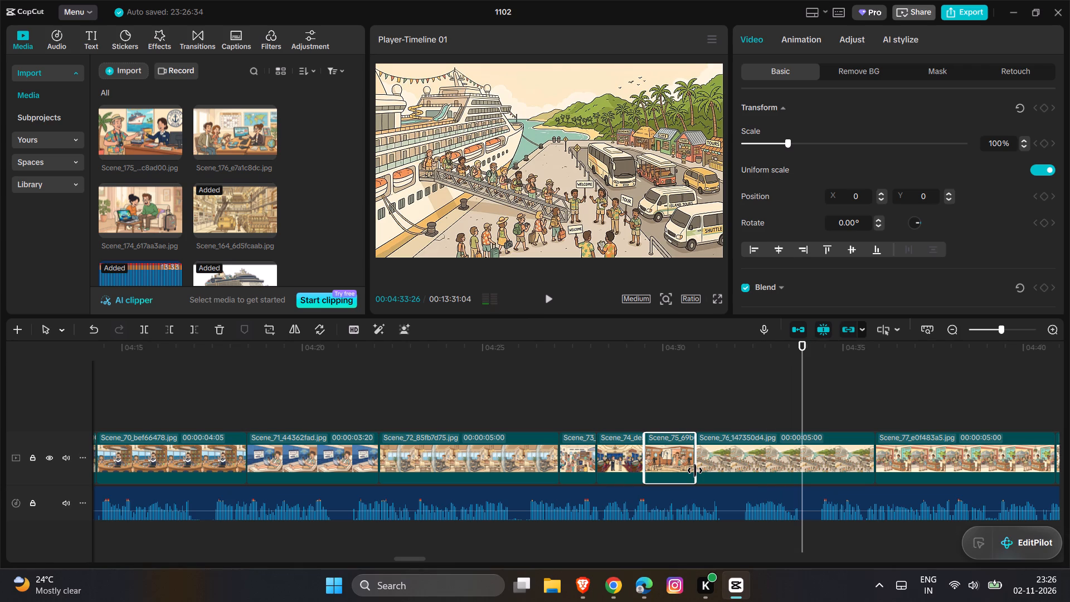
click(553, 409)
key(space)
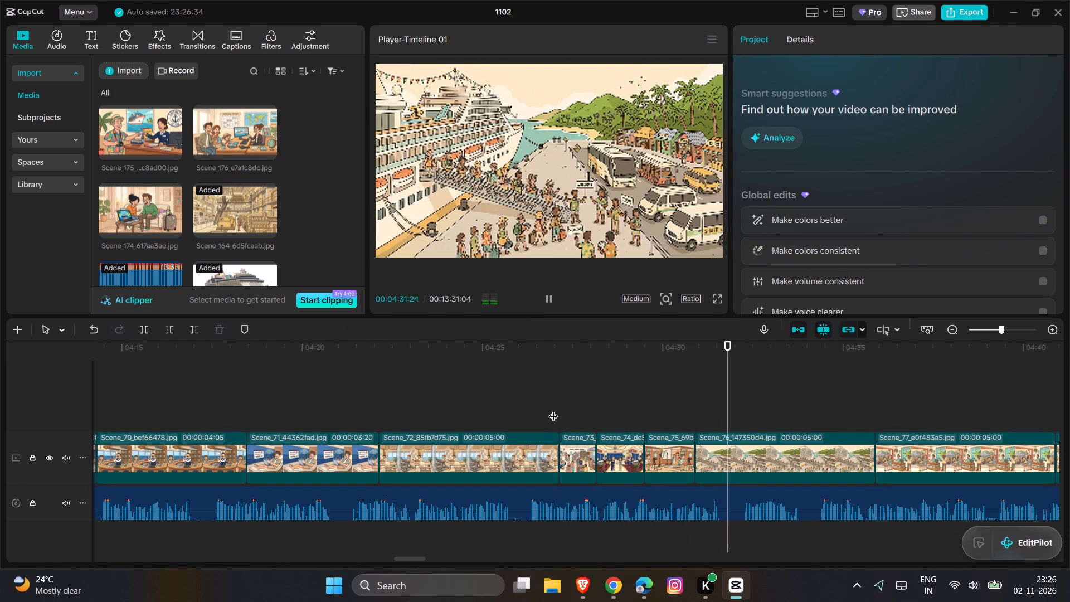
key(space)
click(672, 402)
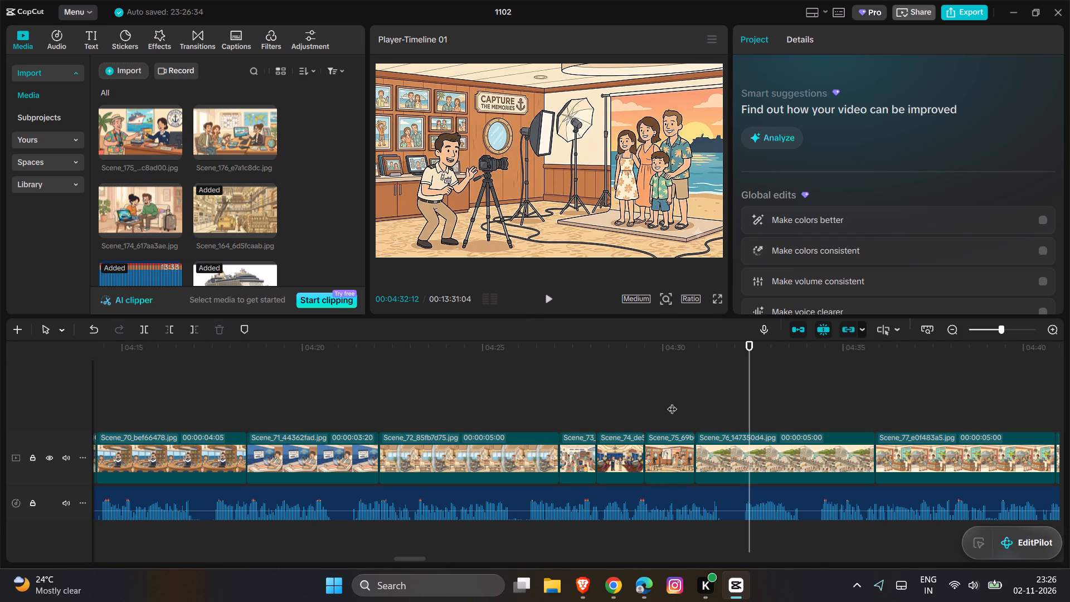
key(space)
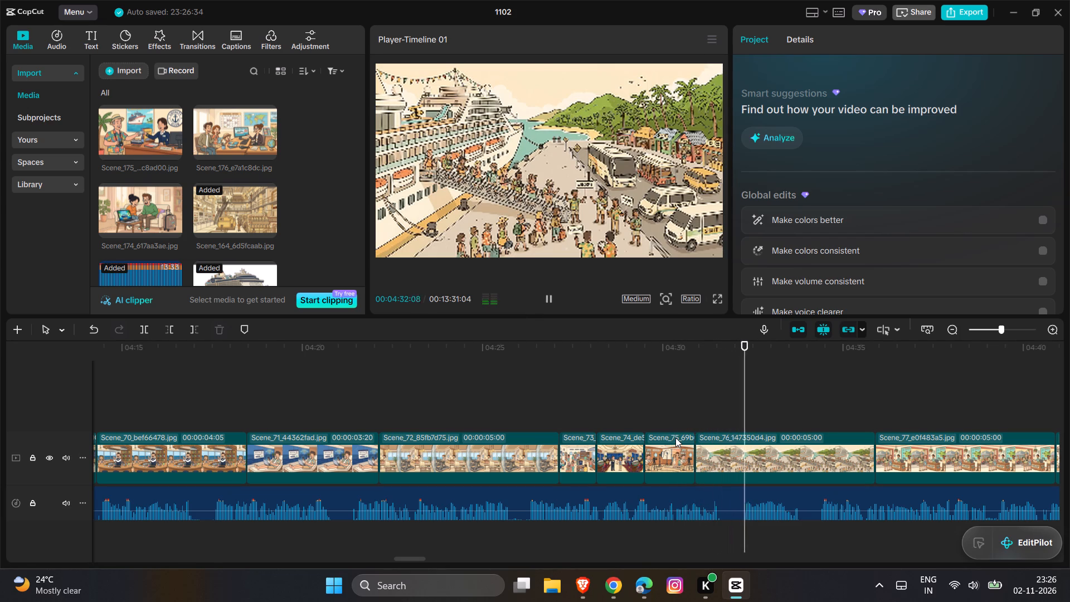
scroll(675, 438, left, 1)
key(space)
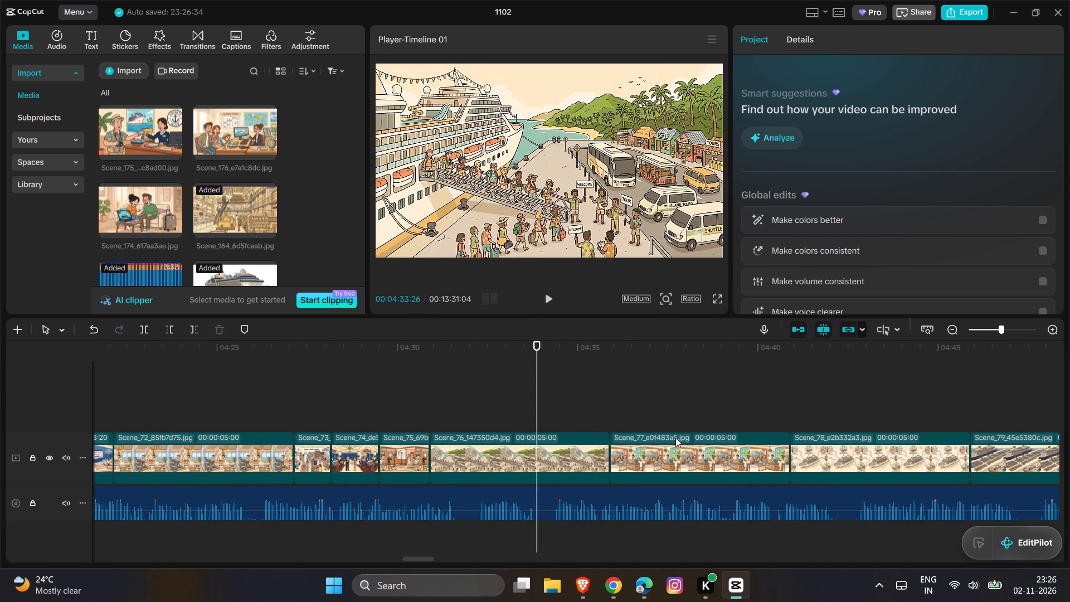
Play the narration from Scene_76 into Scene_79 and check it against the Scene_77 and Scene_78 images.
click(688, 382)
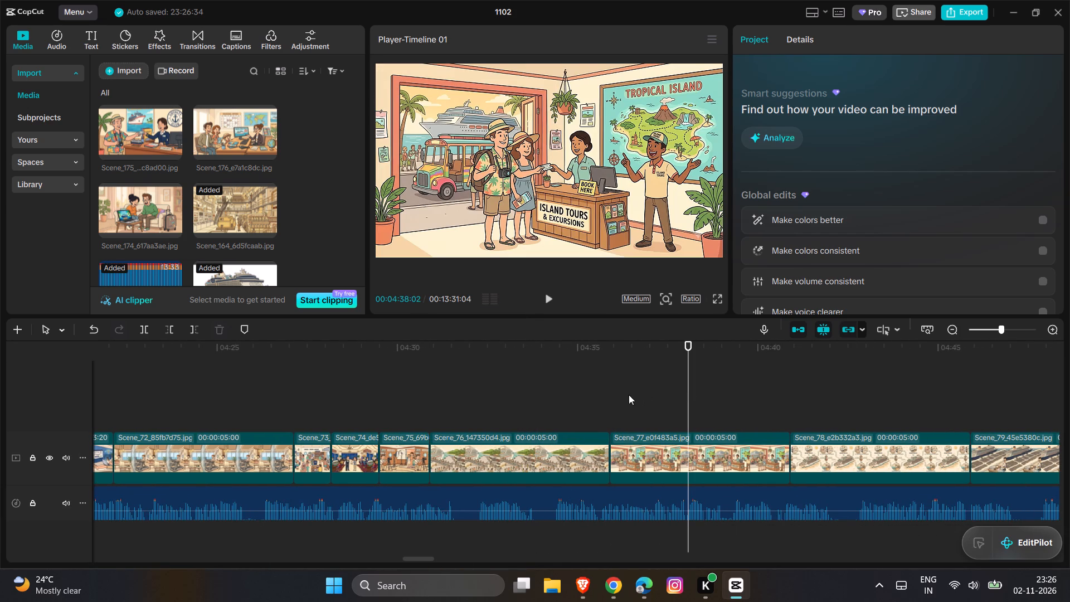
click(459, 377)
key(space)
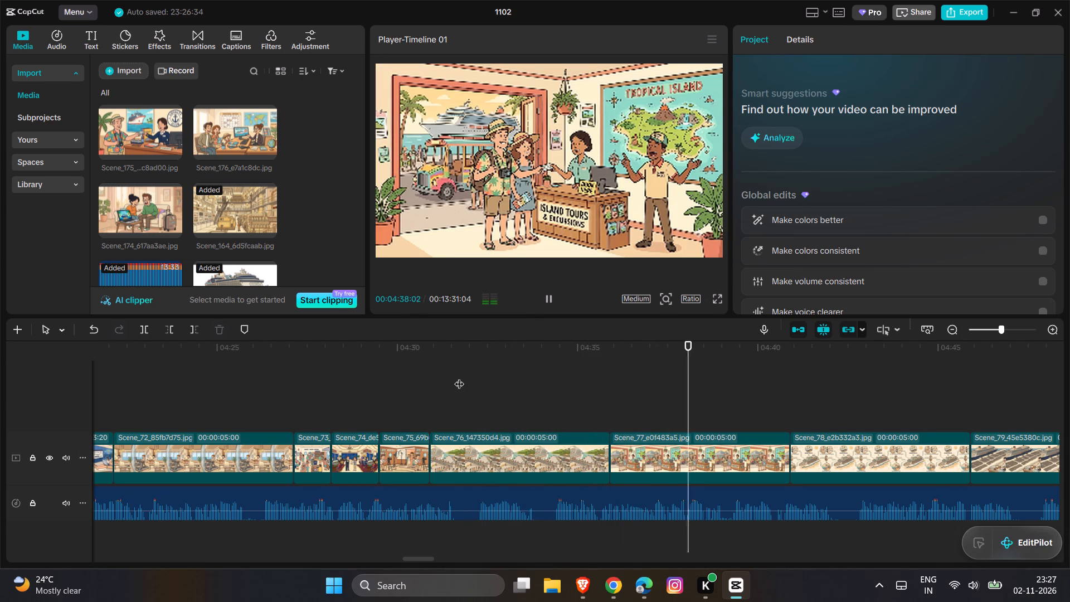
key(space)
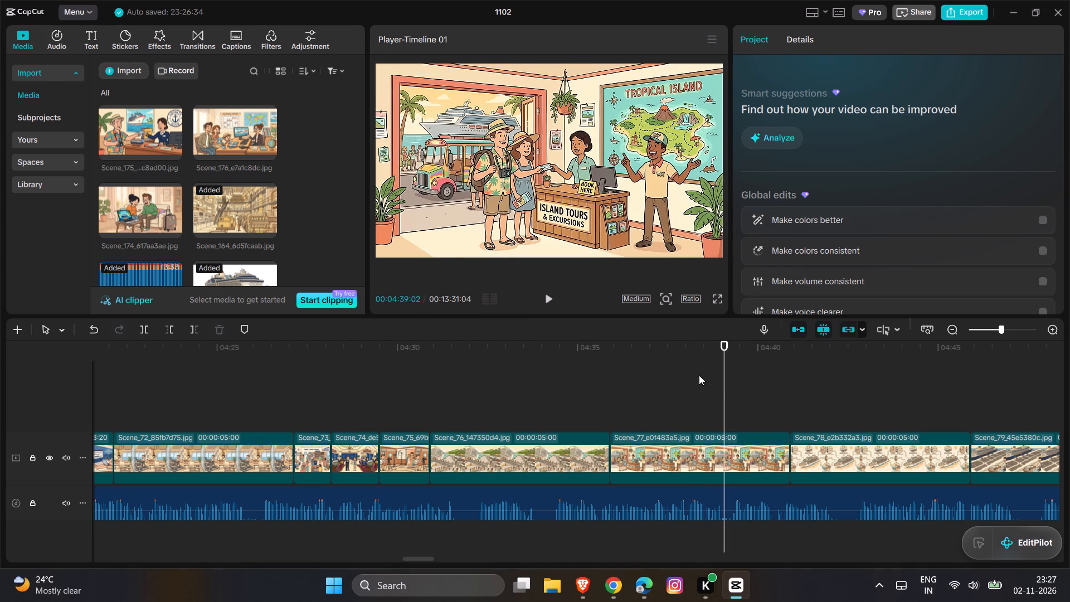
click(840, 399)
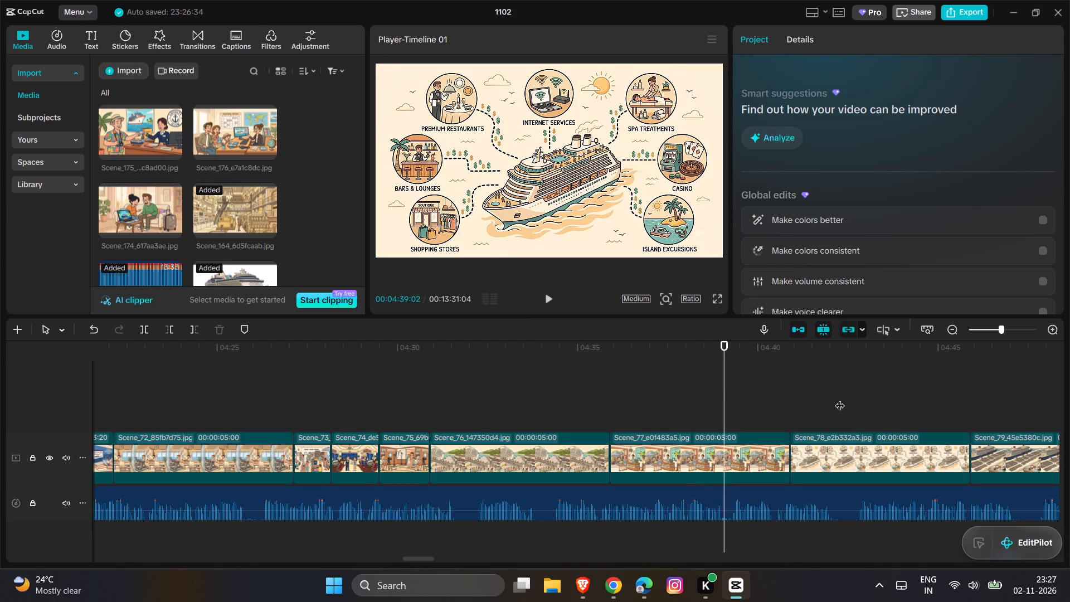
click(621, 357)
key(space)
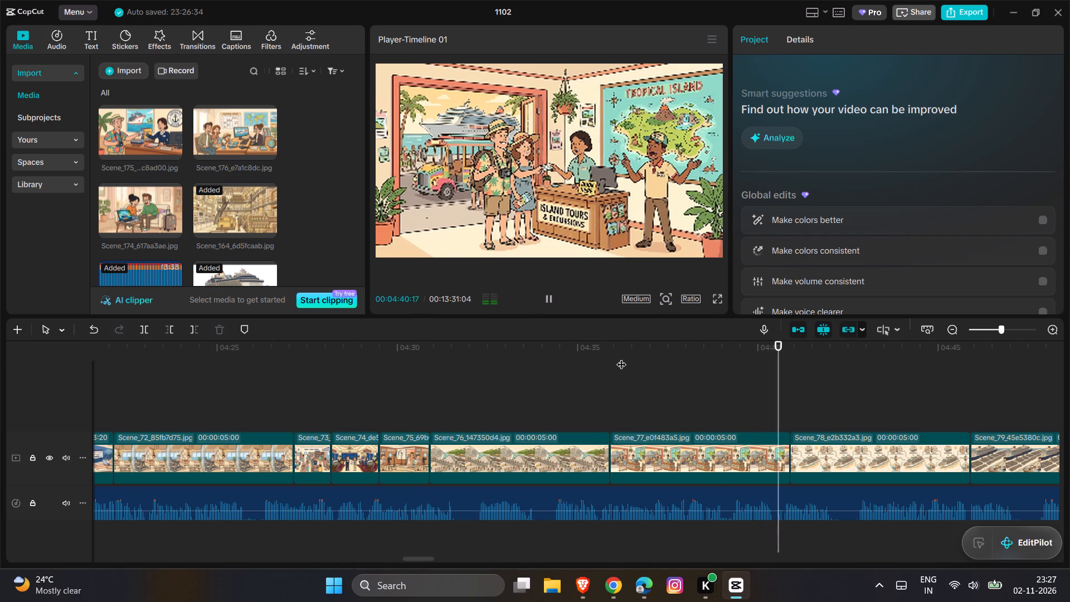
scroll(621, 357, left, 2)
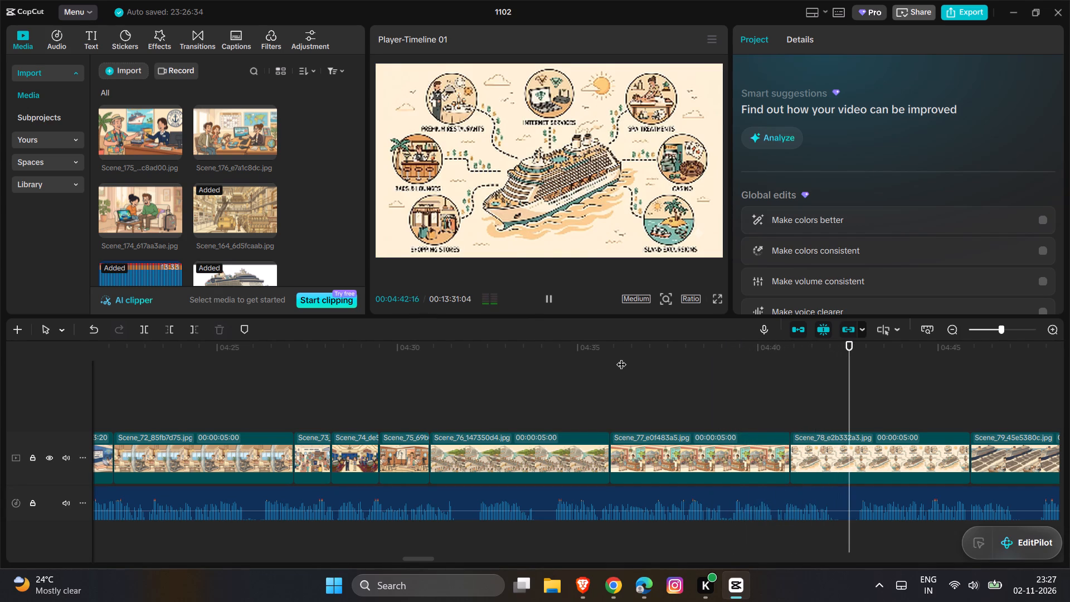
scroll(698, 452, left, 2)
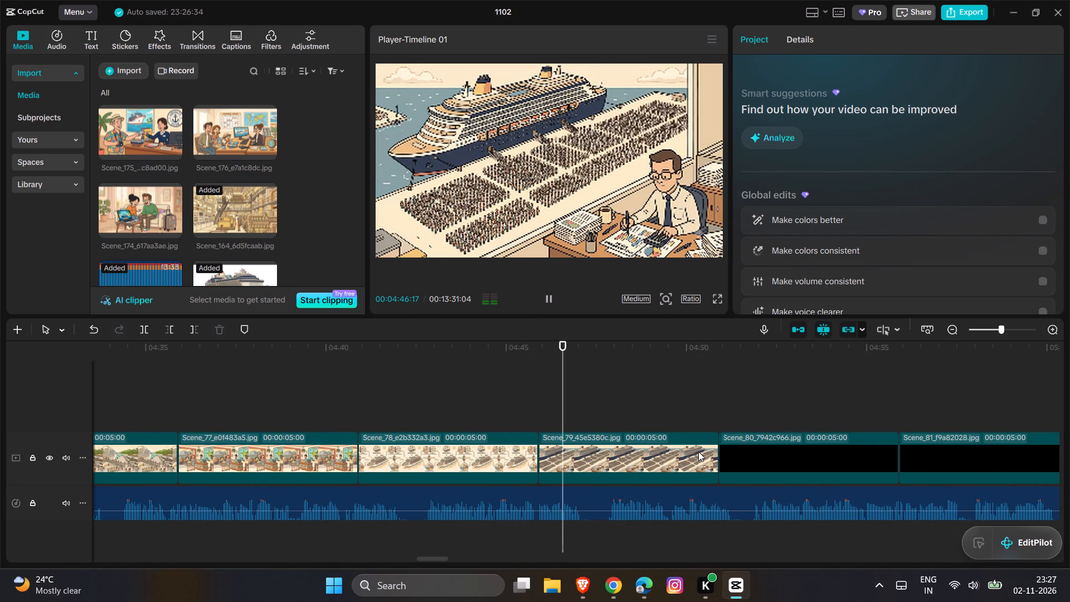
key(space)
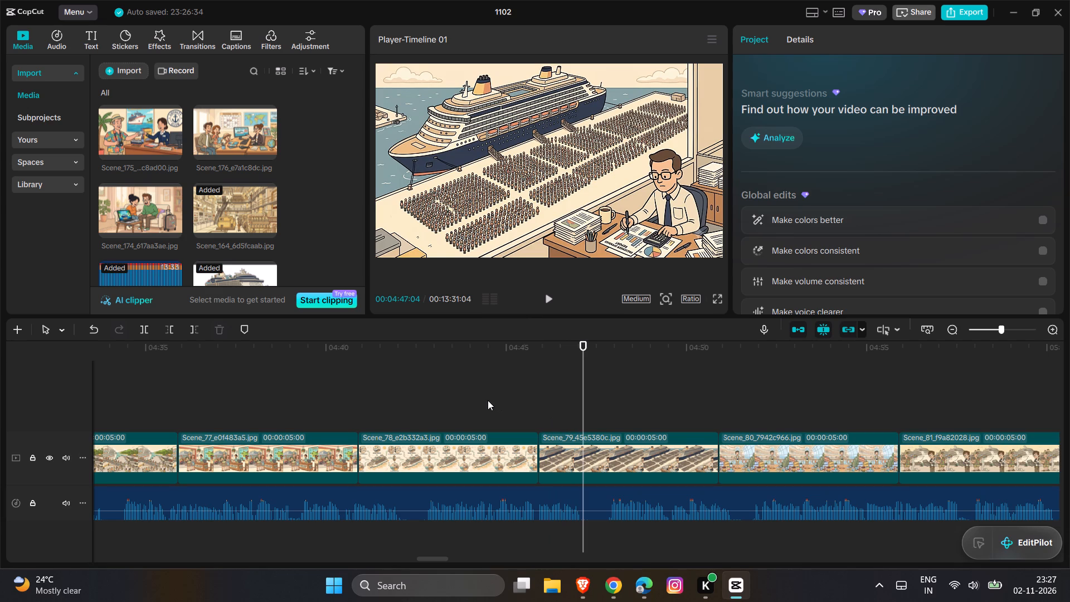
Preview the upcoming images from Scene_80 to Scene_83 on the timeline to check their order.
click(488, 400)
click(821, 365)
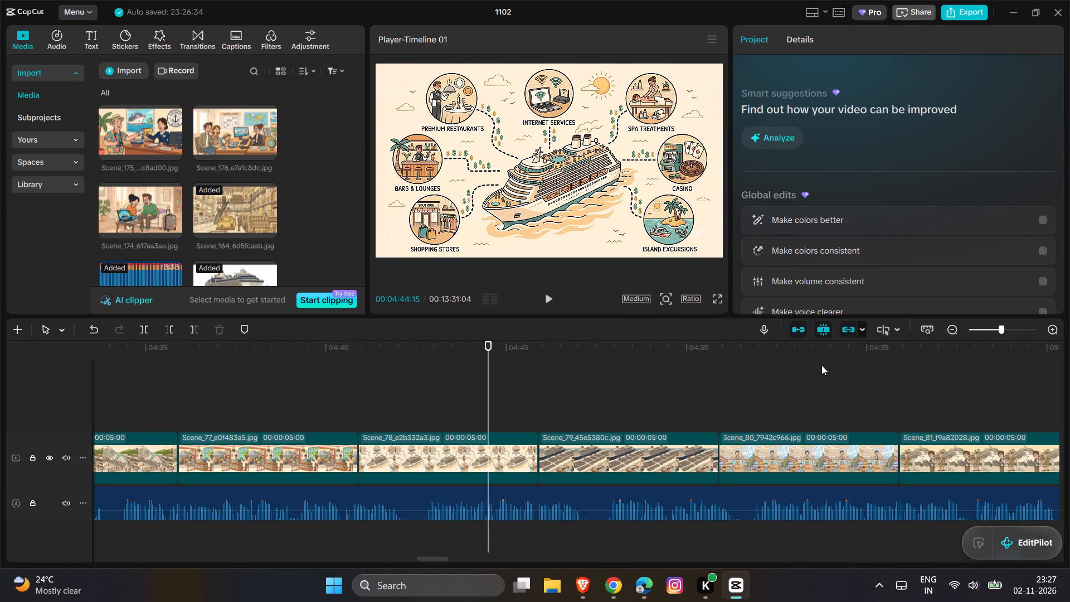
click(984, 383)
scroll(984, 383, left, 2)
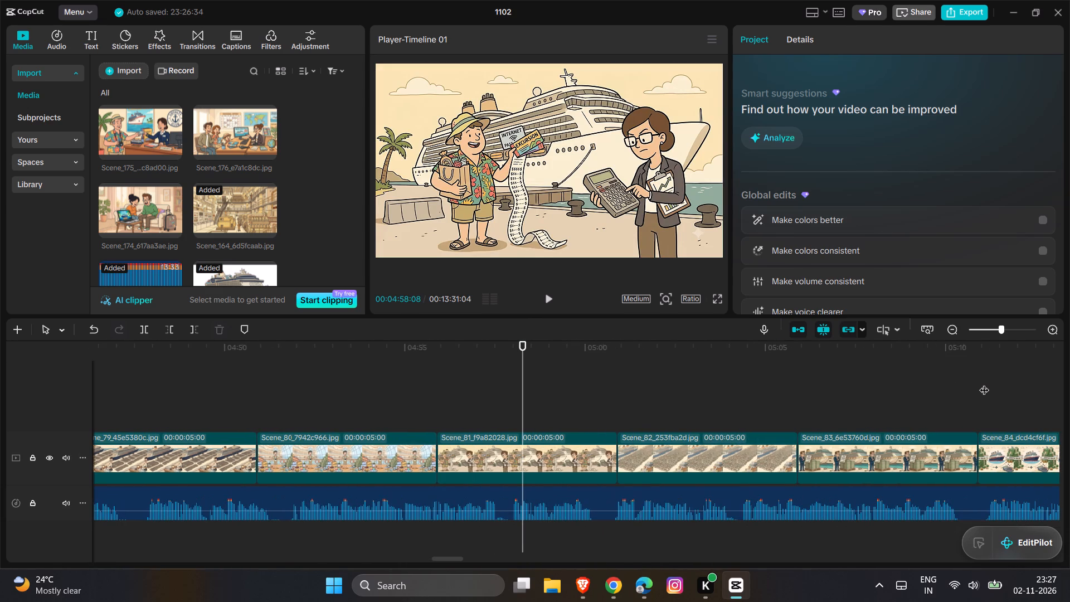
click(696, 373)
drag(696, 373, 784, 360)
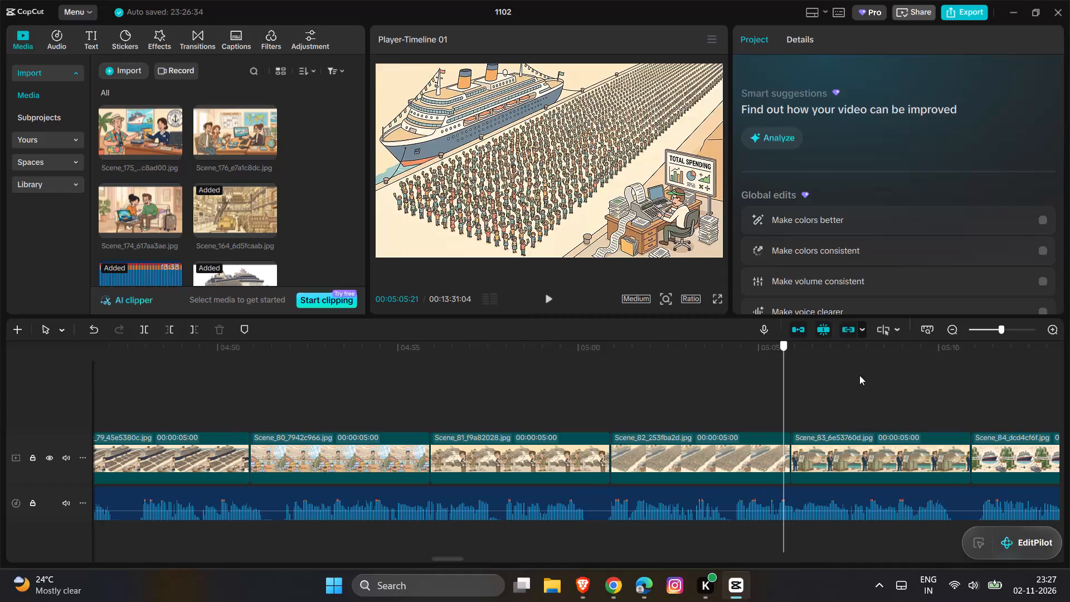
click(859, 375)
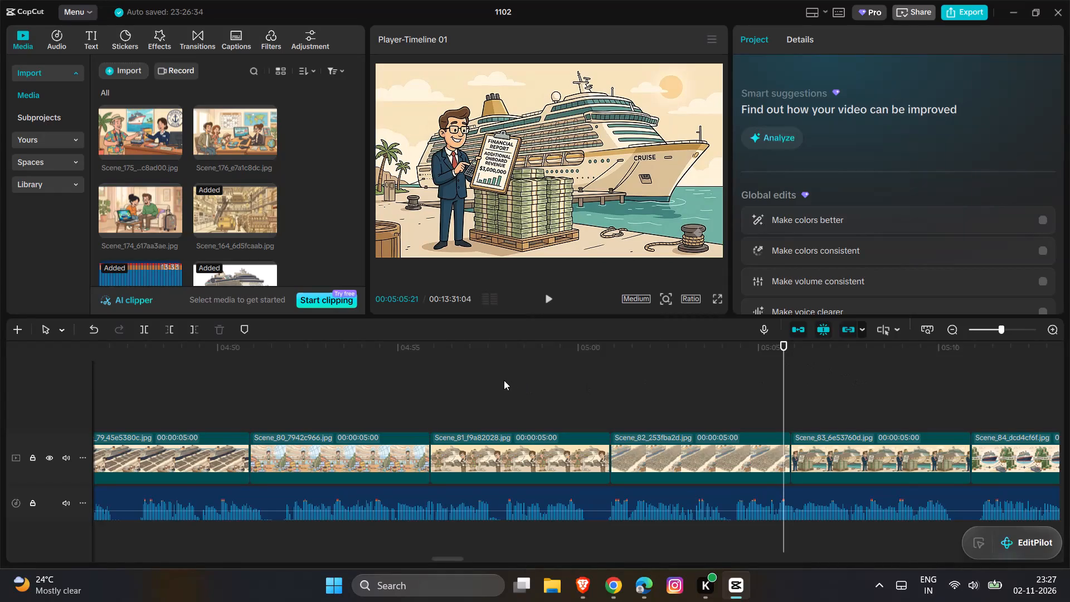
Play the narration from Scene_76 into Scene_78 and lengthen the Scene_77 image to 00:00:05:29.
scroll(504, 380, right, 2)
click(394, 380)
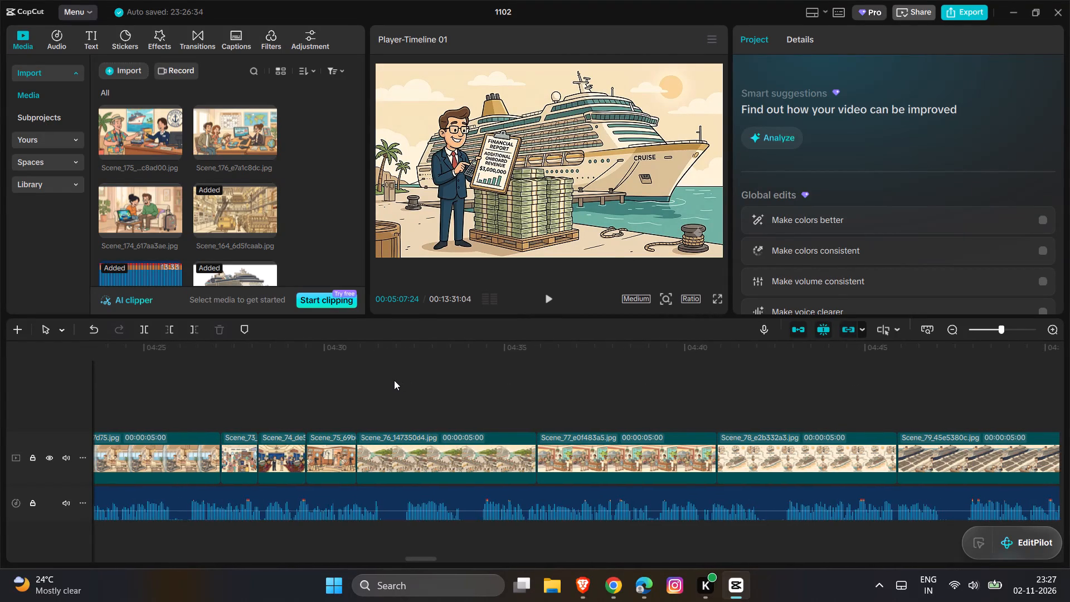
key(space)
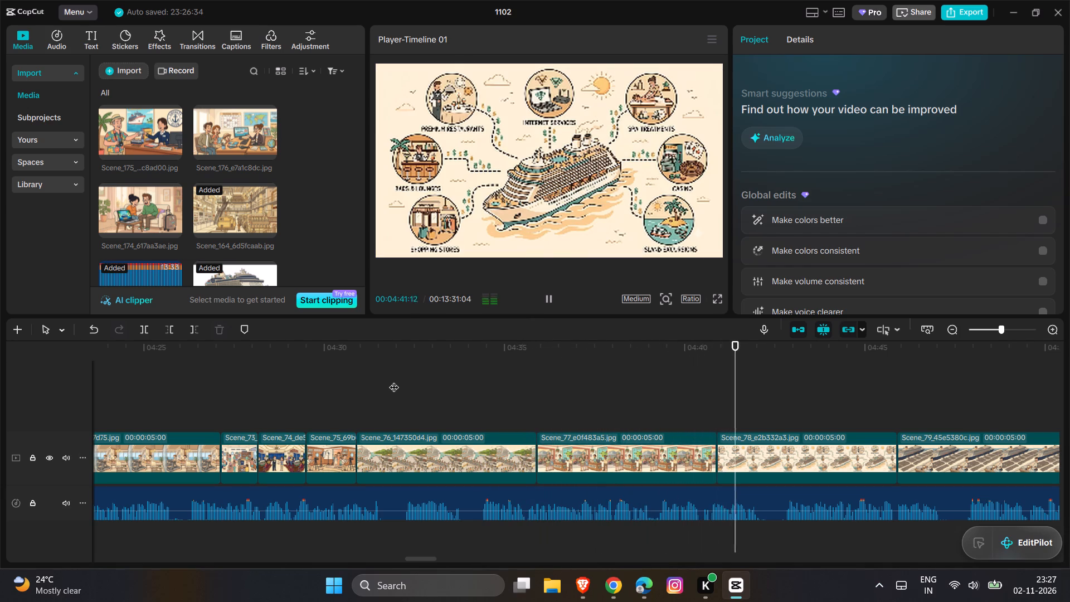
scroll(394, 380, left, 1)
key(space)
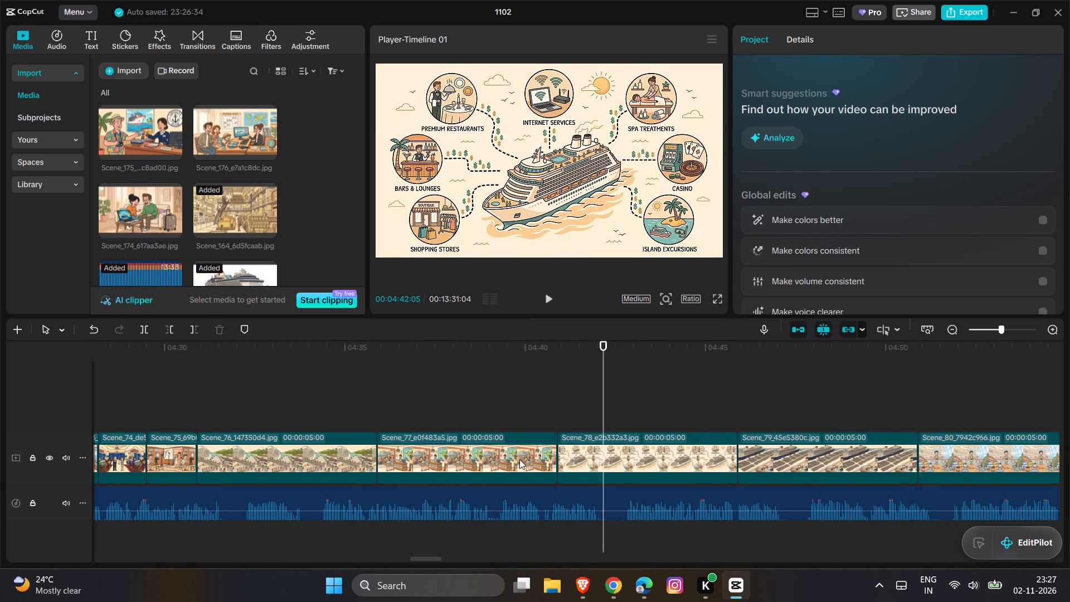
click(519, 459)
drag(557, 459, 578, 460)
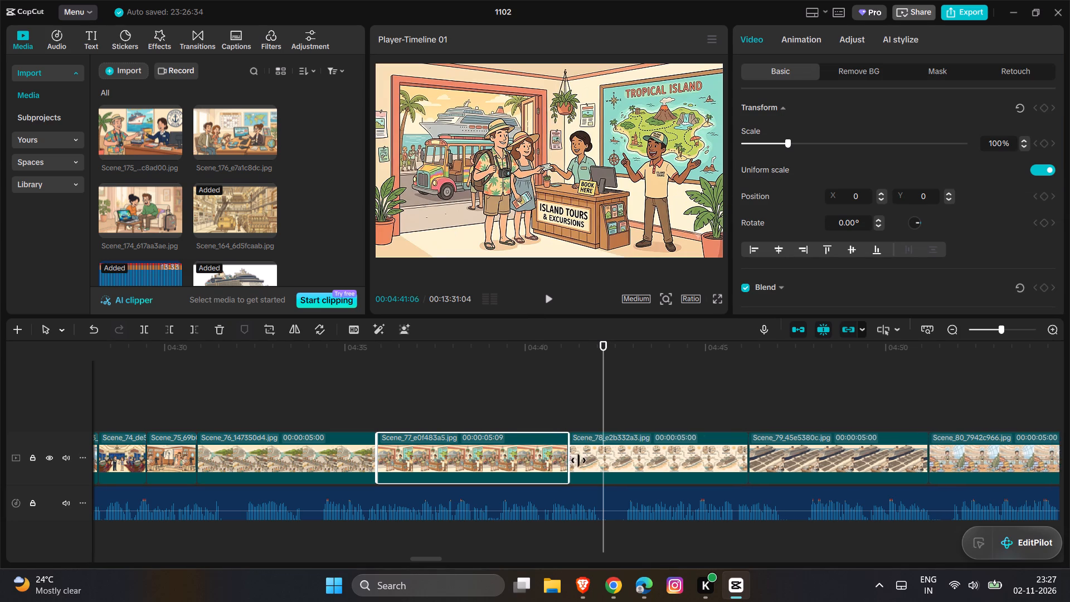
drag(578, 460, 592, 460)
Play the narration from the end of Scene_77 into Scene_79 and lengthen the Scene_78 image to 00:00:05:21.
click(577, 362)
key(space)
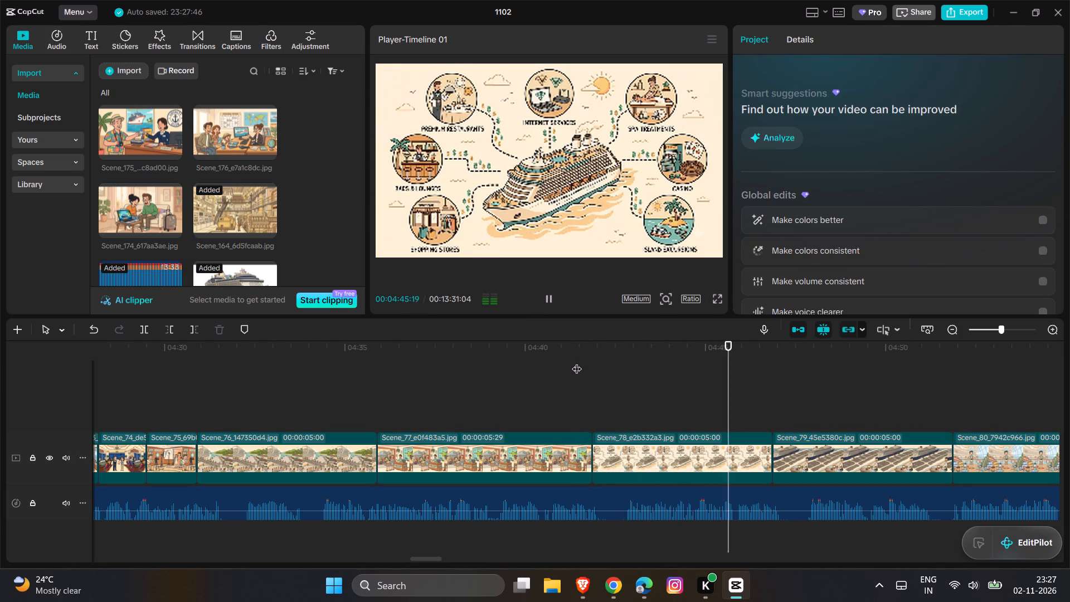
key(space)
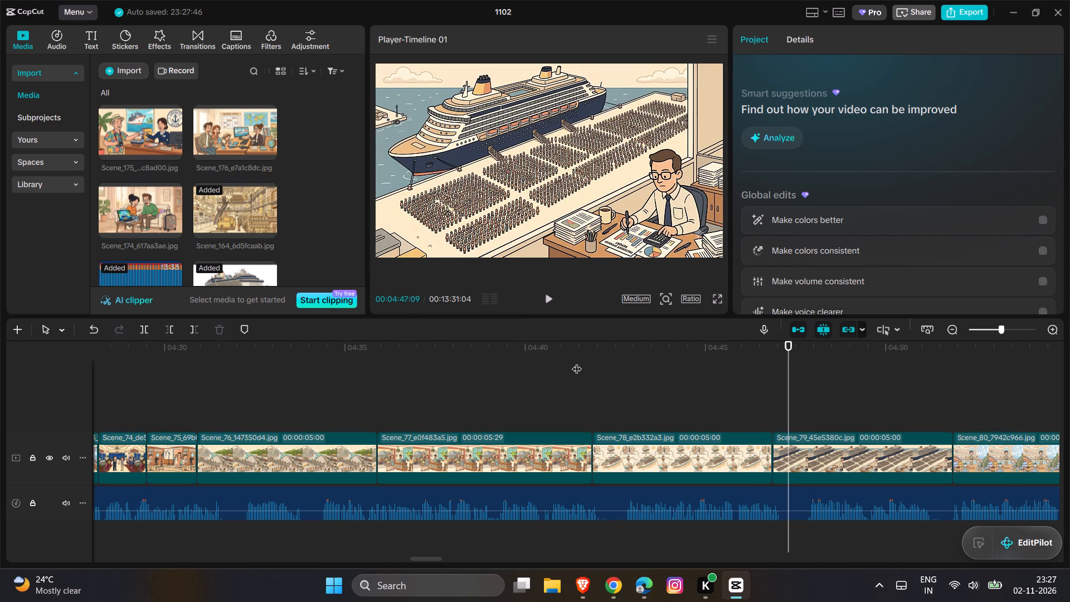
click(747, 457)
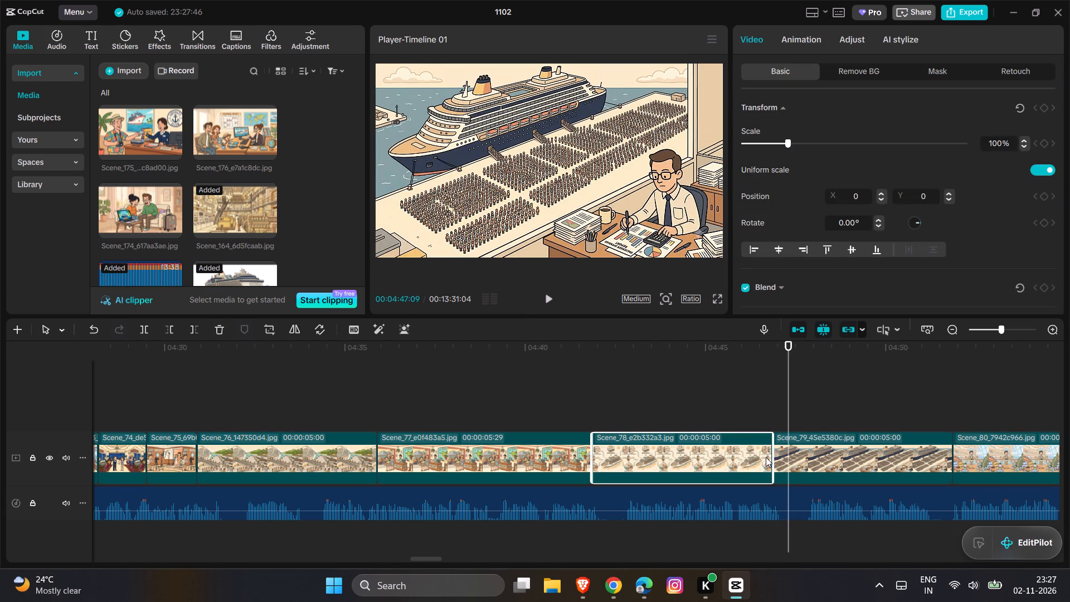
drag(771, 457, 796, 456)
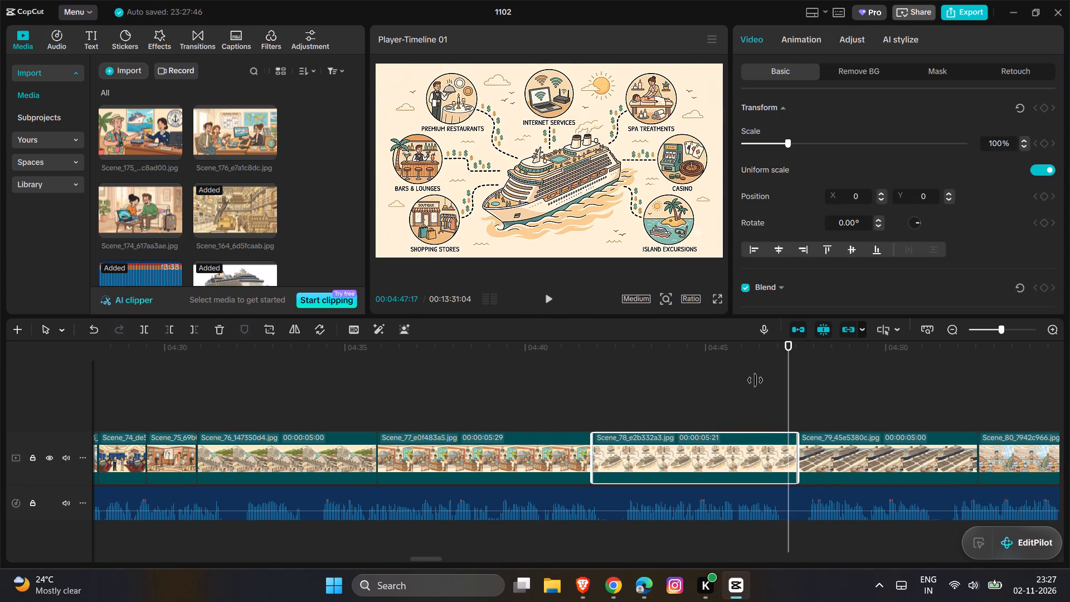
Play the narration from Scene_78 through Scene_82, preview Scene_83, and replay from Scene_80 into Scene_81 to compare images with the voice-over.
key(space)
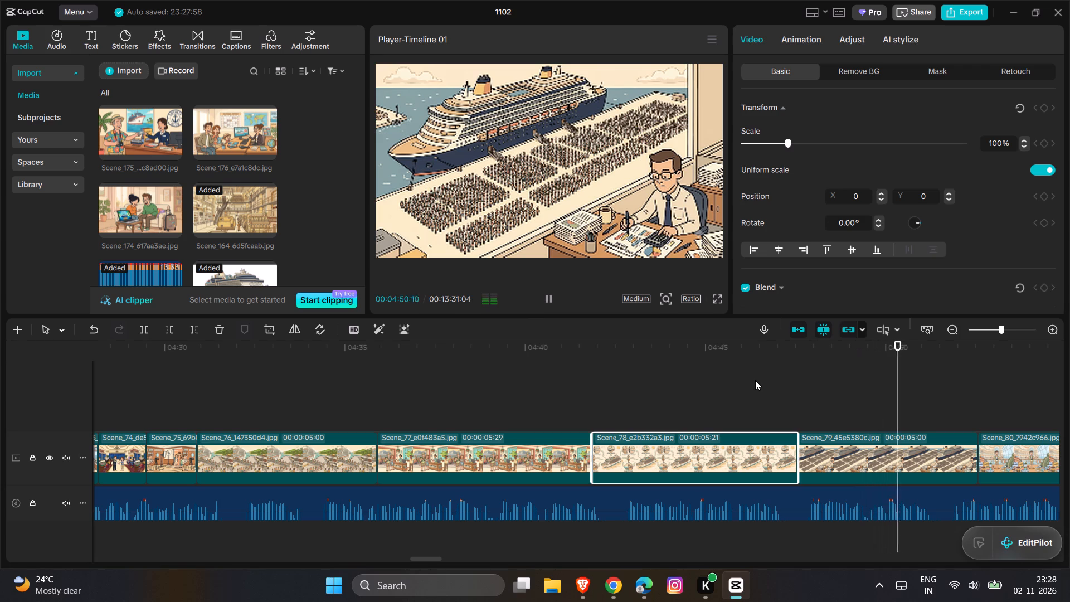
scroll(755, 380, left, 3)
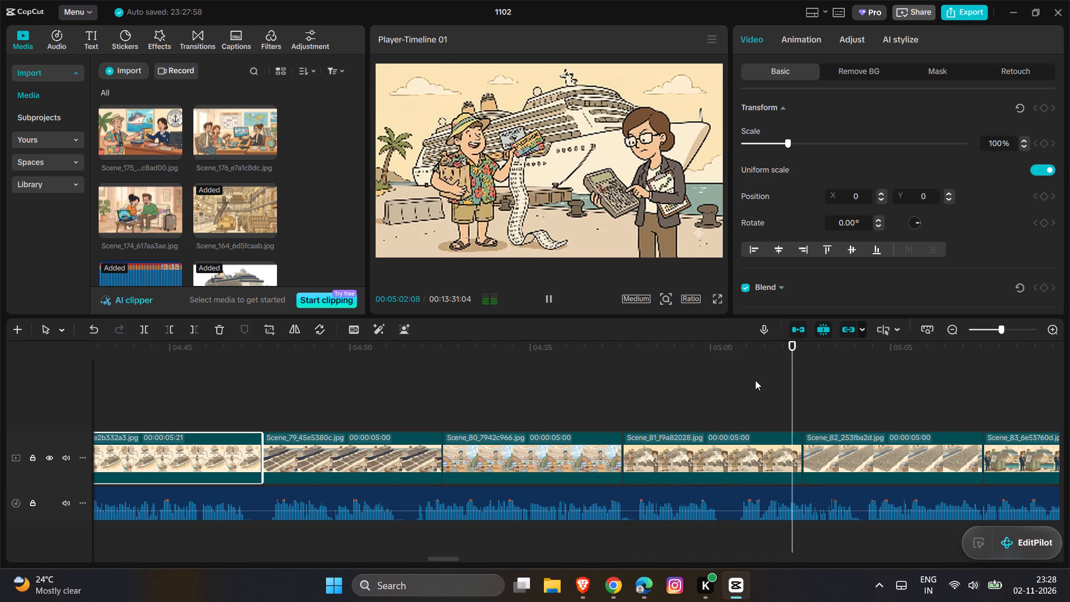
scroll(755, 380, left, 1)
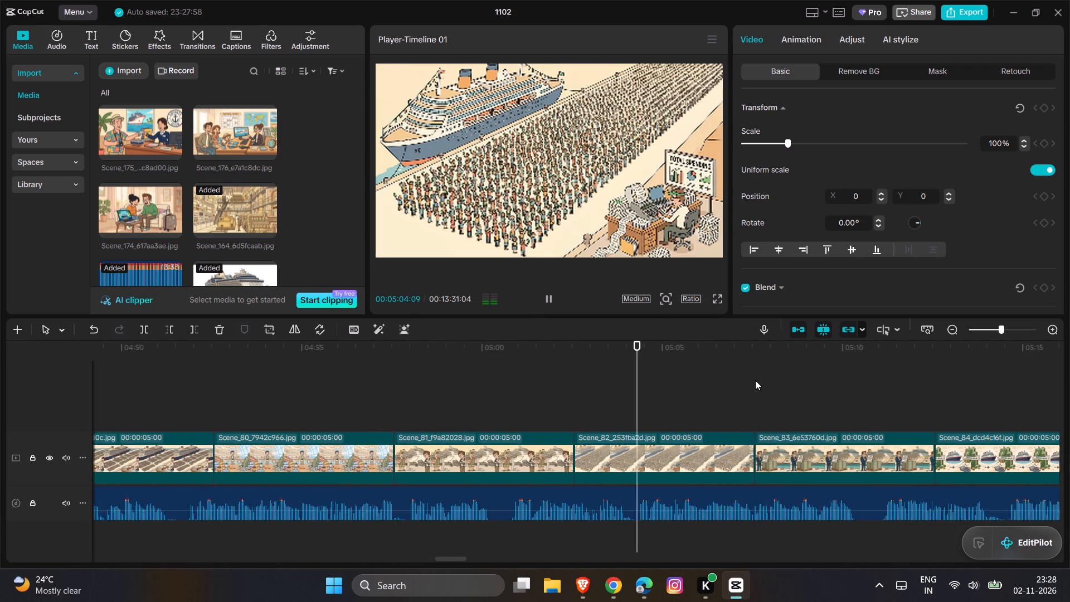
scroll(755, 380, left, 1)
key(space)
key(space)
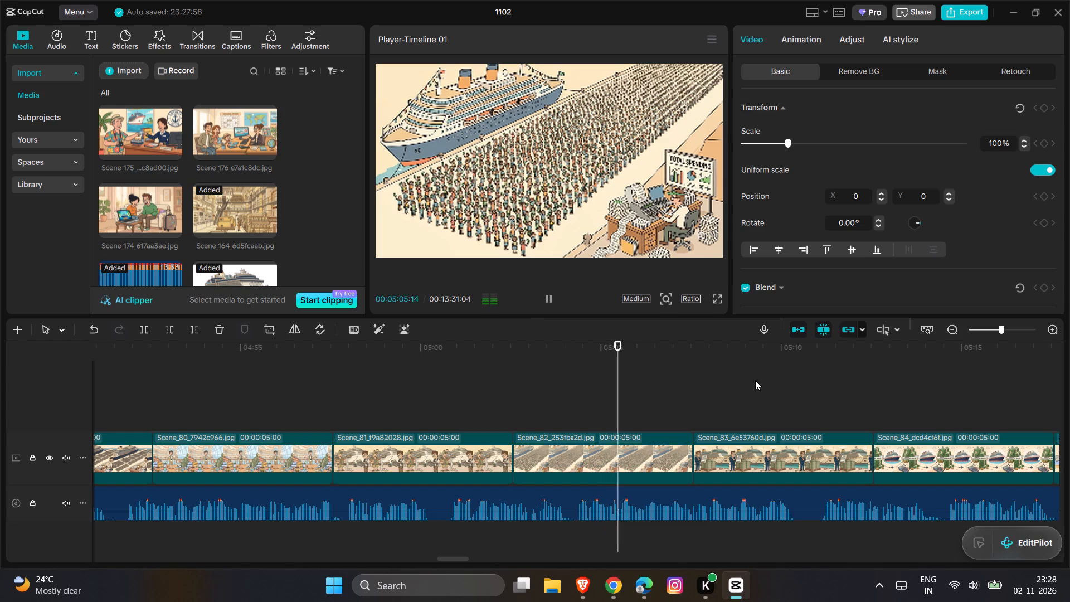
key(space)
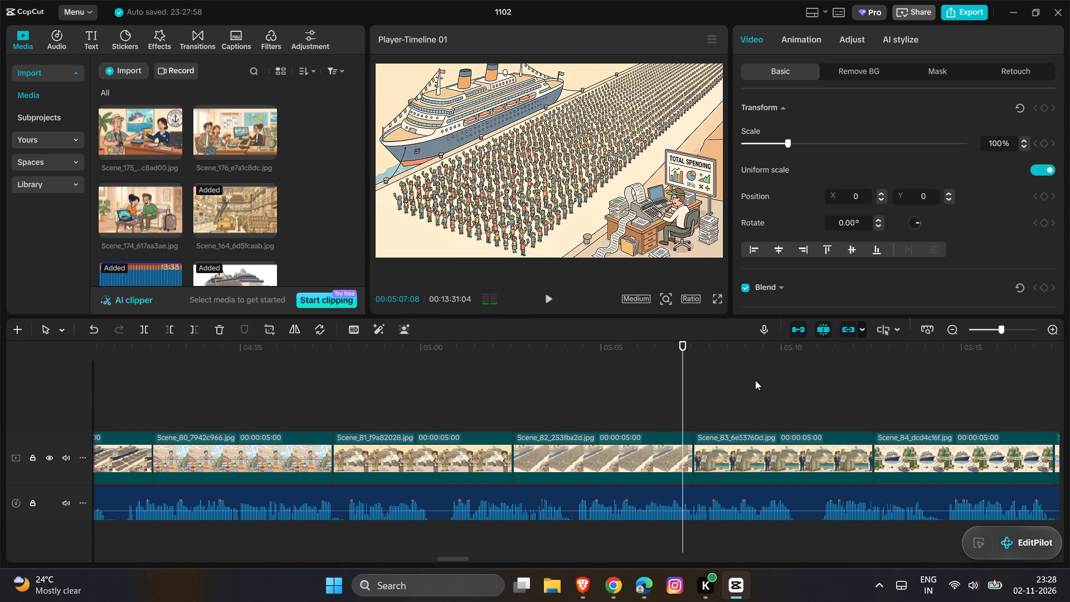
click(772, 380)
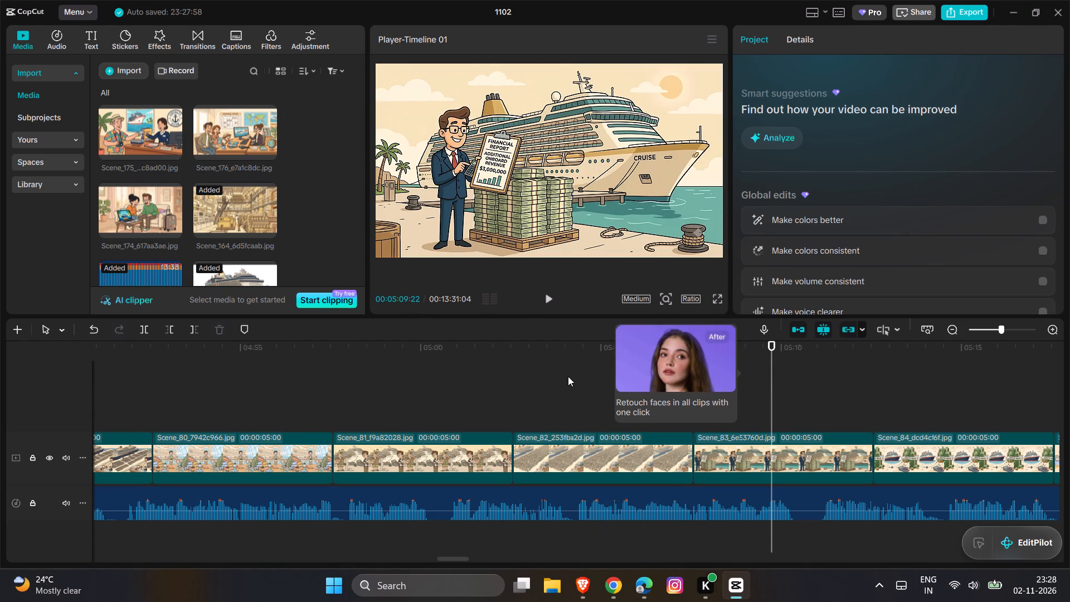
click(228, 391)
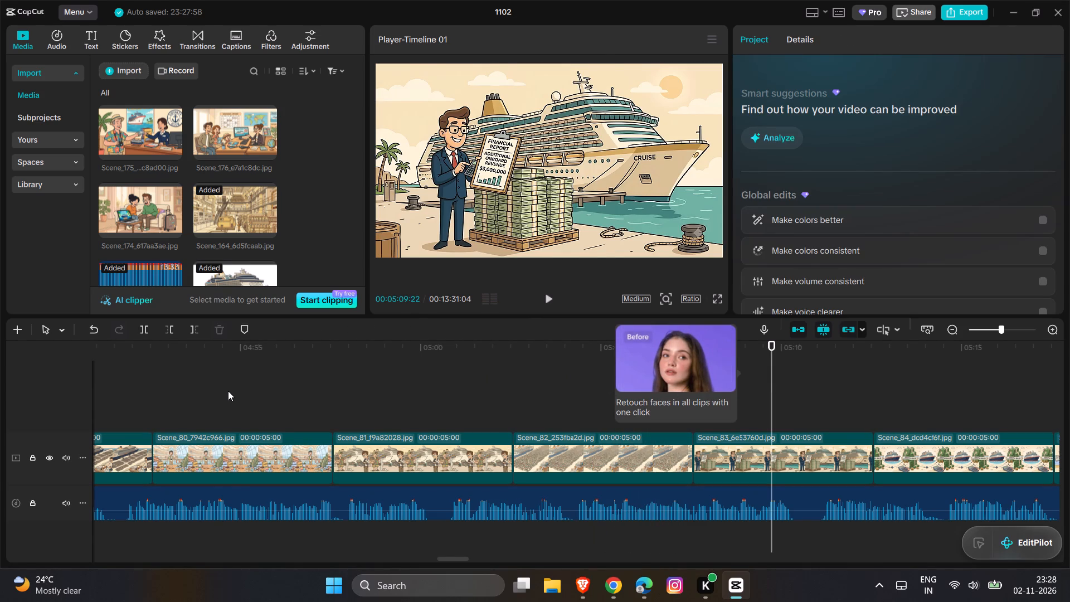
key(space)
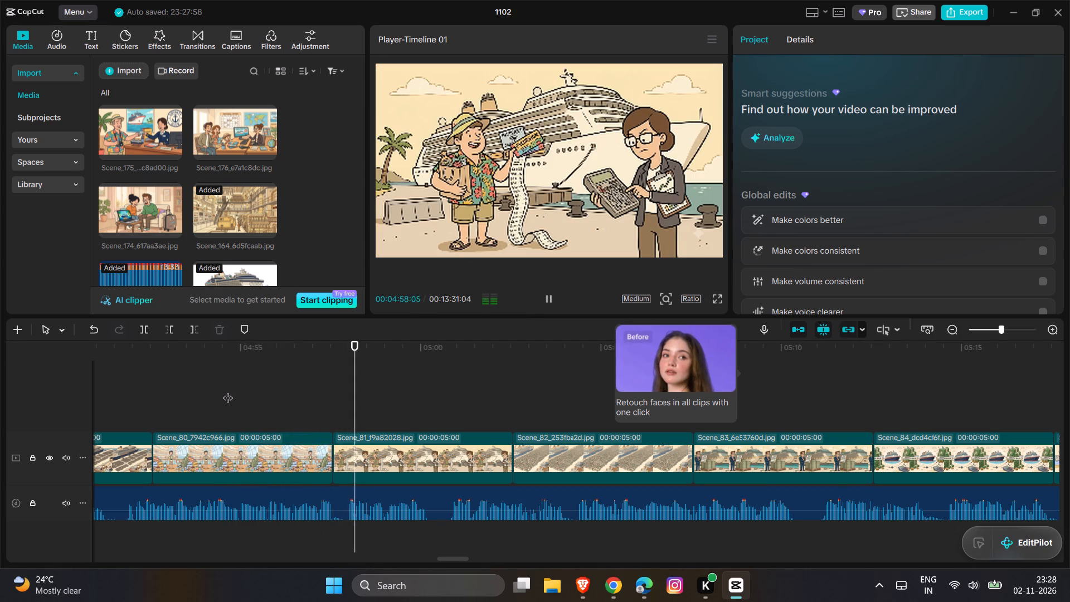
key(space)
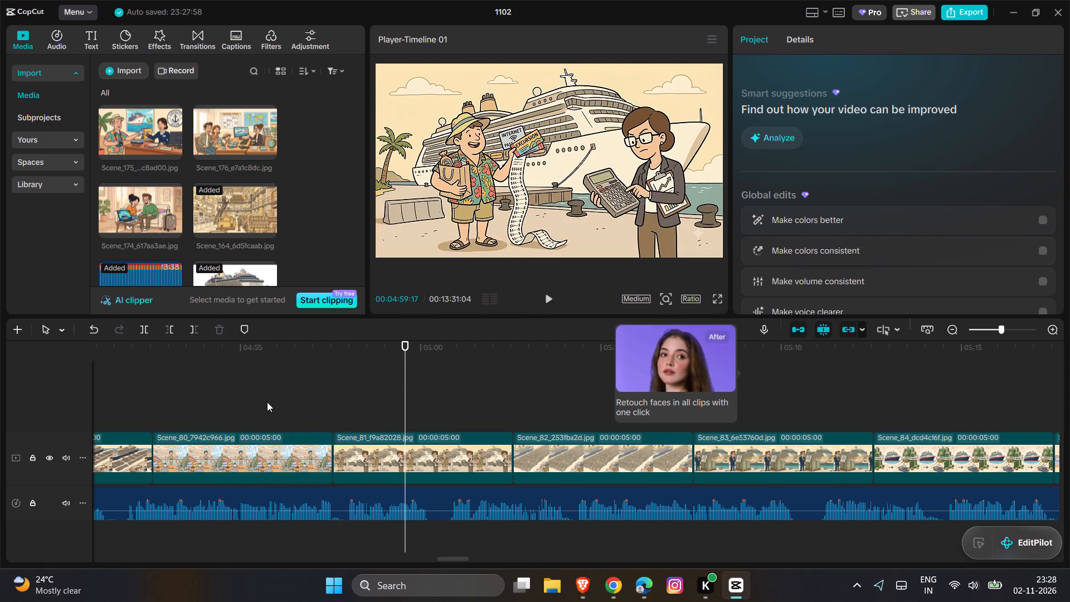
Shorten the Scene_81 image so it ends at about 00:04:59.
click(468, 464)
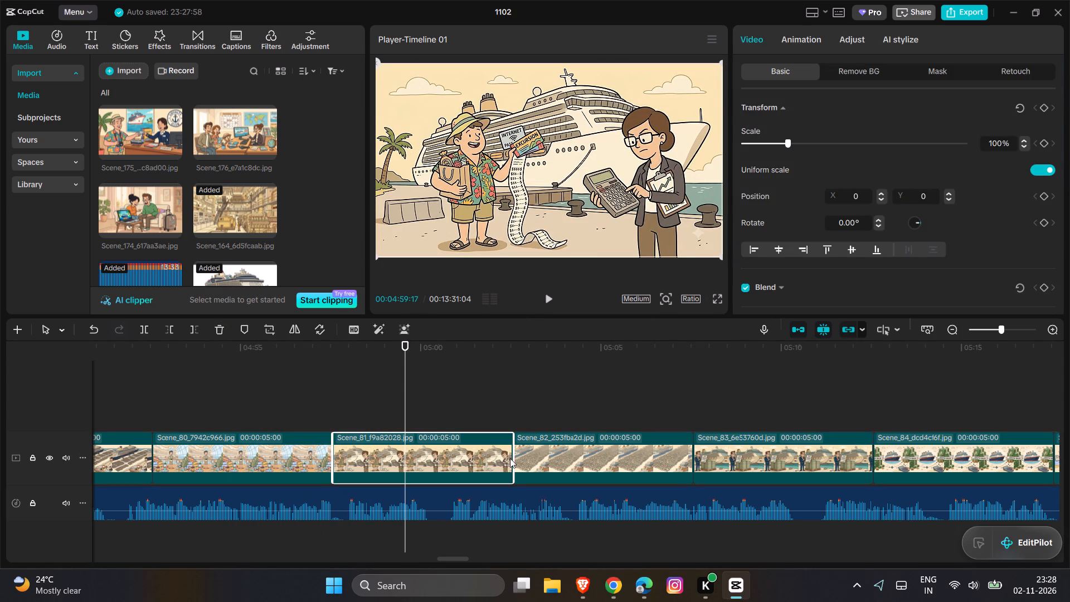
drag(513, 457, 396, 465)
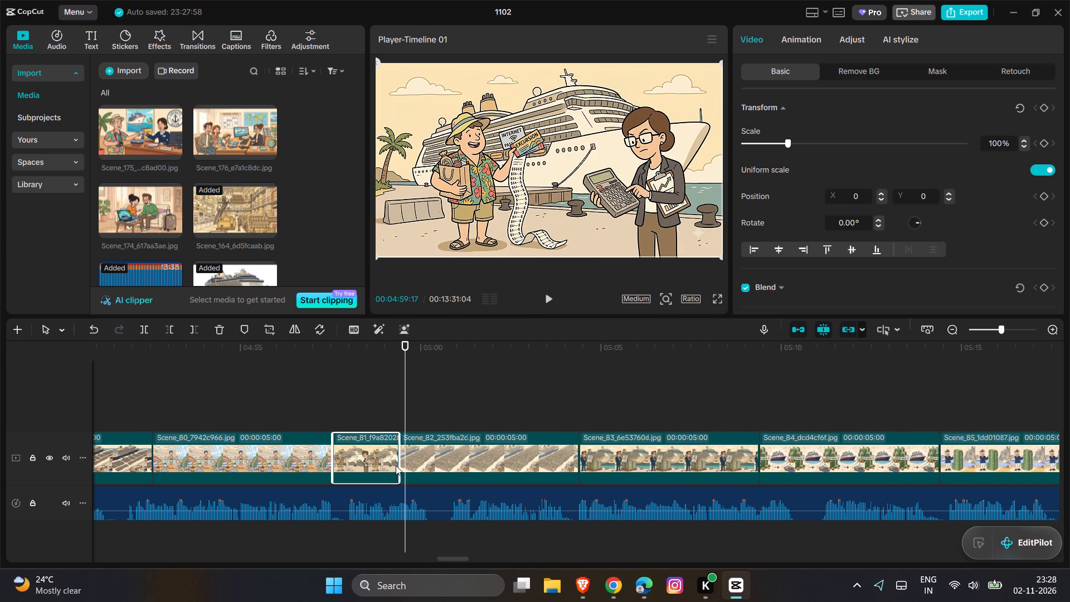
Preview the Scene_83 image and move it ahead of Scene_82, directly after Scene_81.
click(646, 458)
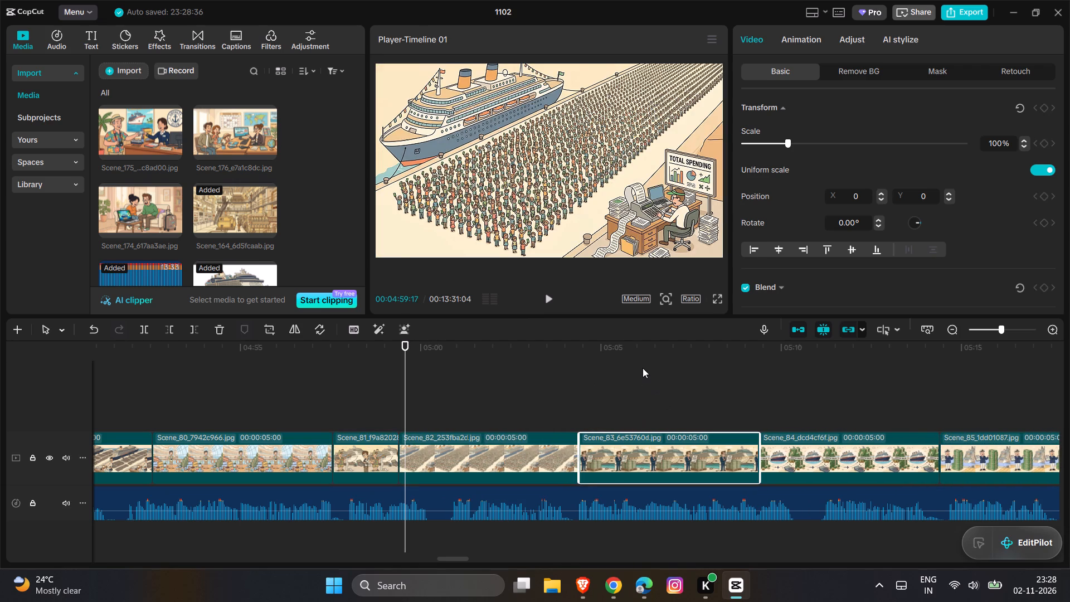
click(643, 368)
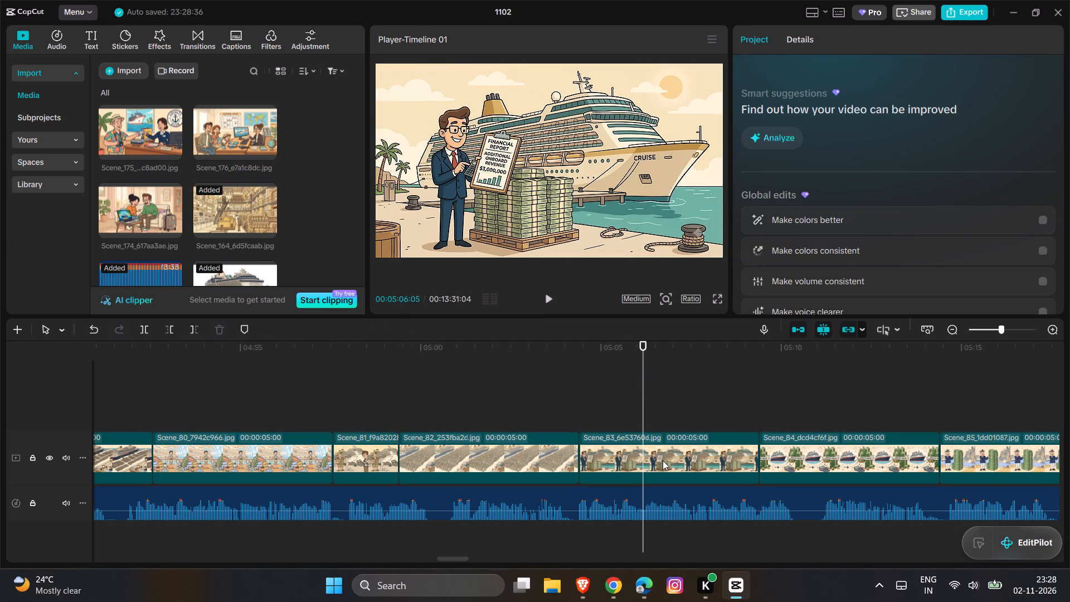
click(663, 460)
drag(663, 460, 472, 441)
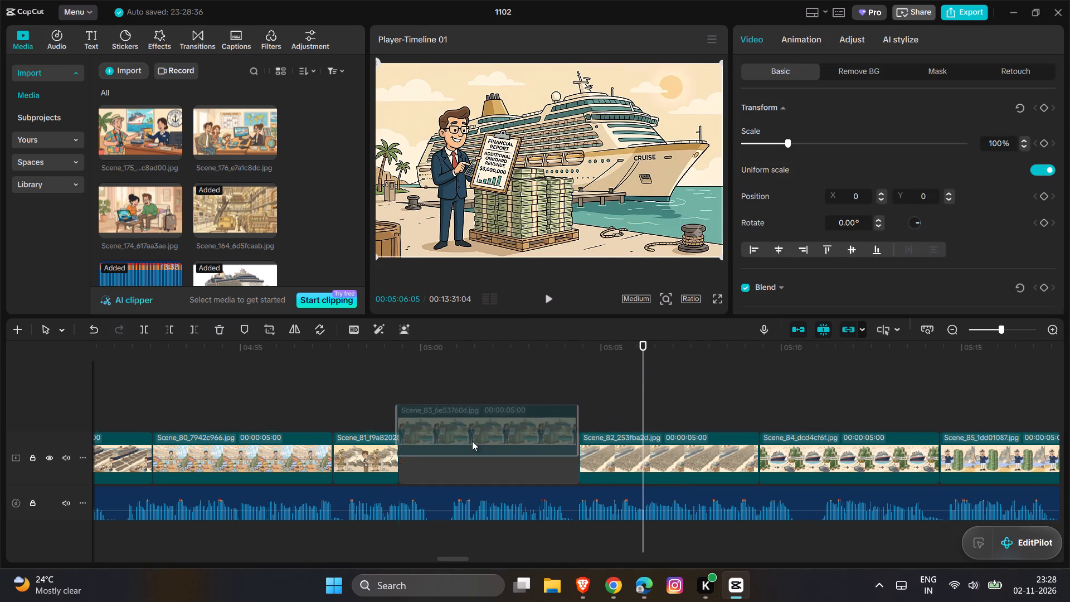
drag(472, 441, 469, 454)
Play the narration from Scene_81 into Scene_83 and shorten the Scene_83 image to end at about 00:05:02:03.
click(356, 399)
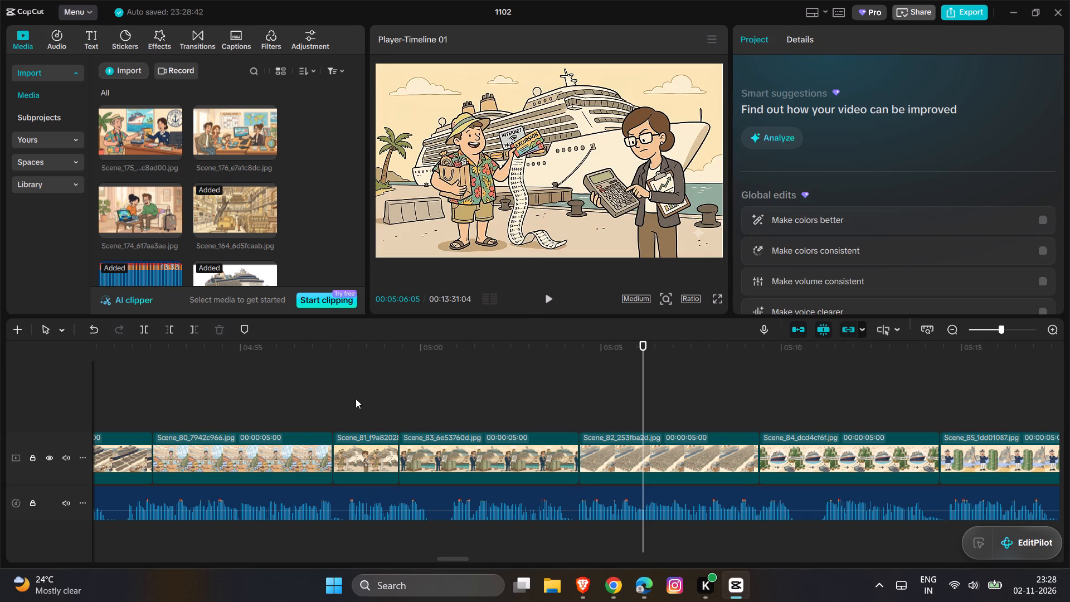
key(space)
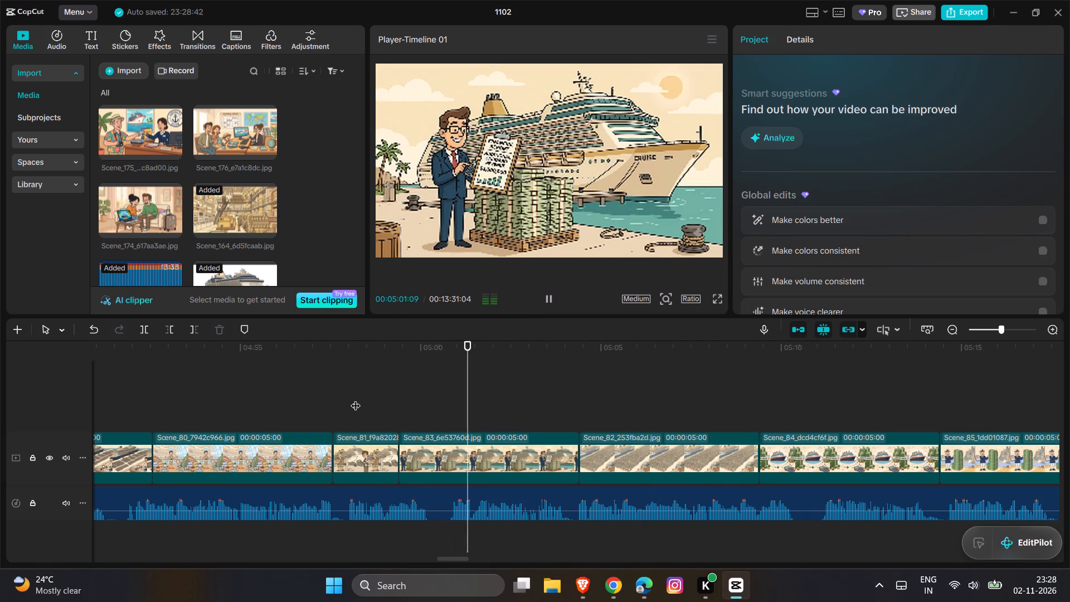
key(space)
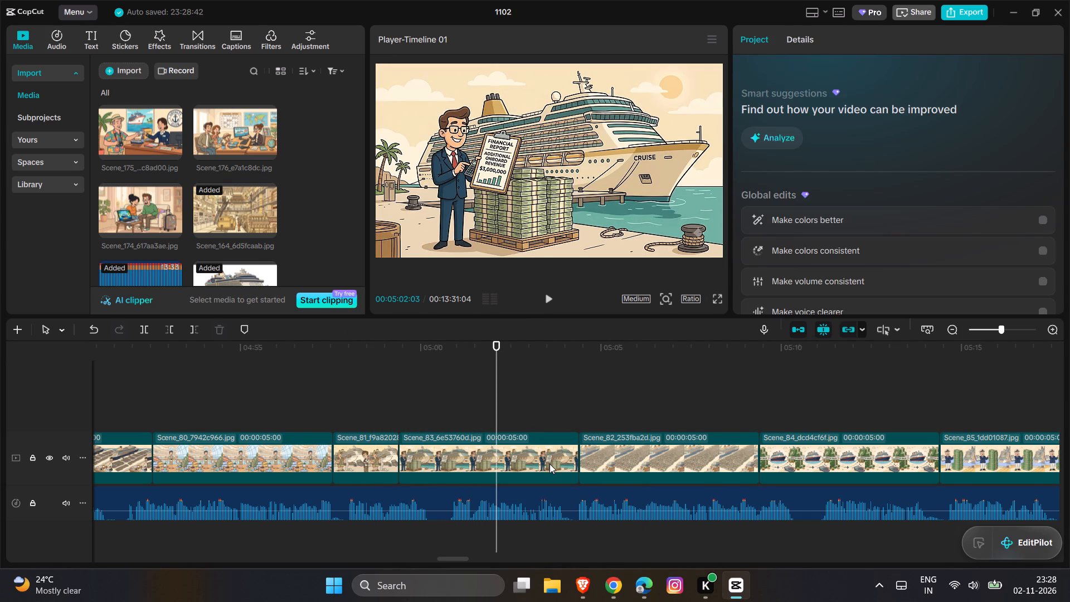
click(549, 464)
drag(581, 460, 498, 465)
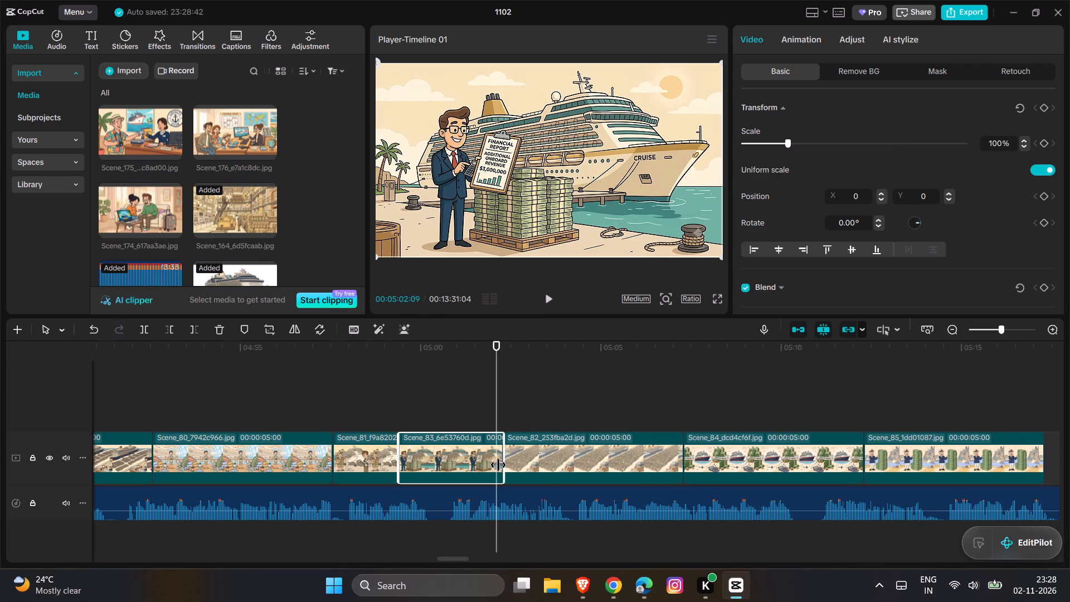
drag(498, 465, 496, 465)
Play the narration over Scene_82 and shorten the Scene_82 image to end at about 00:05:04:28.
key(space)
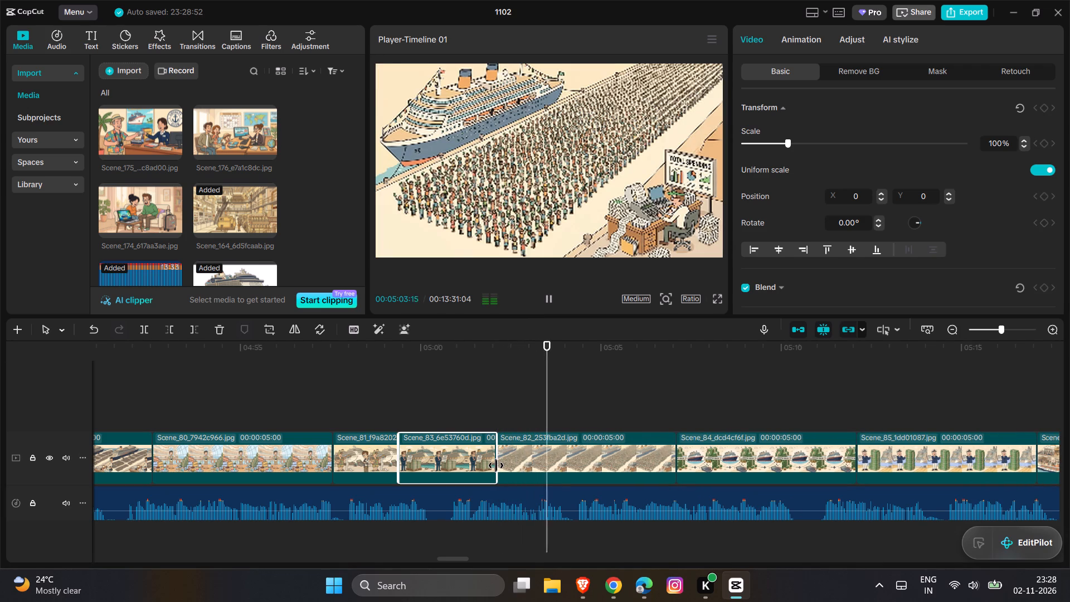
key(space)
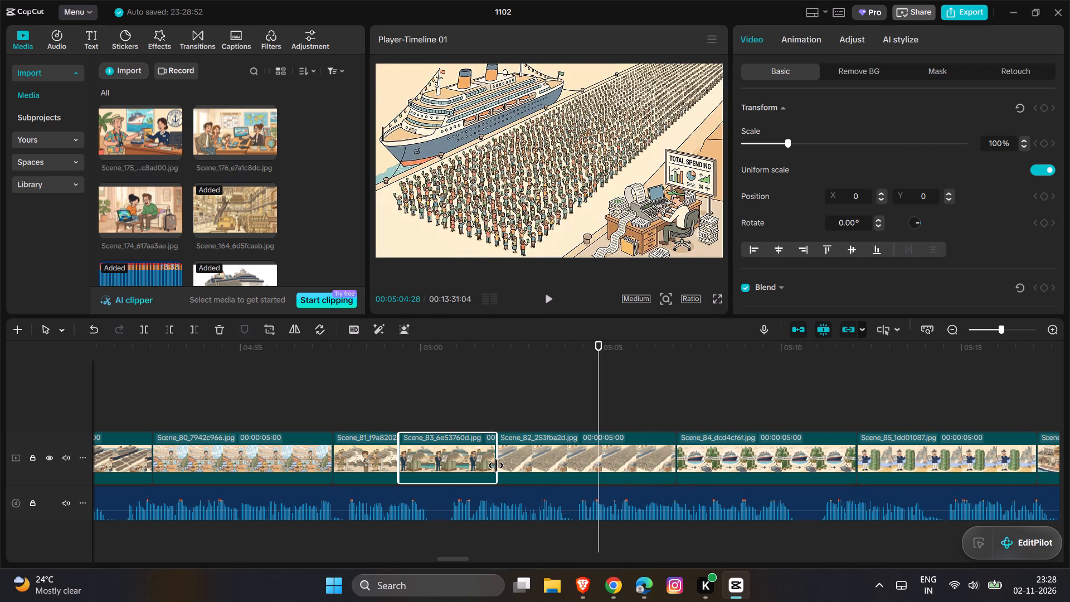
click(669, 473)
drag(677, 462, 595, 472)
Play the narration over Scene_84, replay from Scene_82, and return to Scene_83 to compare the images with the voice-over.
key(space)
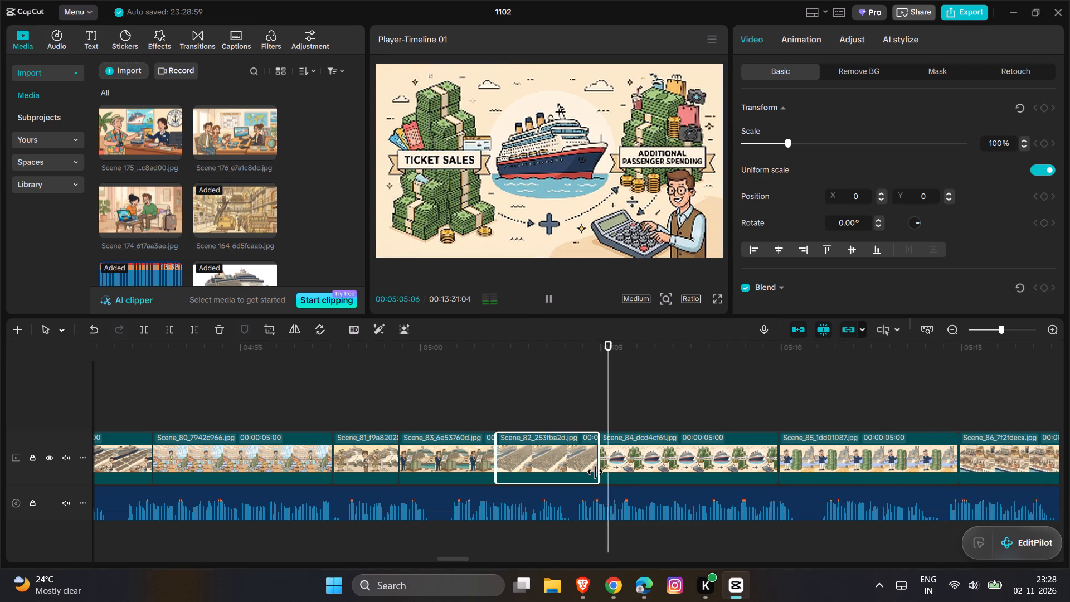
key(space)
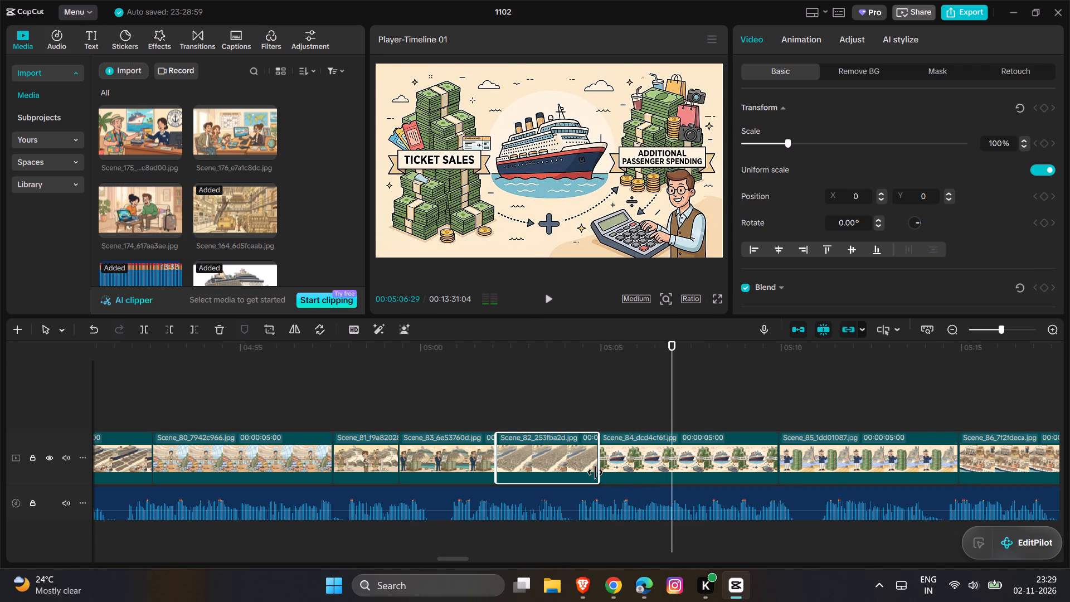
click(796, 412)
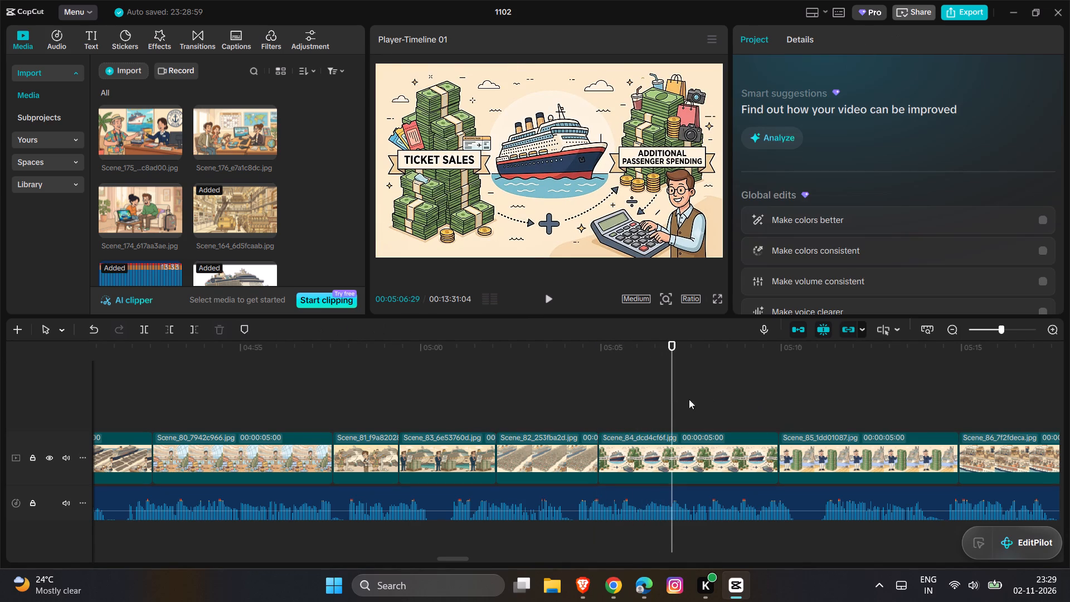
click(634, 391)
click(544, 379)
key(space)
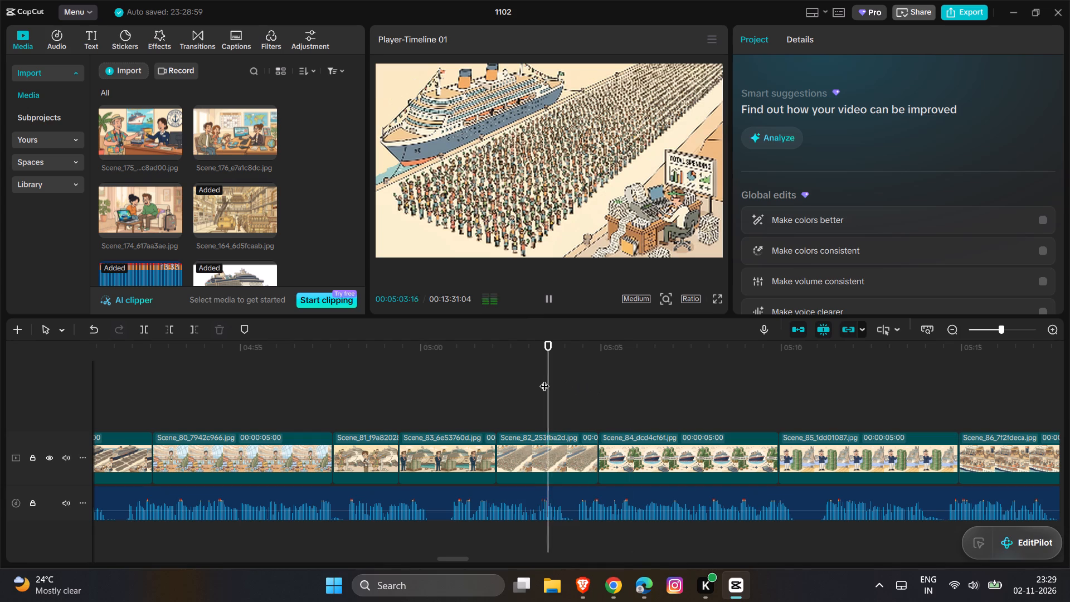
key(space)
click(452, 383)
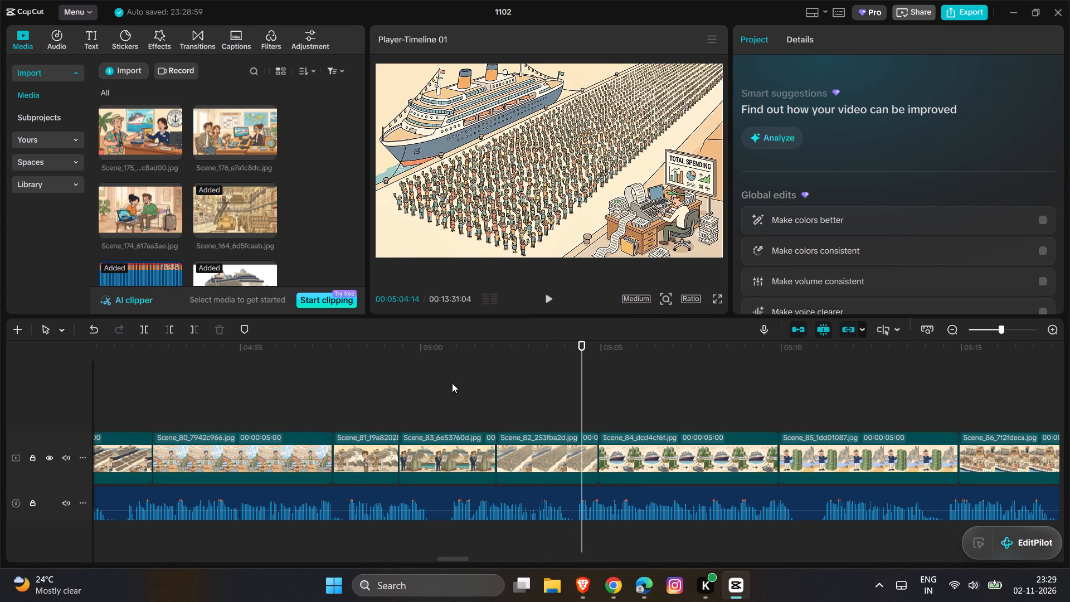
Move the Scene_84 image ahead of Scene_82, directly after Scene_83.
click(657, 445)
drag(657, 445, 548, 441)
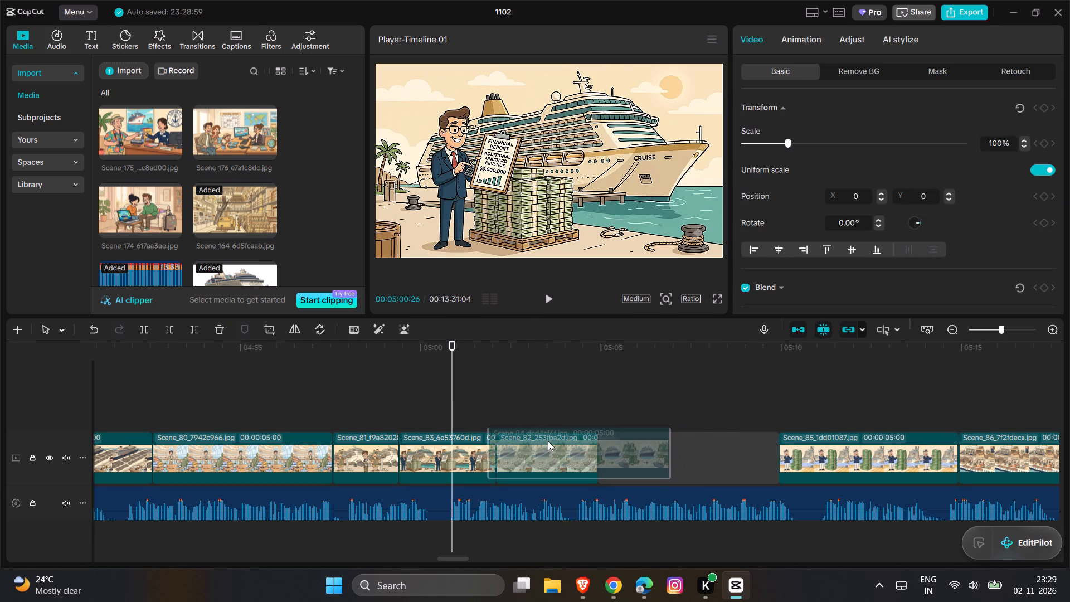
drag(632, 438, 591, 424)
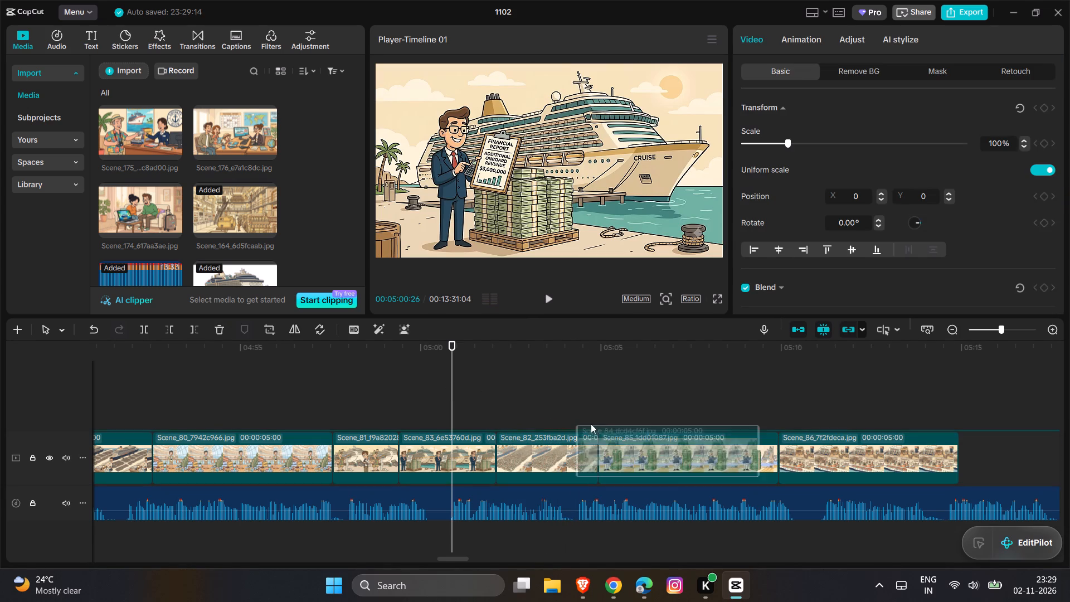
drag(591, 424, 530, 444)
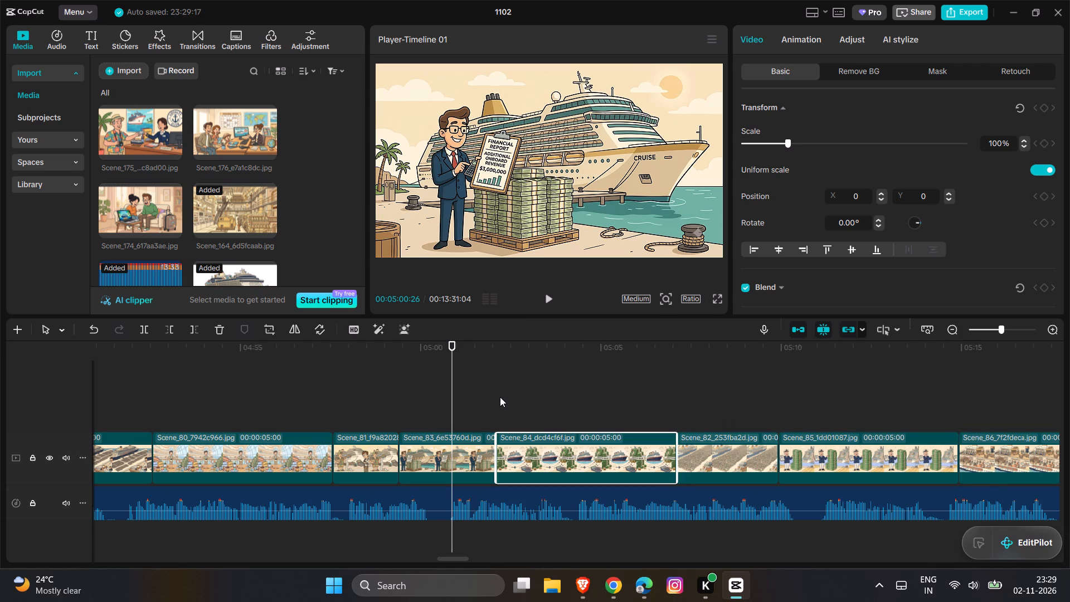
Play the narration from Scene_83 into Scene_84 and shorten the Scene_84 image to end at about 00:05:04:21.
key(space)
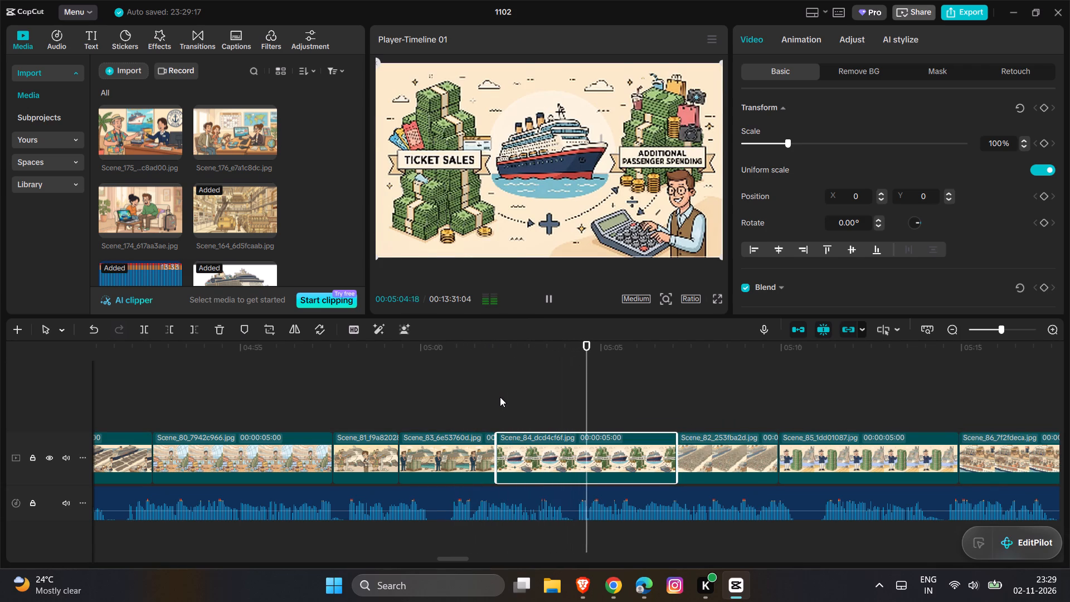
key(space)
click(630, 454)
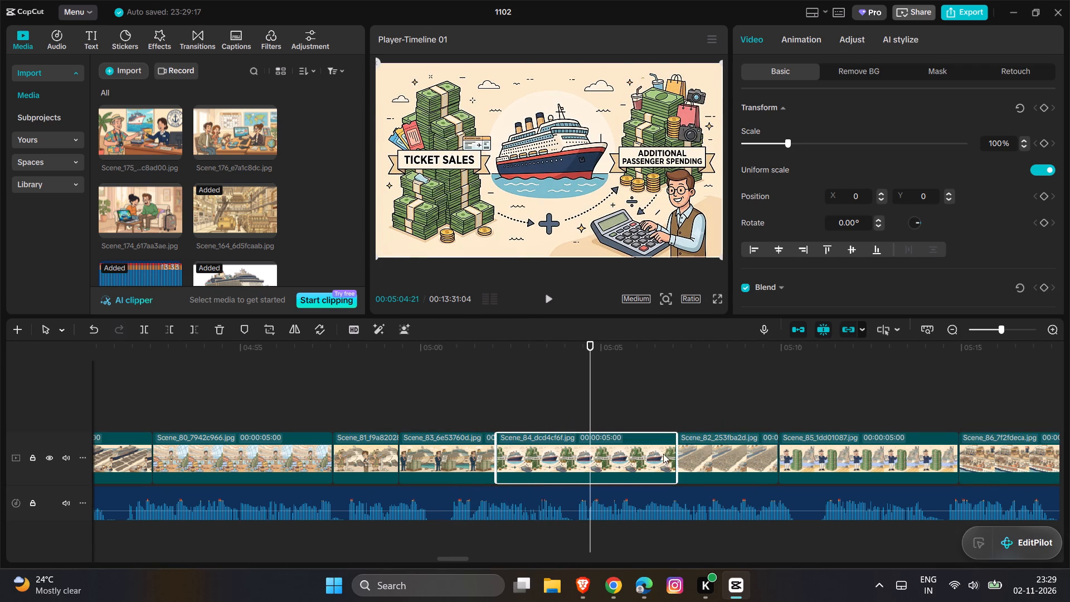
drag(675, 453, 599, 464)
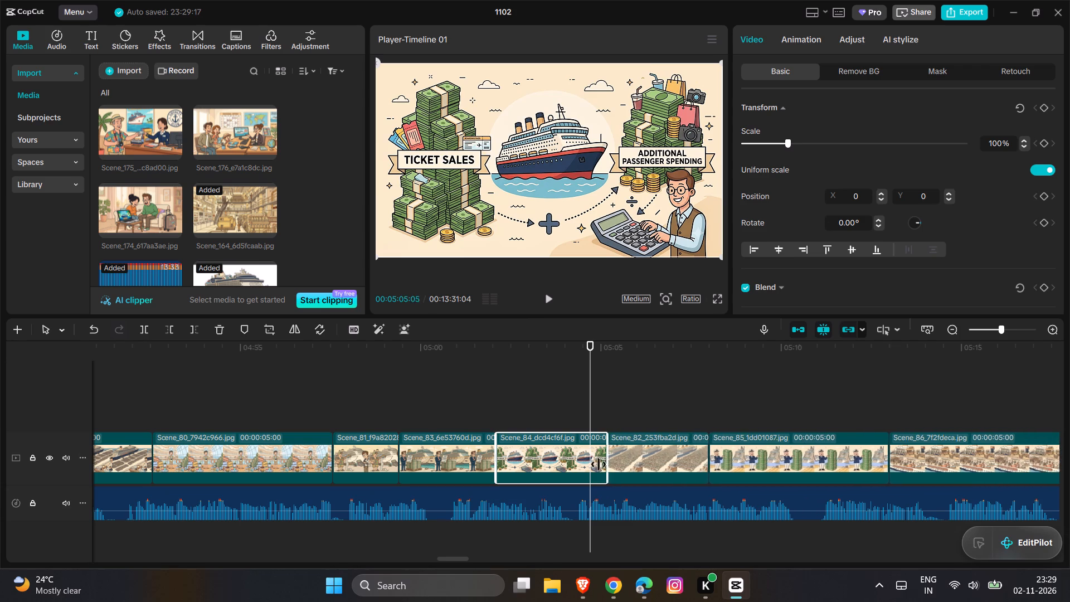
drag(599, 464, 592, 465)
Play the narration into Scene_82 and shorten the Scene_82 image to end at about 00:05:05:23.
key(space)
key(space)
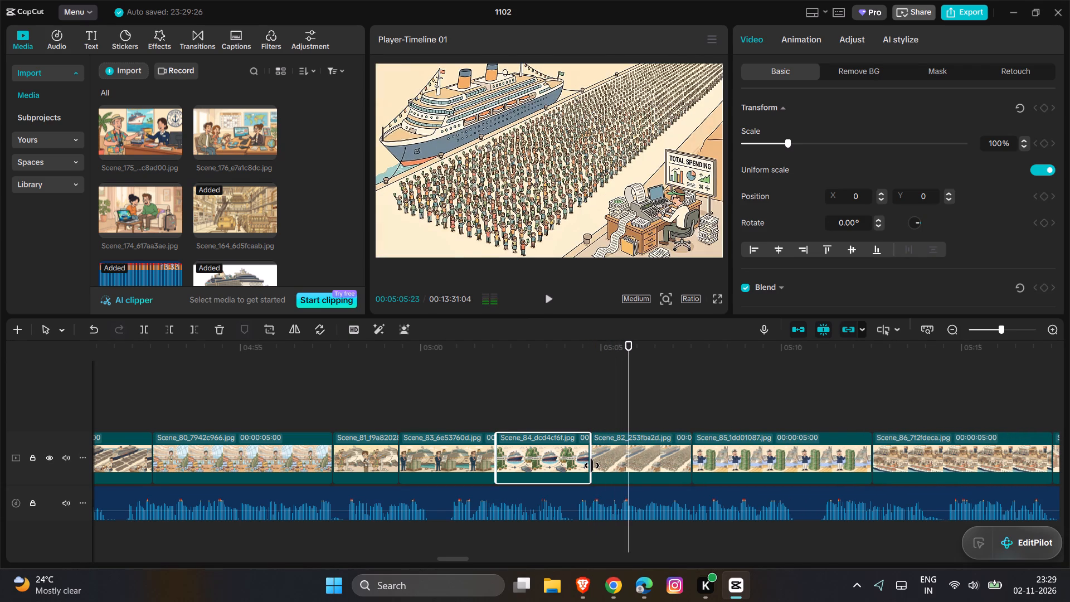
click(662, 448)
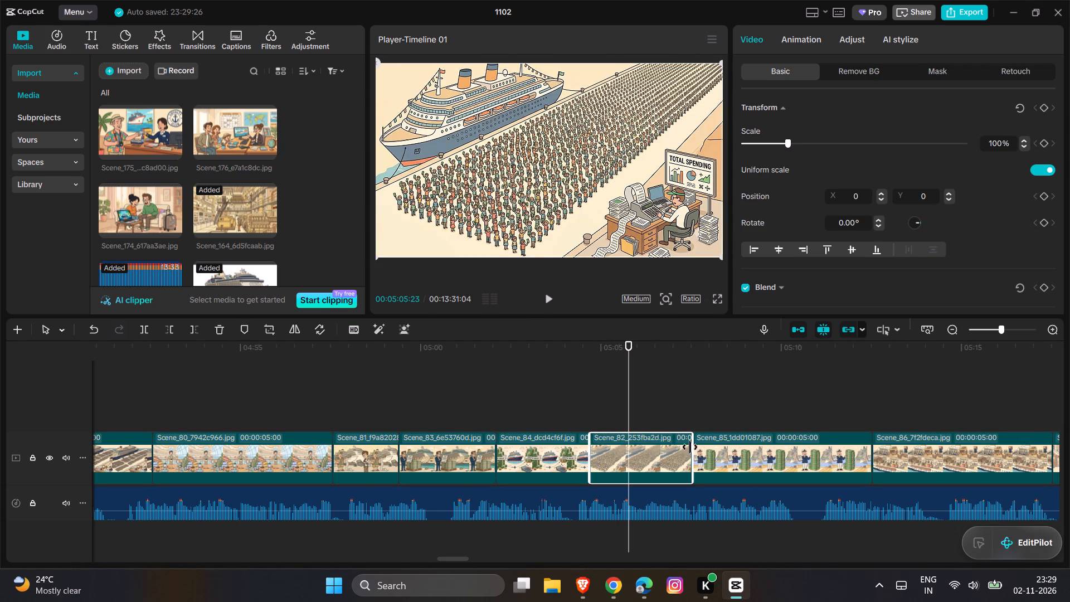
drag(691, 448, 630, 461)
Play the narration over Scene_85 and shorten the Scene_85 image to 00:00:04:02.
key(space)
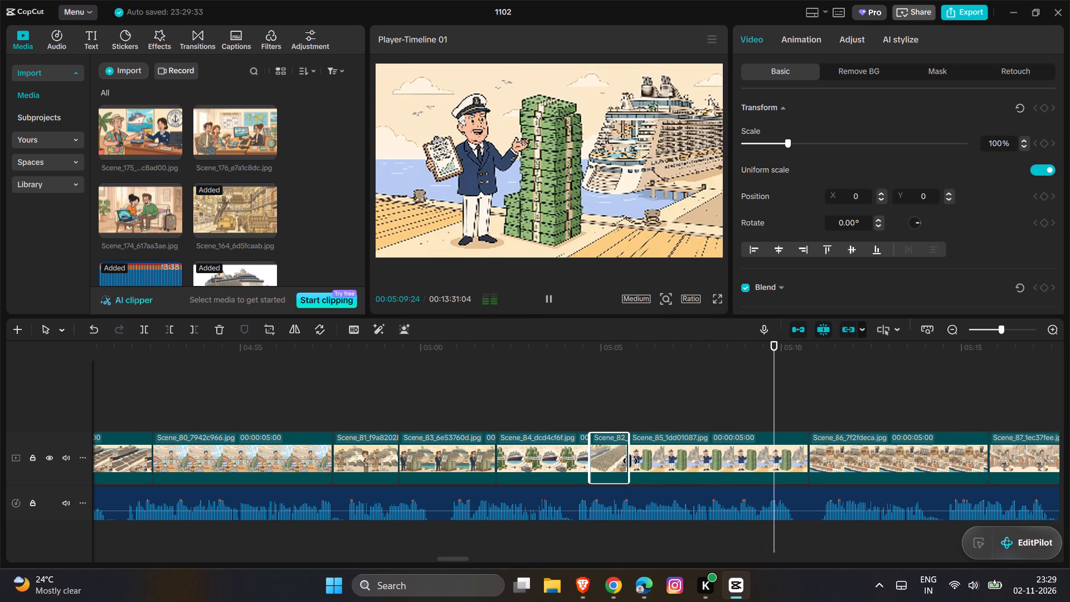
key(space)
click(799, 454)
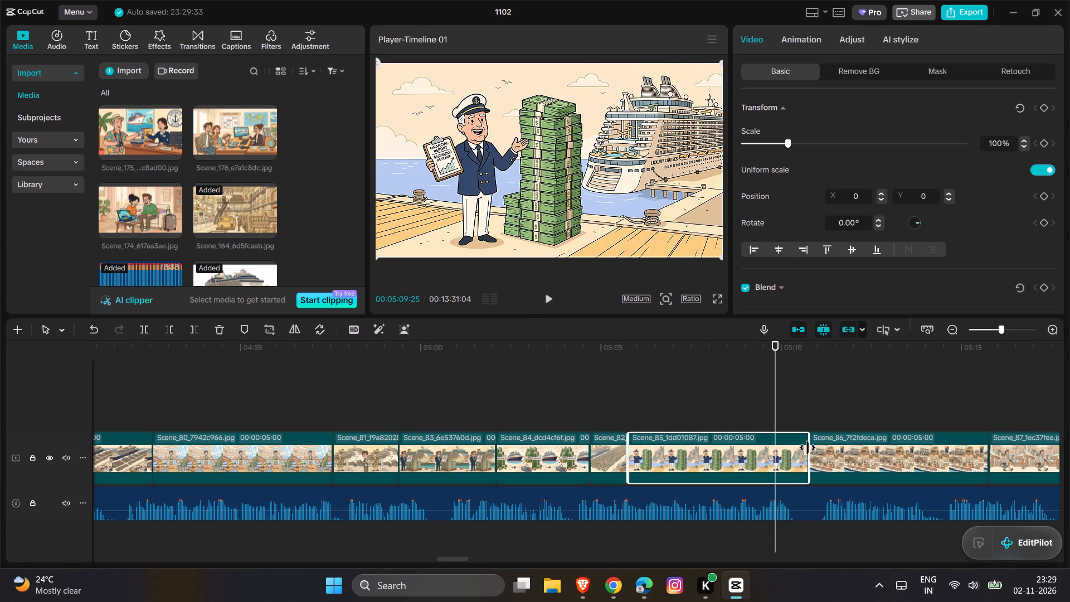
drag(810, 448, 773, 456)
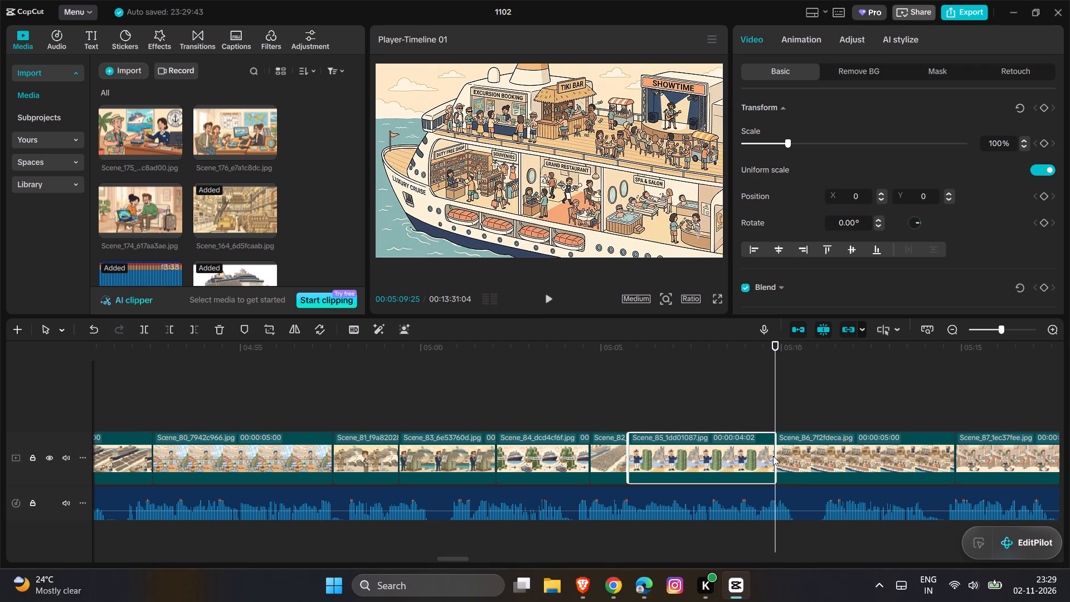
Play the narration into Scene_86, go back to Scene_85, and lengthen the Scene_85 image to 00:00:05:05.
key(space)
key(space)
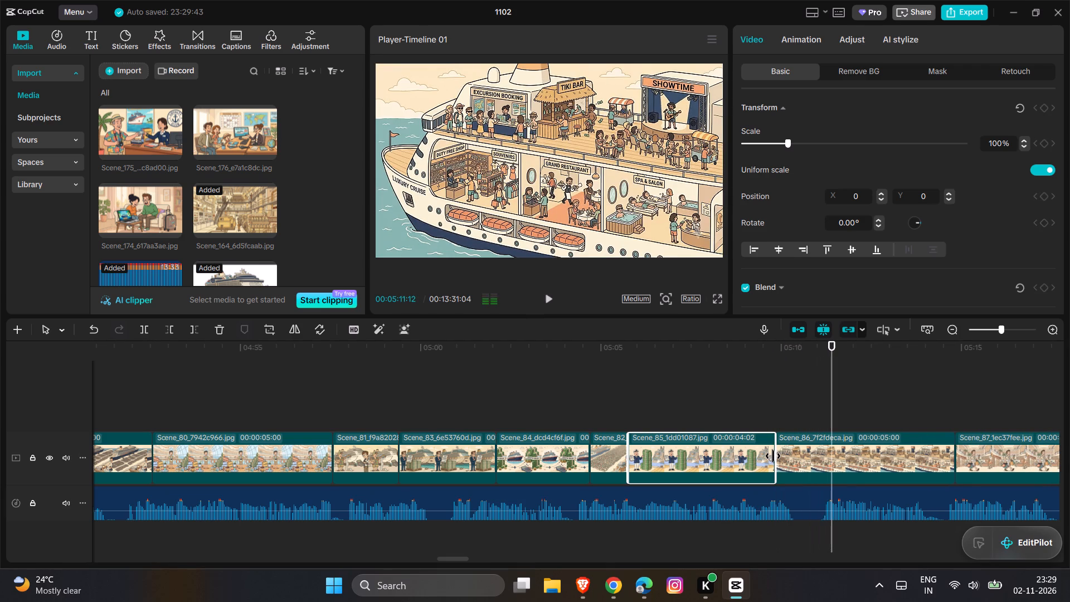
key(space)
scroll(773, 456, left, 1)
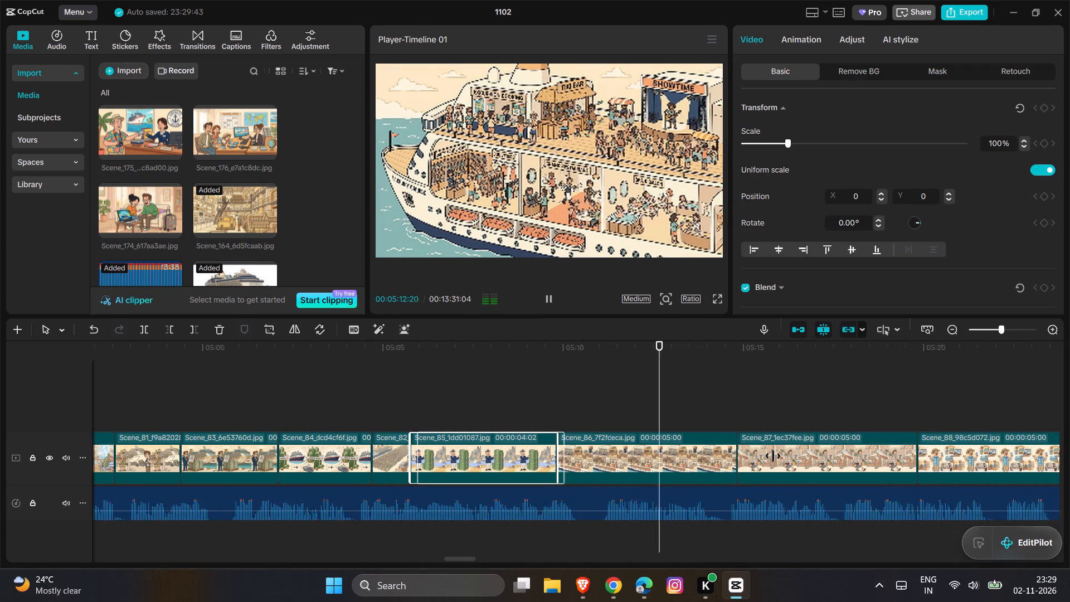
scroll(773, 456, left, 1)
click(467, 378)
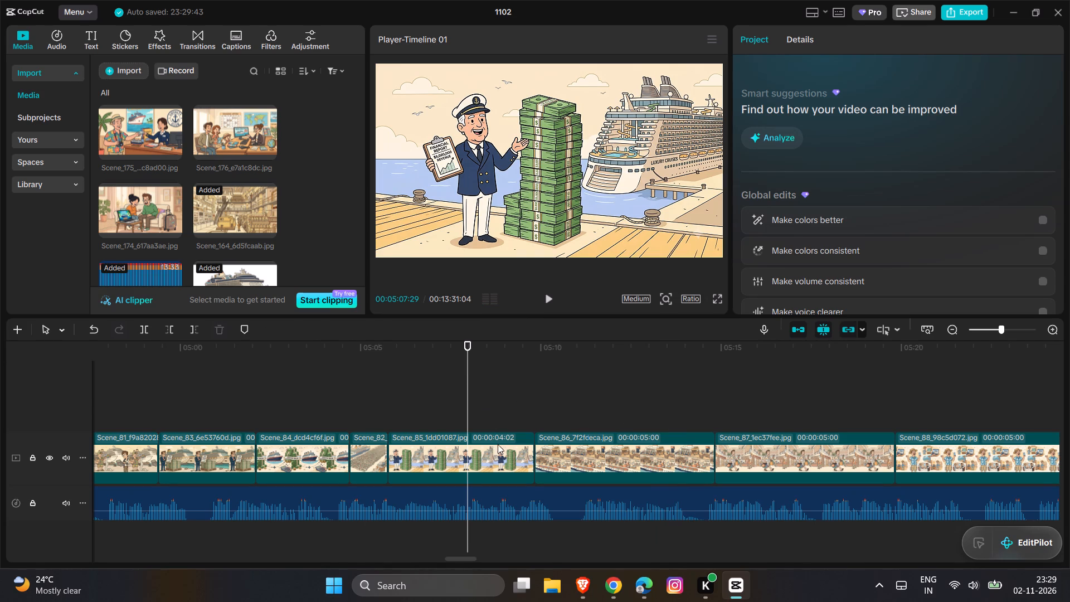
click(499, 455)
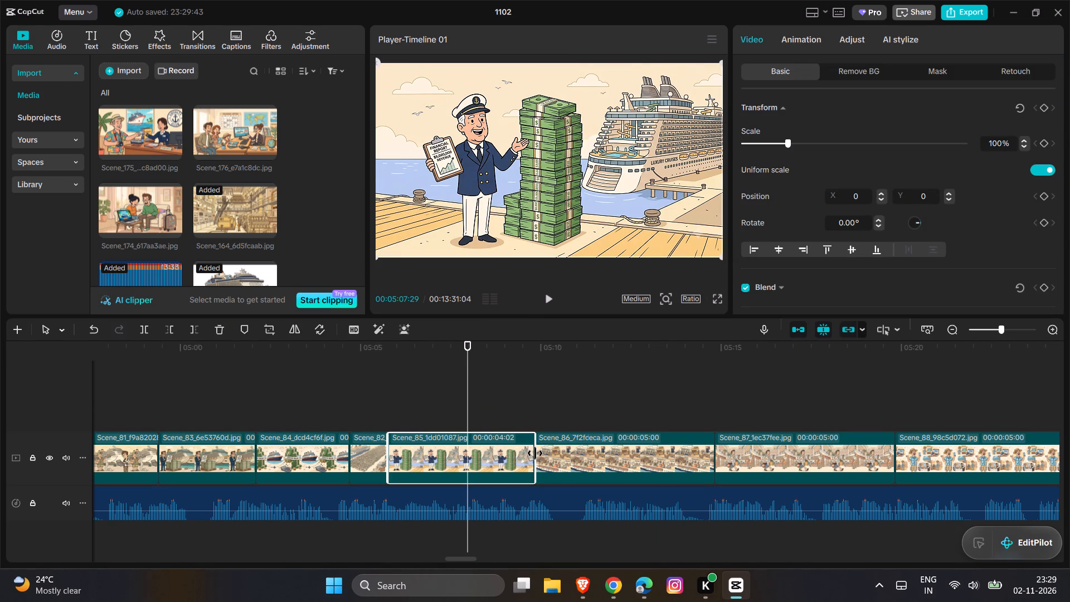
drag(535, 453, 571, 452)
Play the narration from Scene_85 into Scene_91 and check that each scene image matches the voice-over, including the upcoming Scene_92.
key(space)
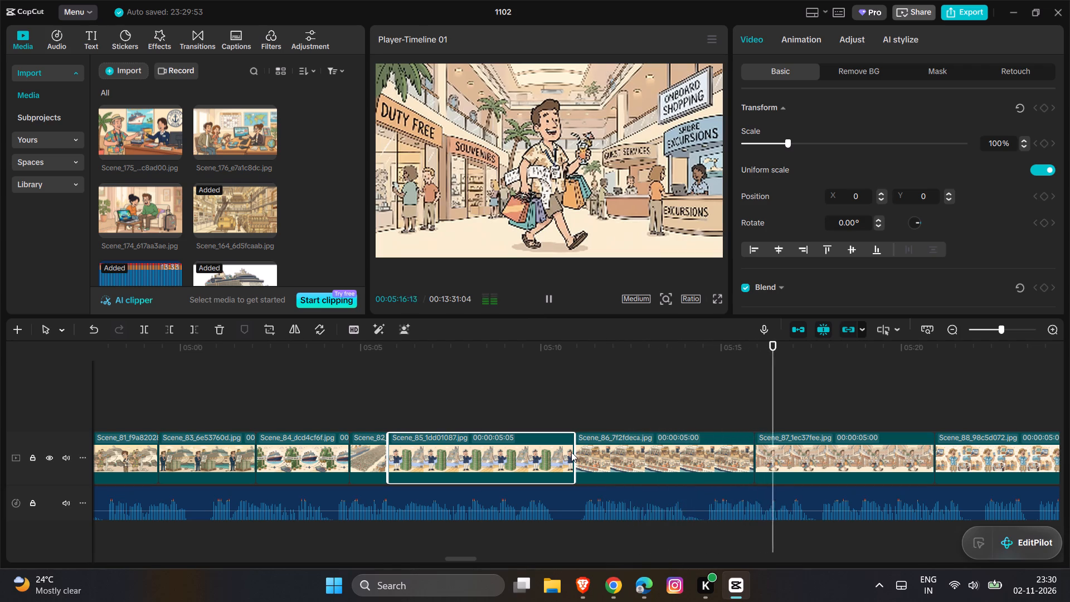
scroll(571, 452, left, 2)
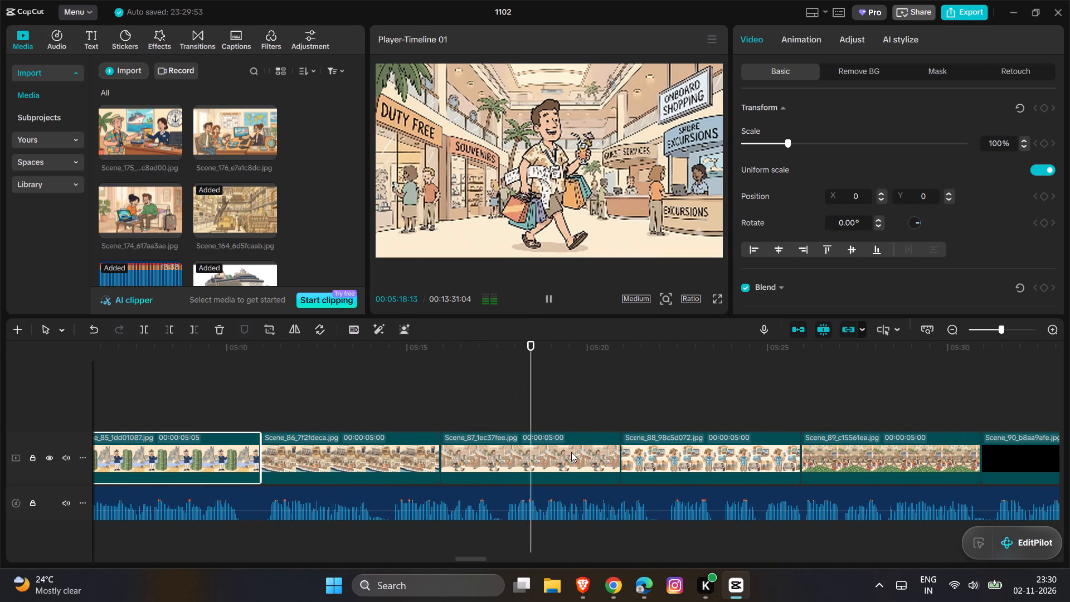
key(space)
key(space)
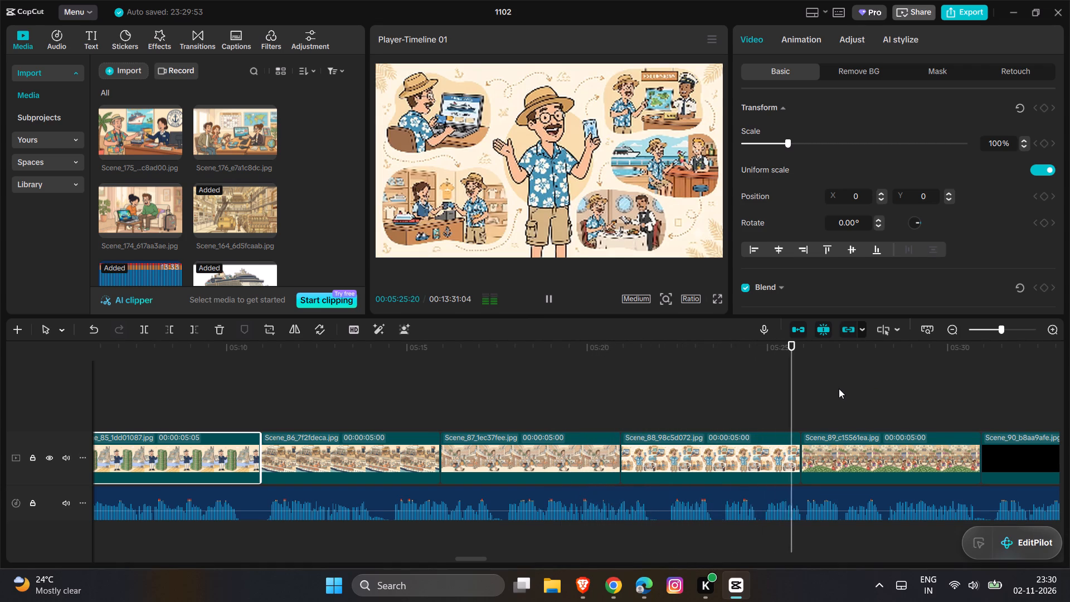
scroll(839, 389, left, 1)
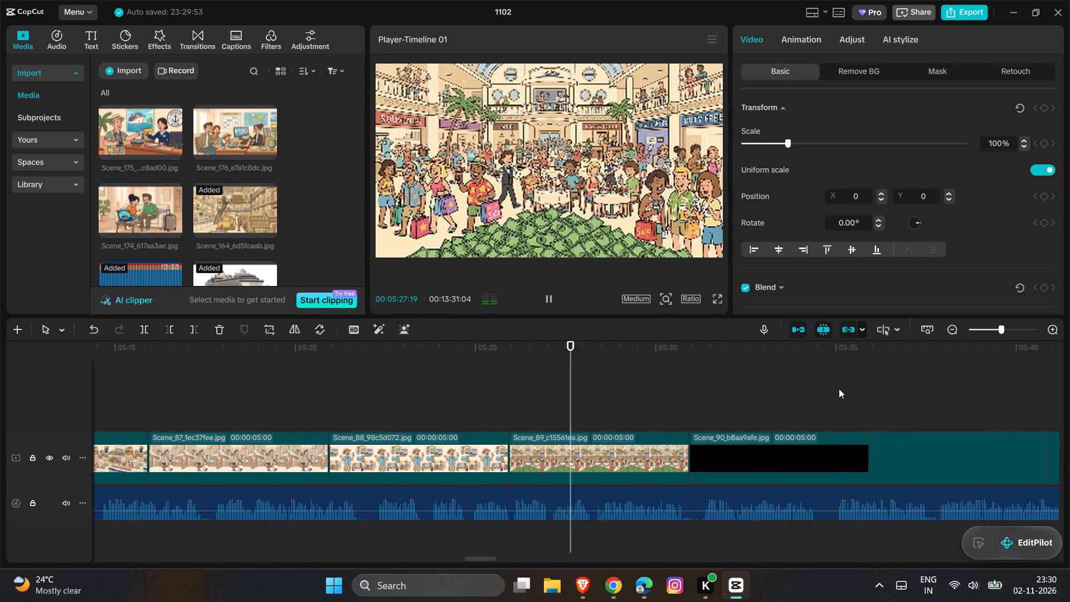
scroll(839, 389, left, 1)
click(750, 386)
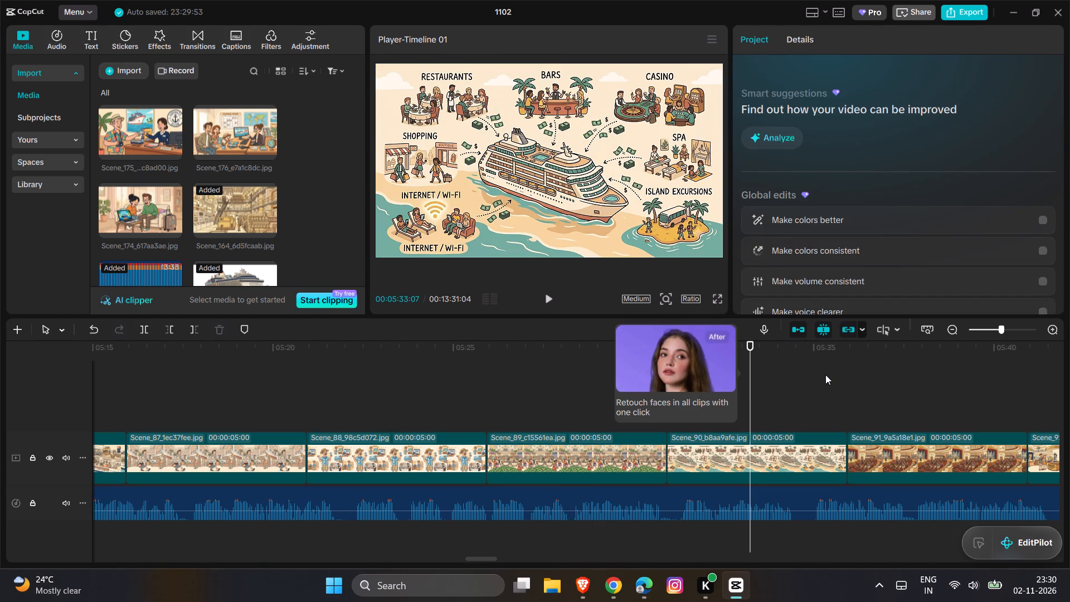
key(space)
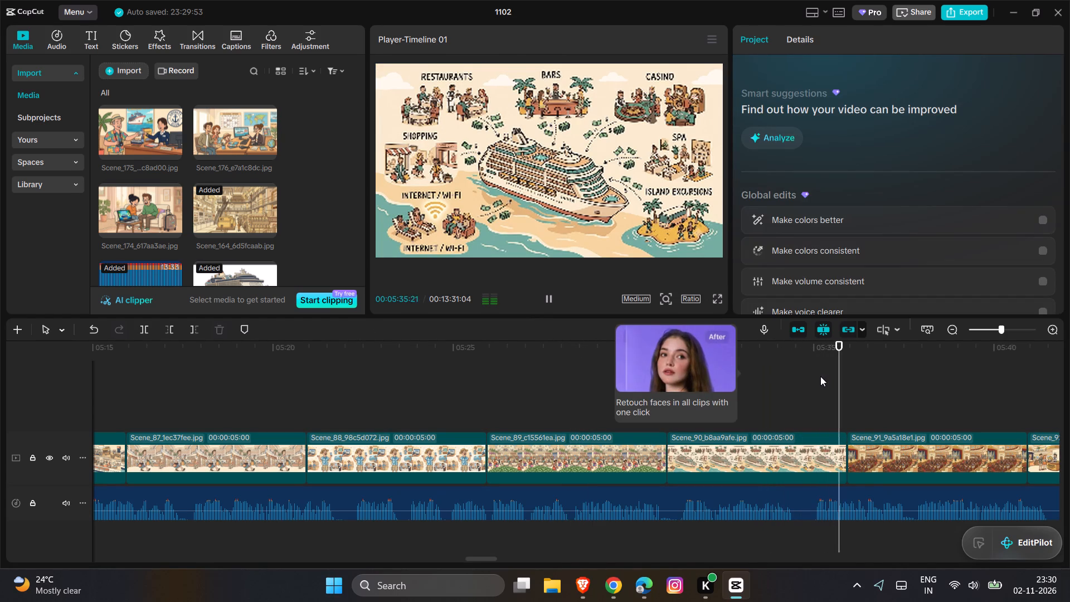
scroll(820, 376, left, 1)
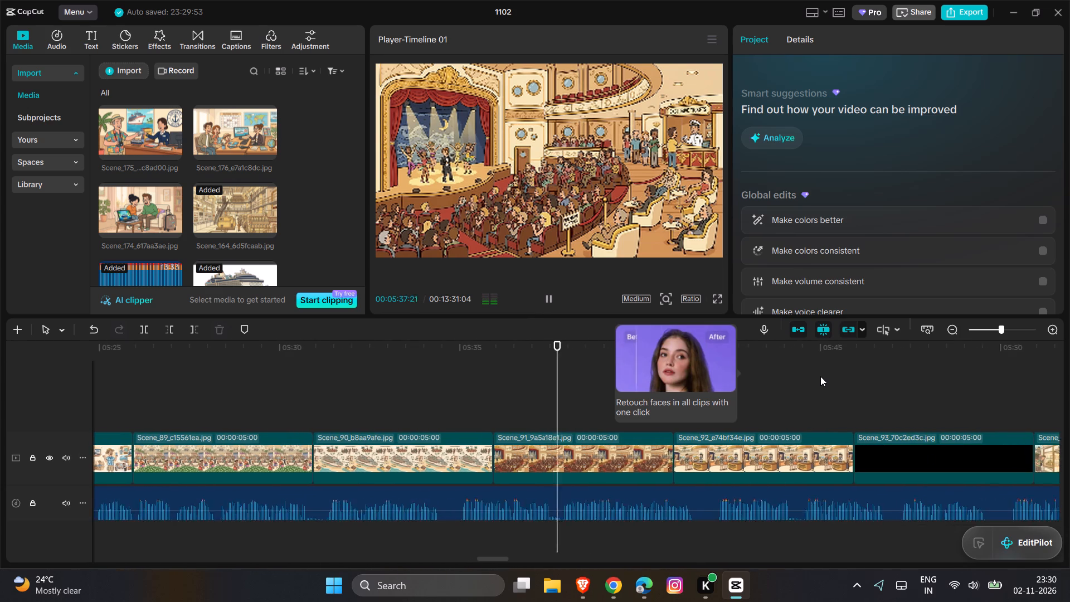
scroll(820, 376, left, 1)
click(529, 410)
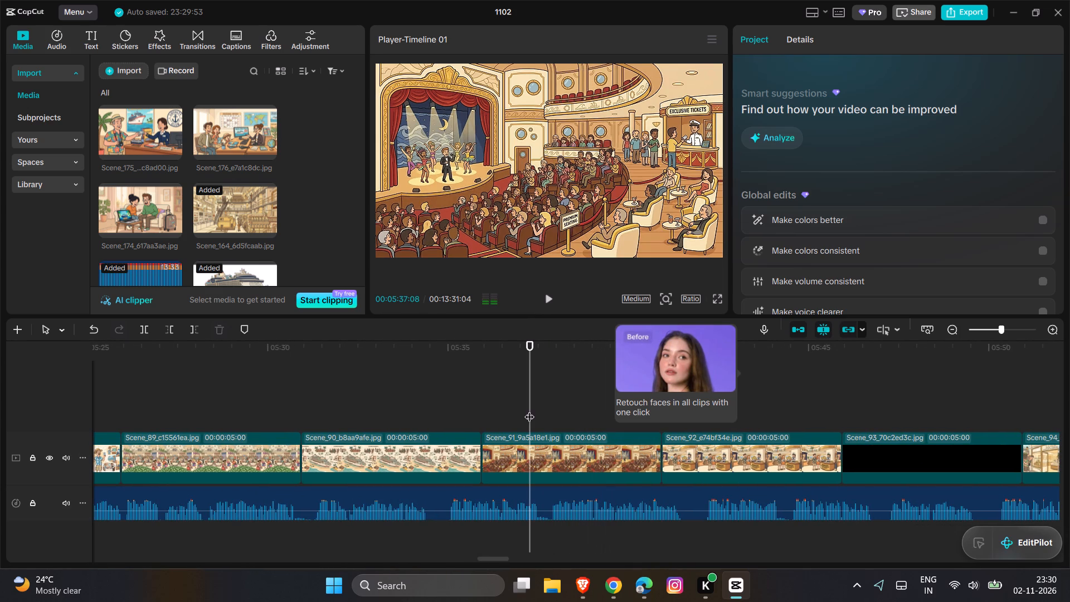
click(738, 448)
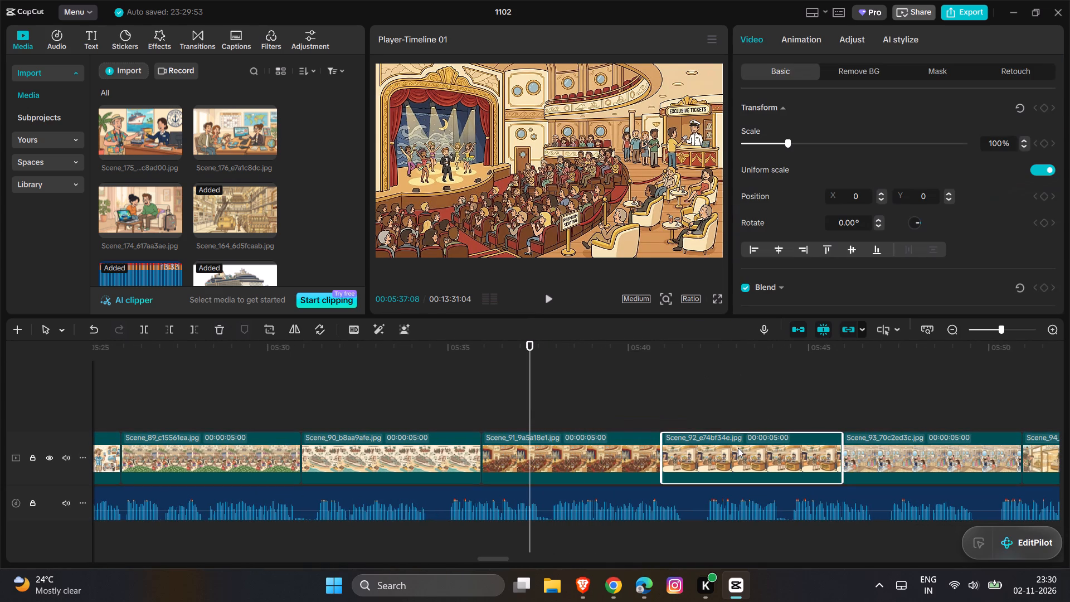
click(713, 401)
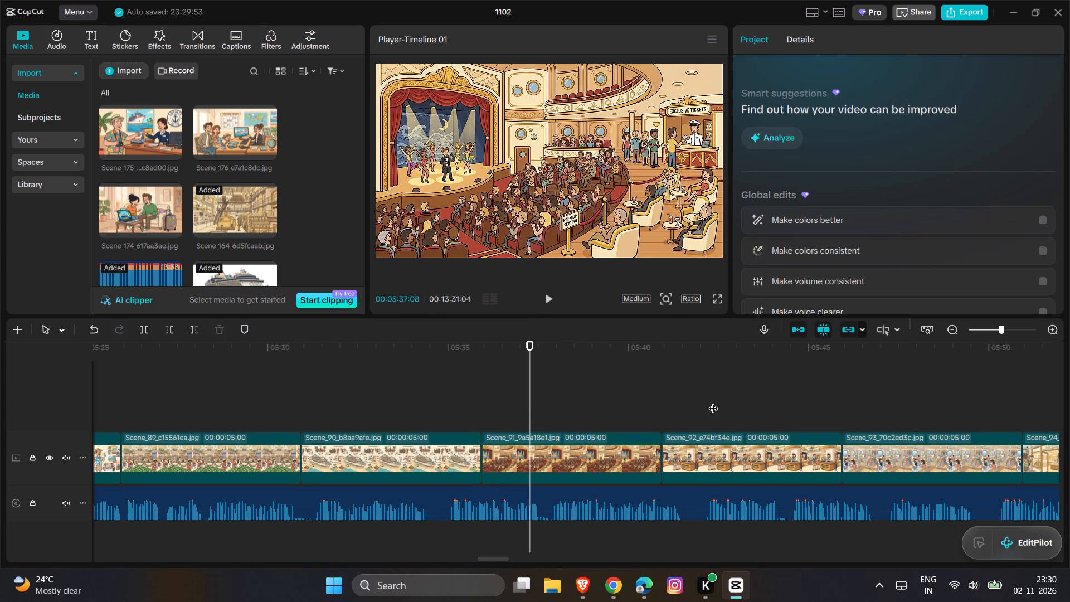